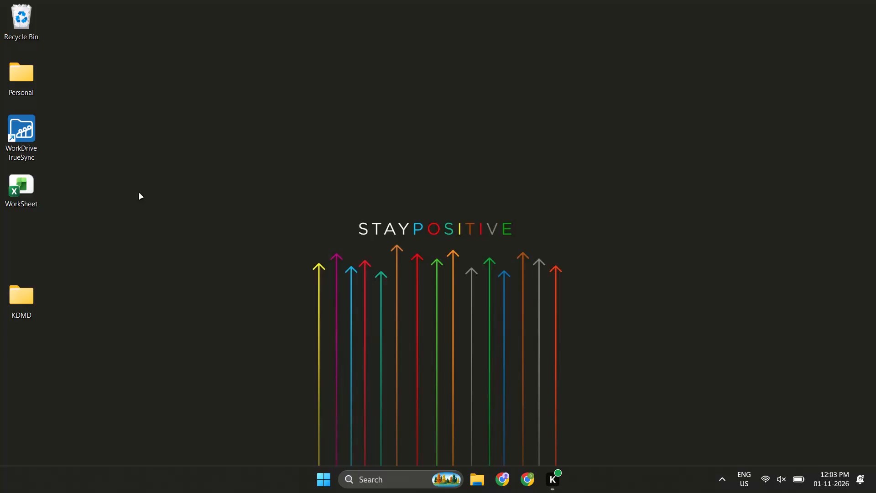
Open the Costing folder inside the Personal folder on the desktop.
left_click(219, 212)
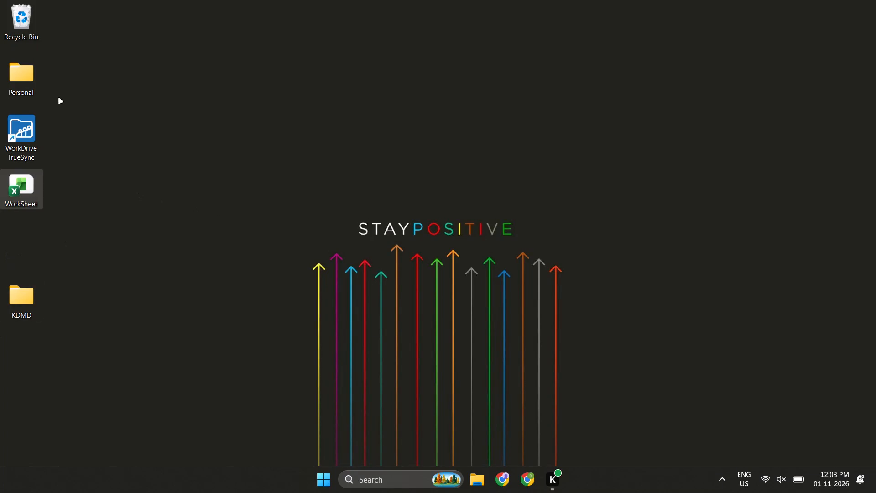
double_click(25, 87)
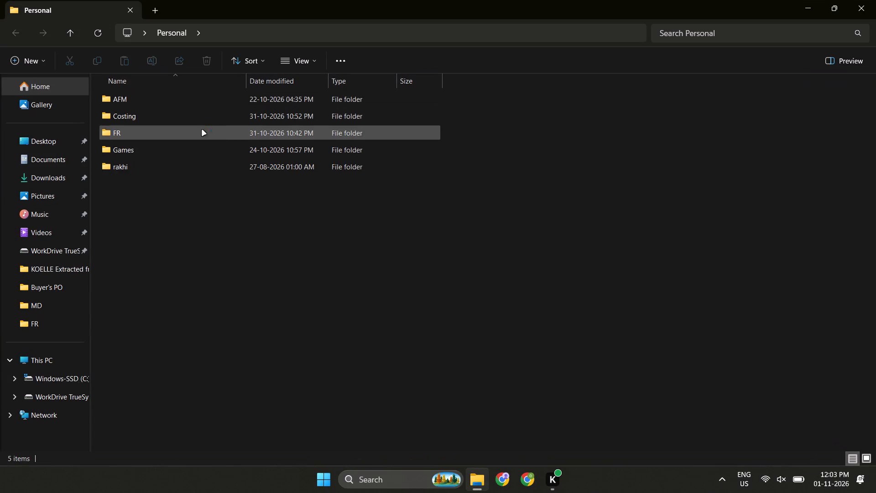
double_click(201, 121)
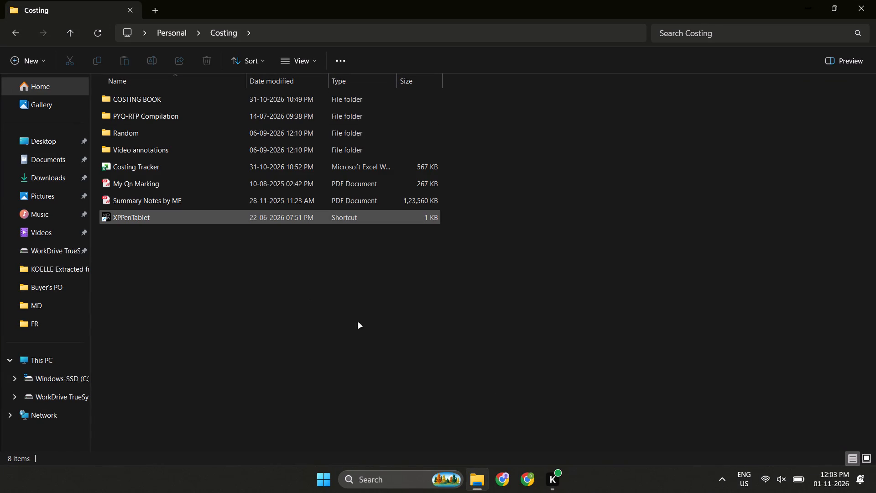
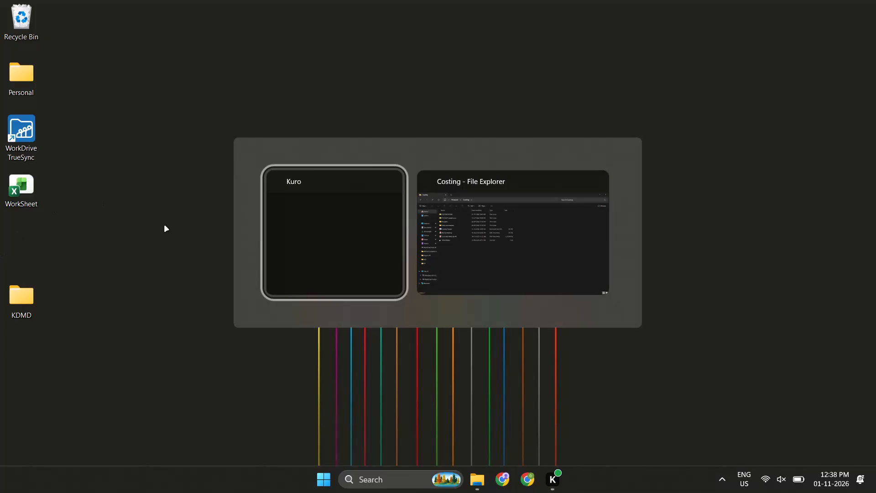
Open the Costing Tracker workbook from the Costing folder.
left_click(255, 307)
key("Down")
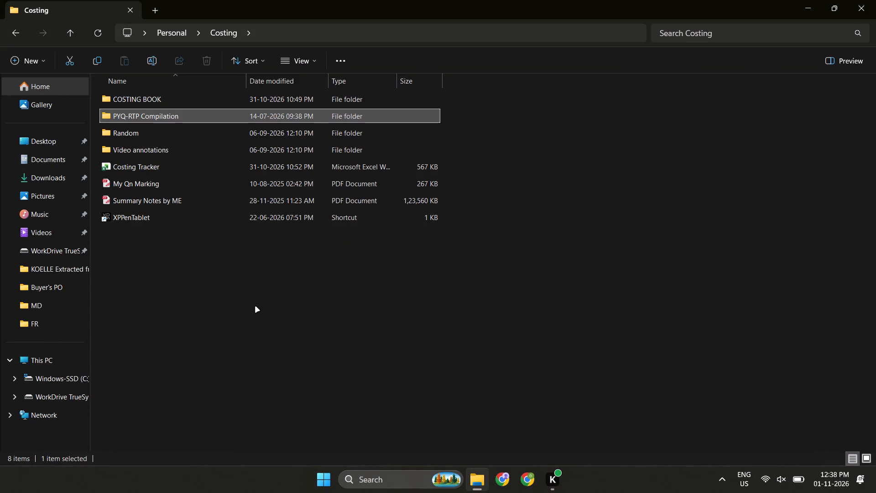
key("Down")
key("Down")
key("Down")
key("Return")
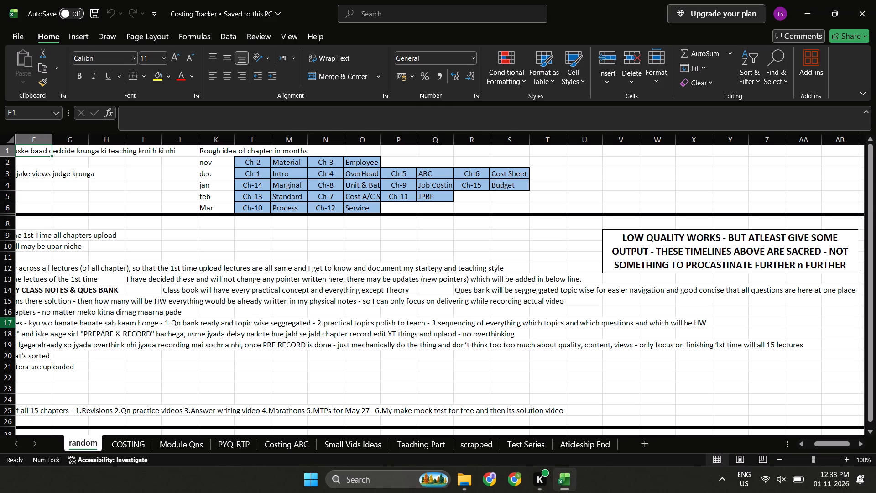
AutoFit the column widths of the monthly chapter table on the random sheet, and narrow column K to fit its month labels.
scroll(364, 309, "left", 2)
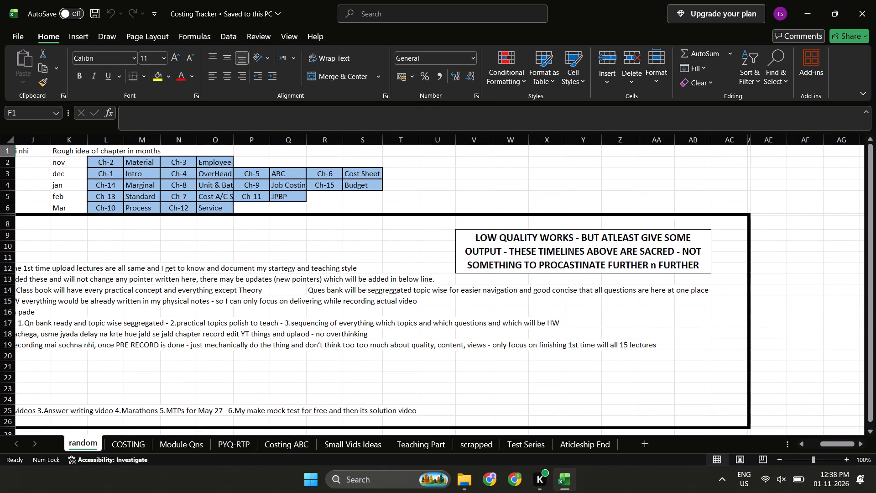
scroll(364, 309, "right", 1)
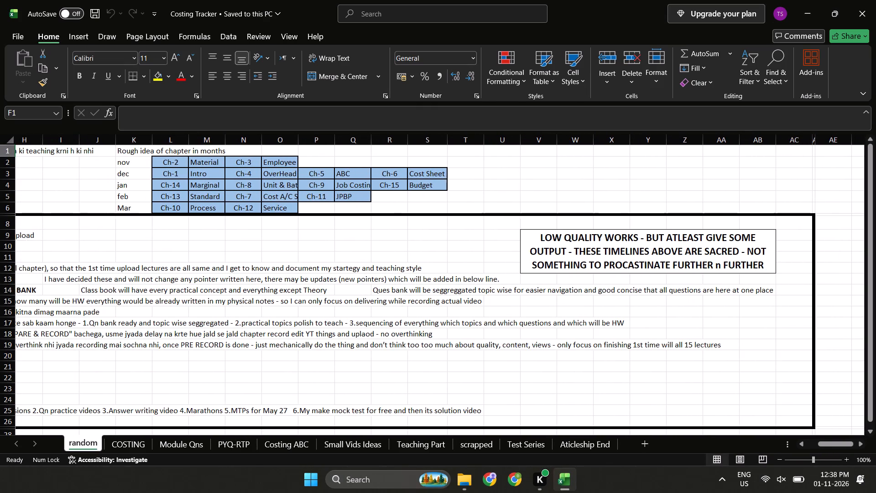
scroll(477, 317, "right", 1)
left_click(365, 171)
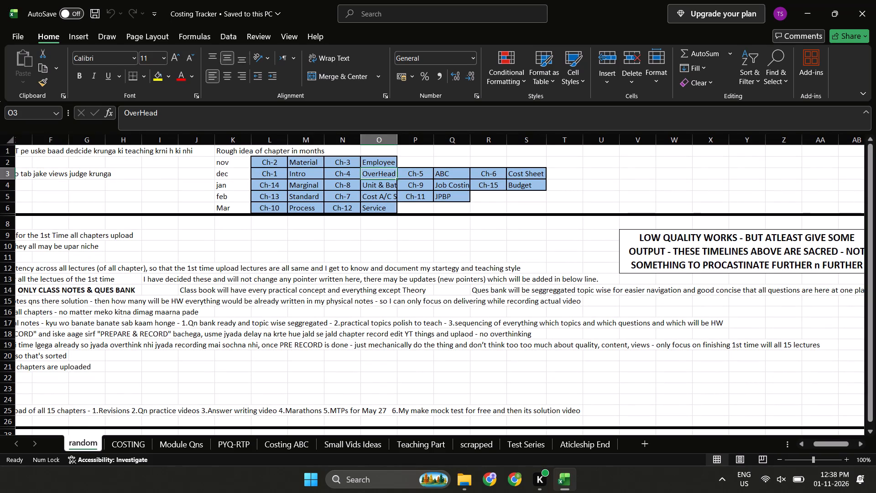
key("Left")
key("Left")
key("Up")
key("Left")
key("ctrl+a")
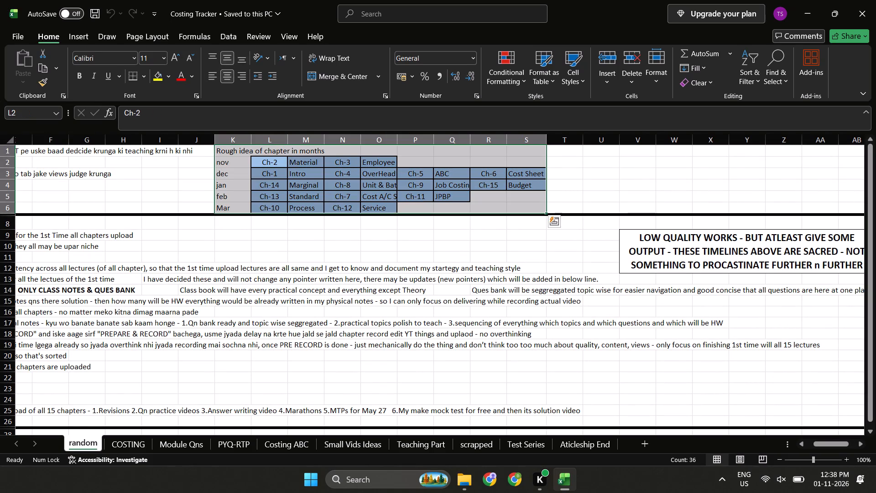
type("hoi")
key("Escape")
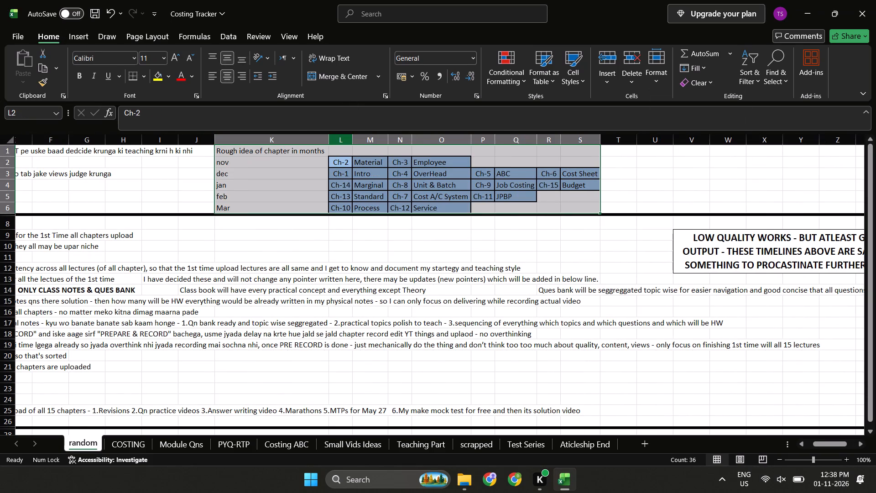
left_click_drag(328, 142, 233, 145)
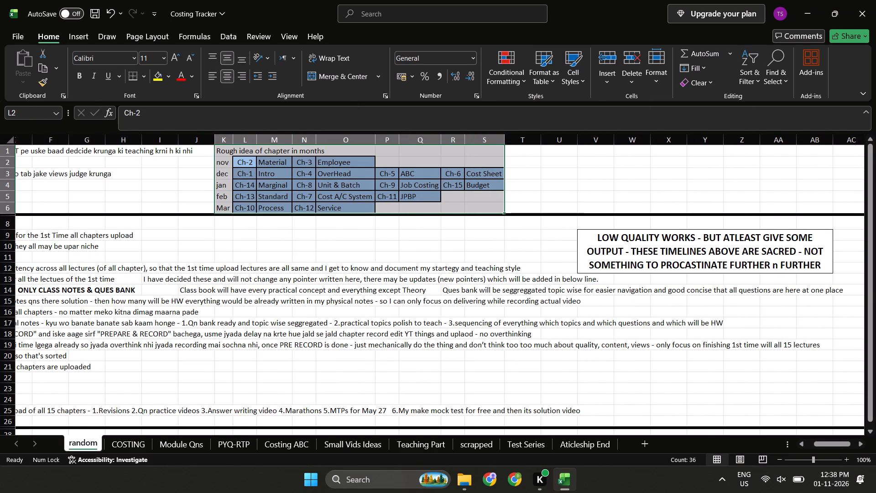
Examine the monthly chapter plan and the pointers for the first YouTube upload on the random sheet.
left_click(295, 265)
key("Left")
key("Up")
key("Right")
key("Up")
key("Left")
key("Right")
key("Up")
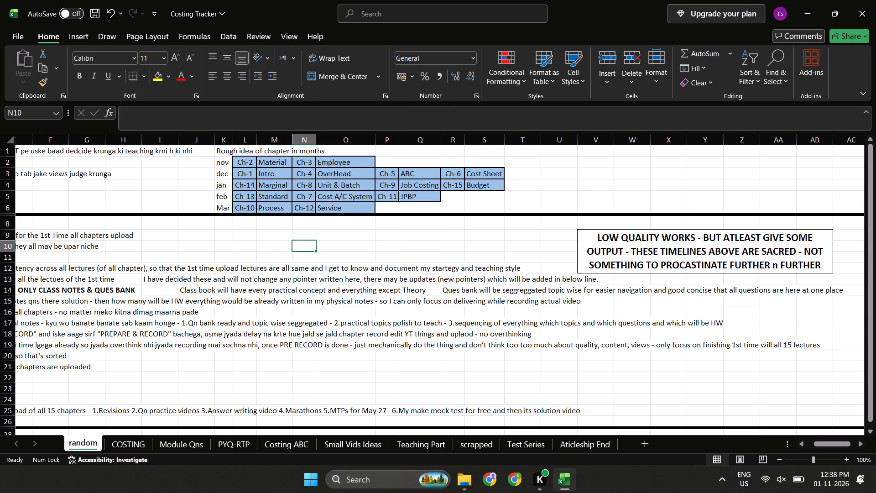
key("Right")
key("Up")
key("Right")
key("Up")
key("Right")
key("Up")
key("Right")
key("Up")
key("Up")
key("Up")
key("Right")
key("Up")
key("Down")
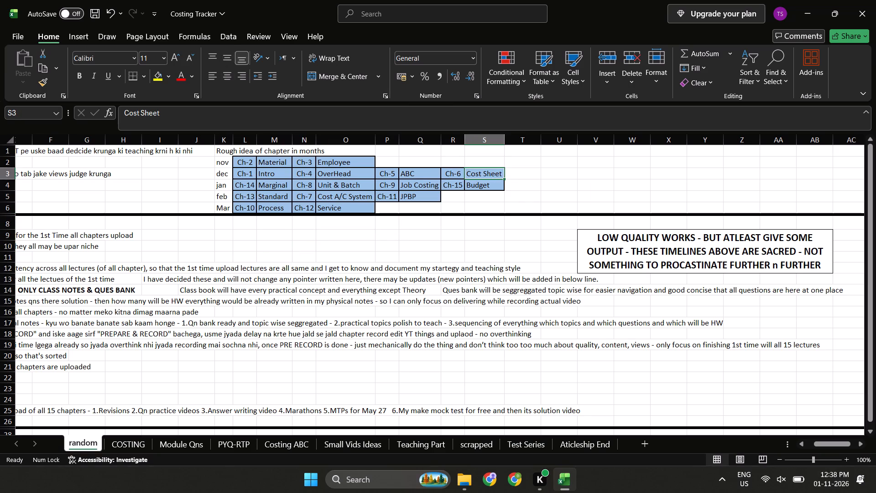
scroll(295, 265, "right", 6)
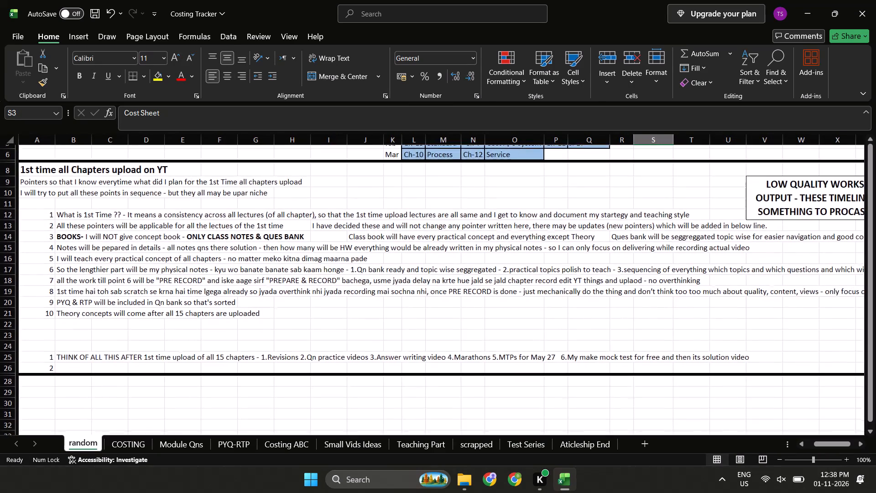
scroll(295, 265, "right", 1)
Look through the notes on teaching style and question bank approach on the COSTING sheet.
key("ctrl+Page_Up")
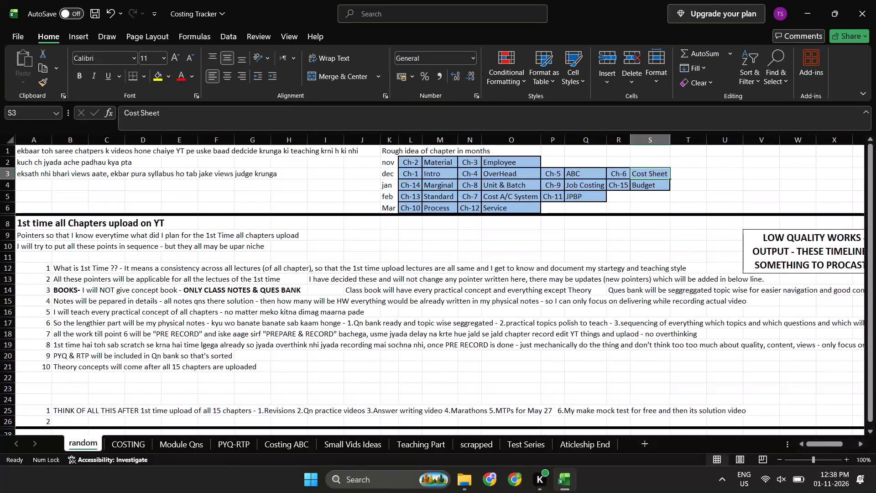
key("ctrl+Page_Down")
key("ctrl+Page_Down")
key("ctrl+Page_Up")
key("ctrl+Page_Up")
key("ctrl+Page_Down")
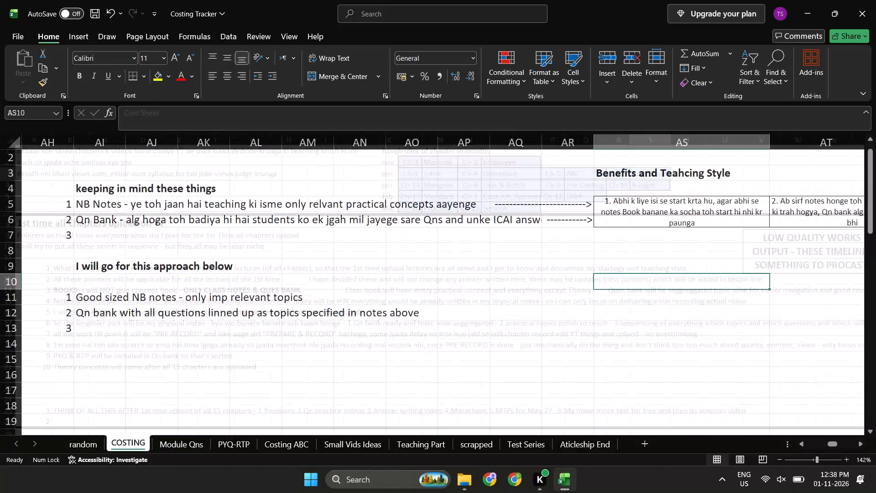
scroll(295, 265, "right", 1)
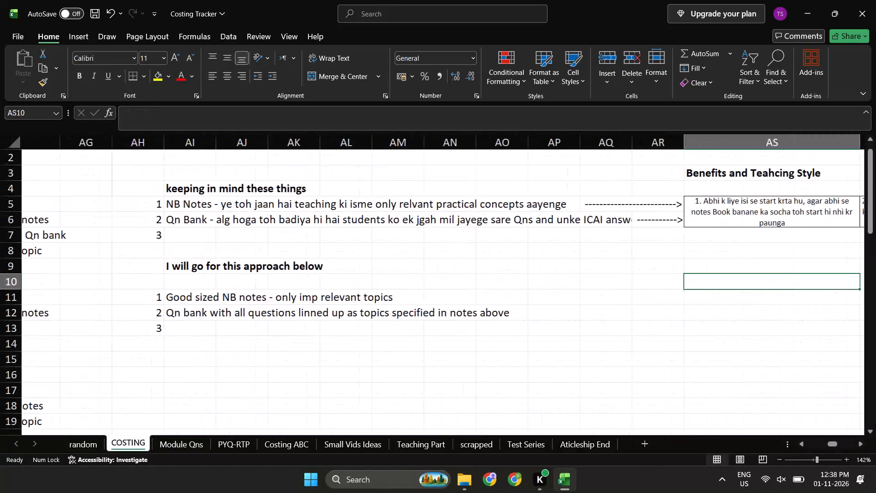
scroll(295, 265, "right", 1)
scroll(295, 265, "up", 2)
scroll(295, 265, "right", 2)
scroll(295, 265, "left", 1)
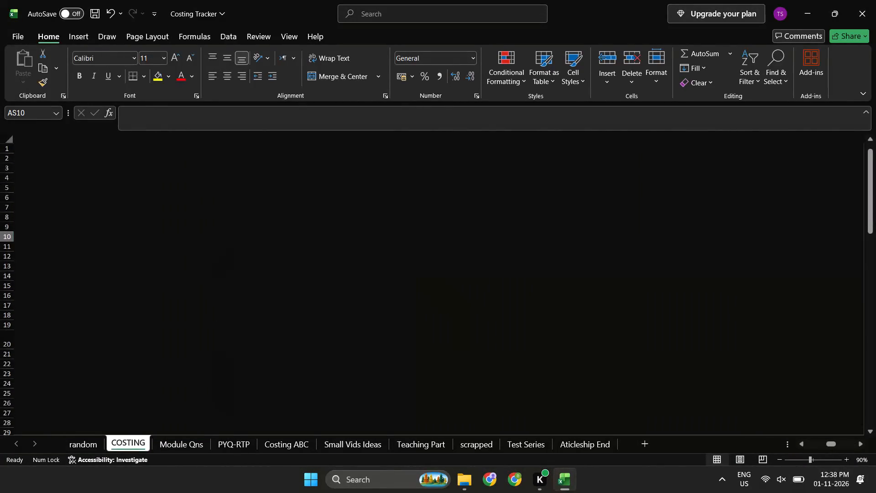
scroll(295, 265, "left", 1)
Switch to File Explorer and open the CH2_unlocked Word document from the Question Bank folder inside COSTING BOOK.
key("alt+Tab")
key("alt+Tab")
key("alt+Left")
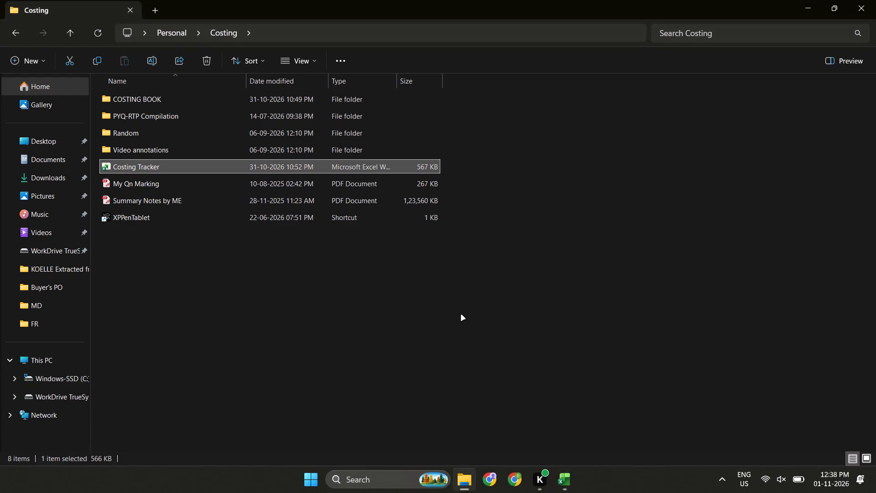
left_click(461, 315)
key("BackSpace")
key("Return")
key("Down")
key("Up")
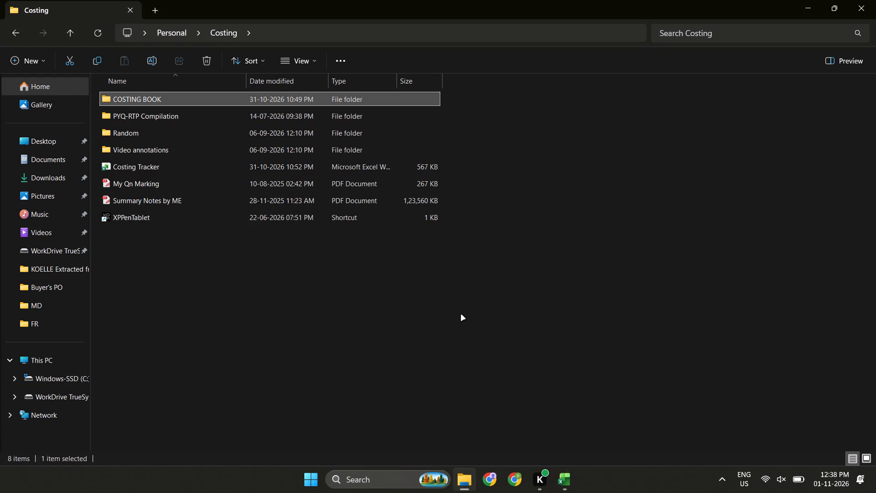
key("Return")
key("Down")
key("Return")
key("Down")
key("Down")
key("Up")
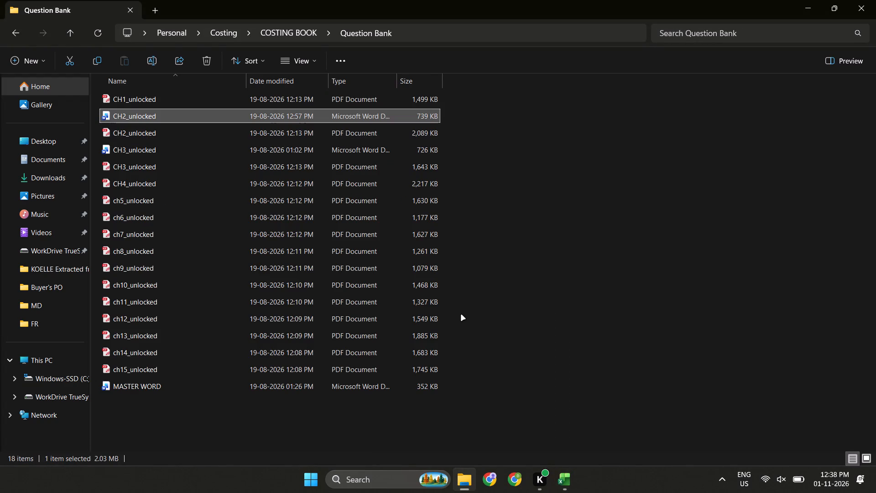
key("Return")
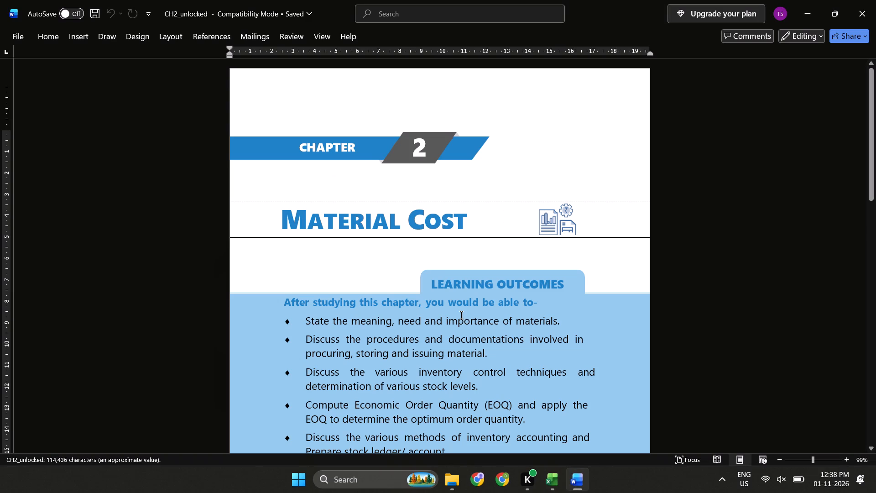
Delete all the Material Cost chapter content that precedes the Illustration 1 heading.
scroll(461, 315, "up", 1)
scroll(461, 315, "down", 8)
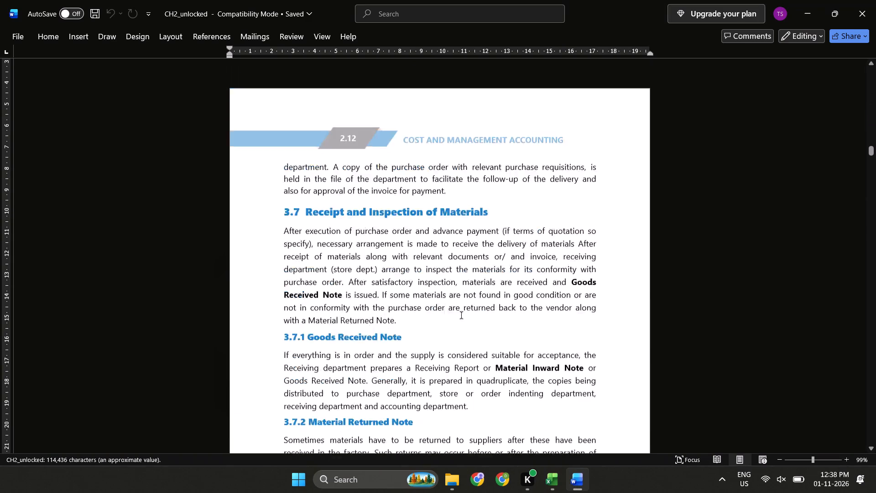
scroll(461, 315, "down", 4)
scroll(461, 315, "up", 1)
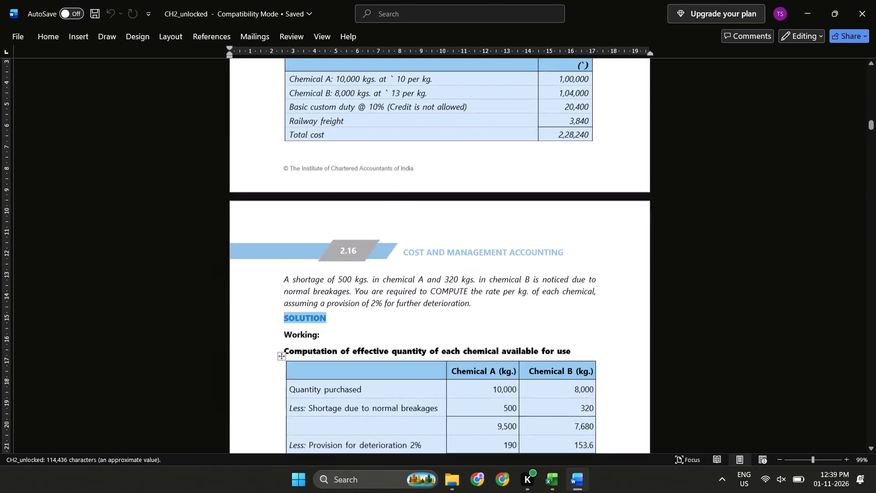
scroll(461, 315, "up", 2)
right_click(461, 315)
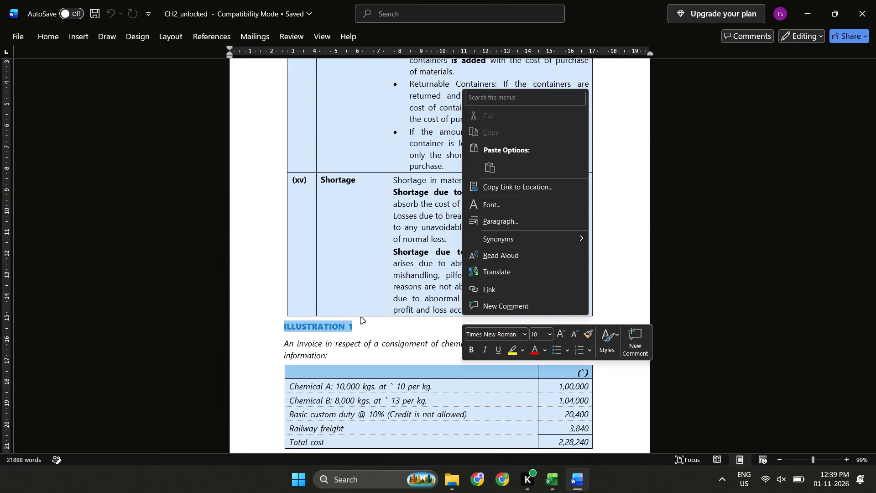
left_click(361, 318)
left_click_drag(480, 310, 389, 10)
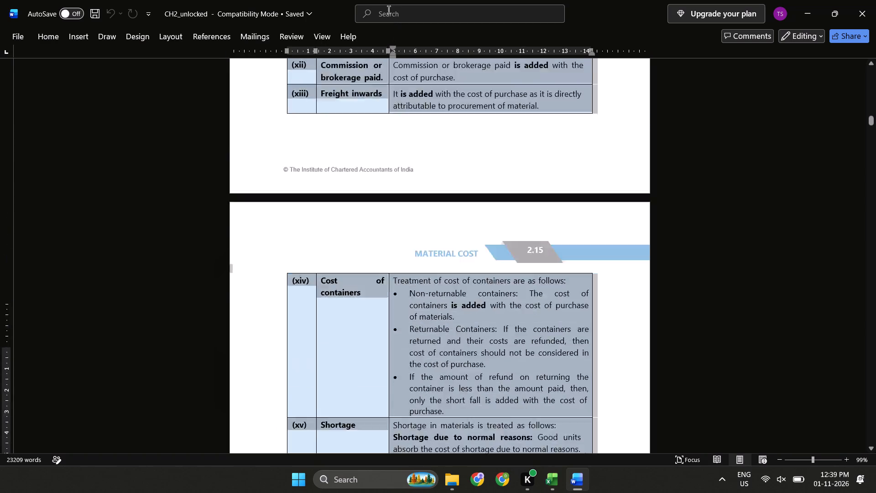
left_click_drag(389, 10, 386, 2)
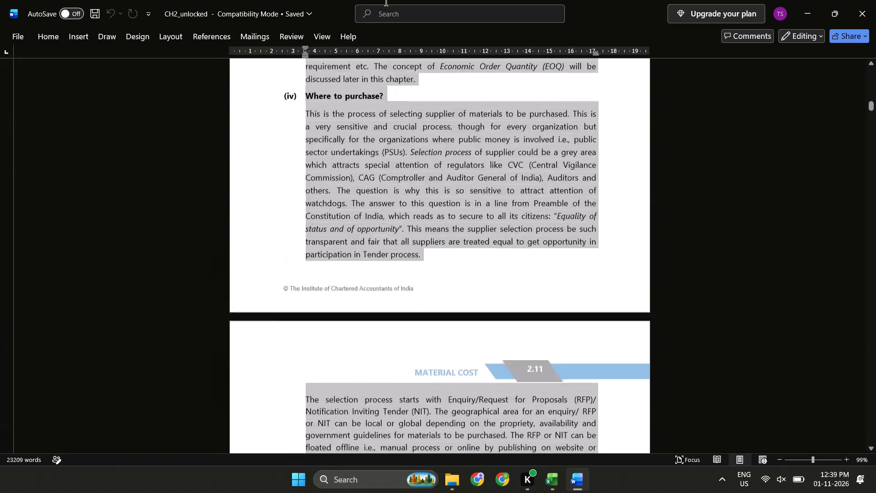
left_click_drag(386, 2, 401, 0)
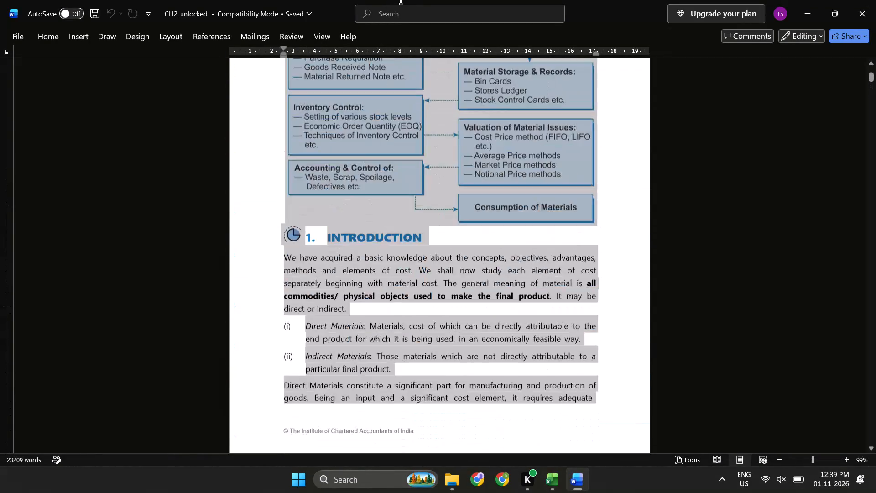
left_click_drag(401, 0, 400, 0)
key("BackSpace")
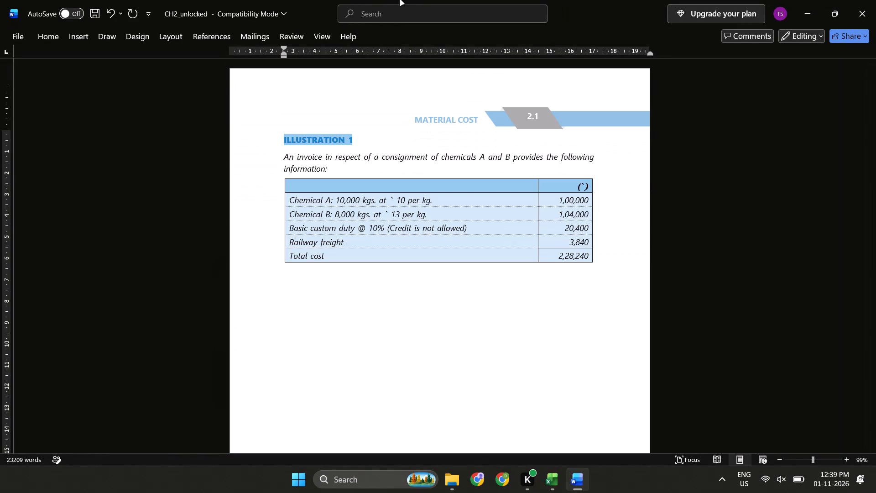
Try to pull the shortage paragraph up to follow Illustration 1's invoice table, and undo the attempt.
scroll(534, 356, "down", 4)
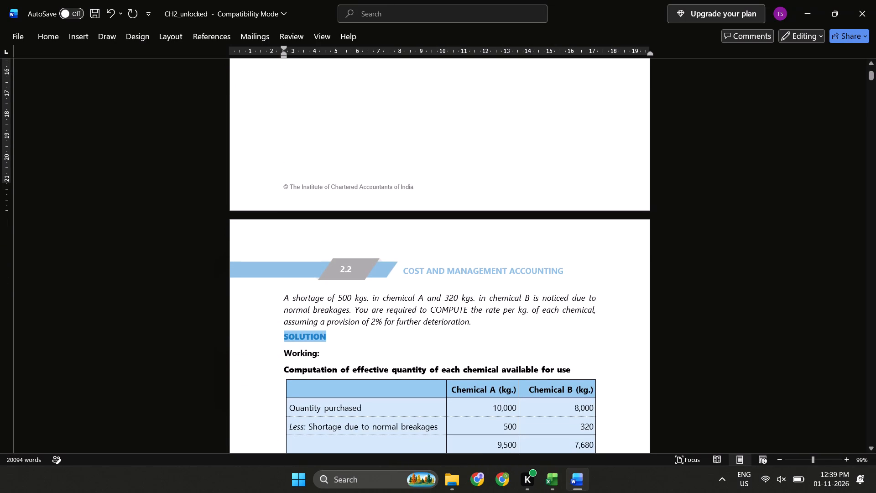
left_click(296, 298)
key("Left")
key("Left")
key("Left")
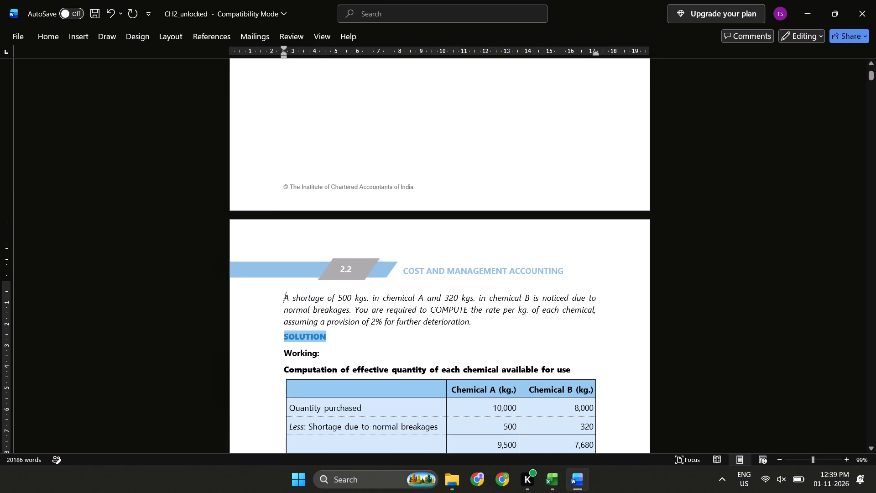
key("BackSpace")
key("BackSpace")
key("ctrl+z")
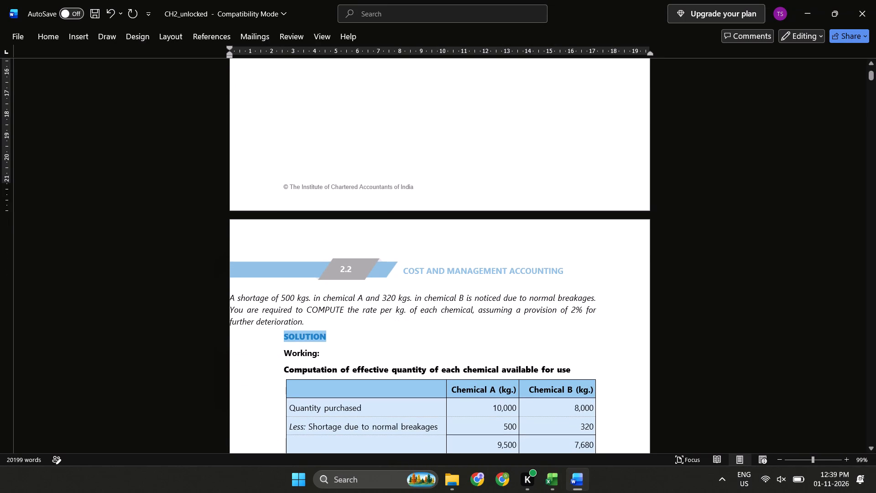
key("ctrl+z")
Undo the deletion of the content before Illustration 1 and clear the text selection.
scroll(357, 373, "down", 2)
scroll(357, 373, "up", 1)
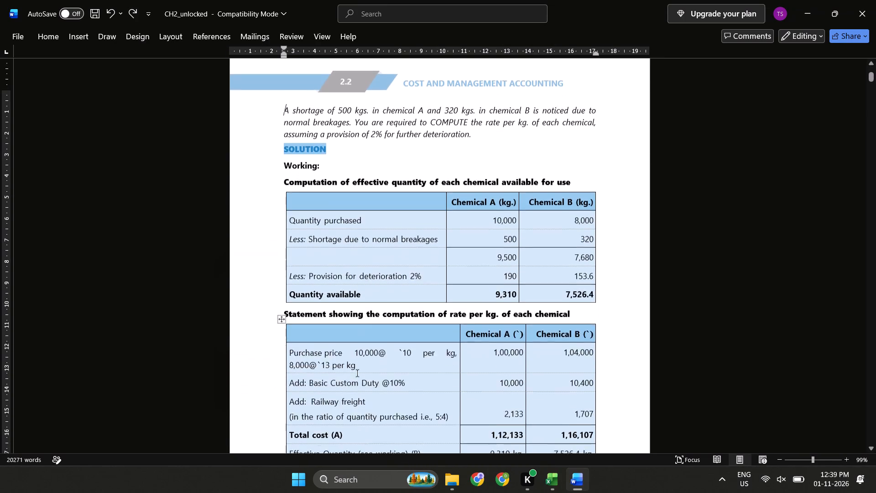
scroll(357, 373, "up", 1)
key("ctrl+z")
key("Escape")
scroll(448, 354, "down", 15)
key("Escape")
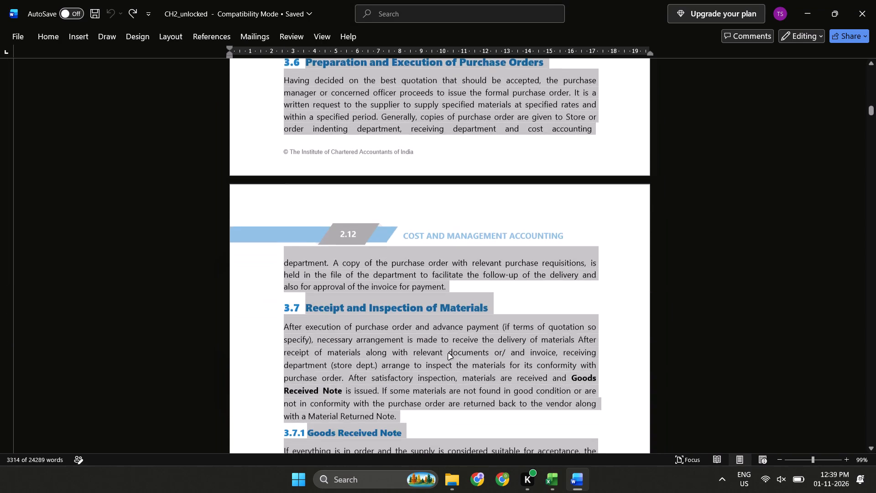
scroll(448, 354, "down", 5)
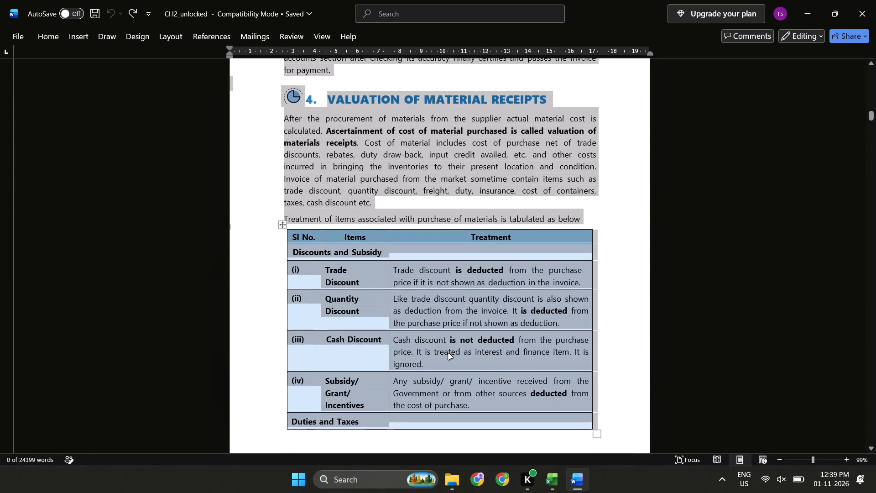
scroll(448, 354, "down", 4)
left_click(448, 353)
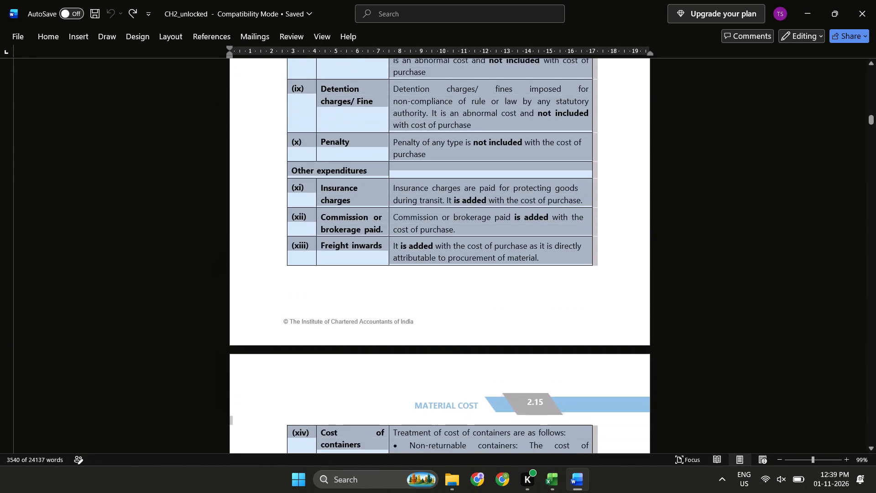
Create a new blank Word document.
scroll(448, 353, "down", 4)
scroll(448, 353, "up", 1)
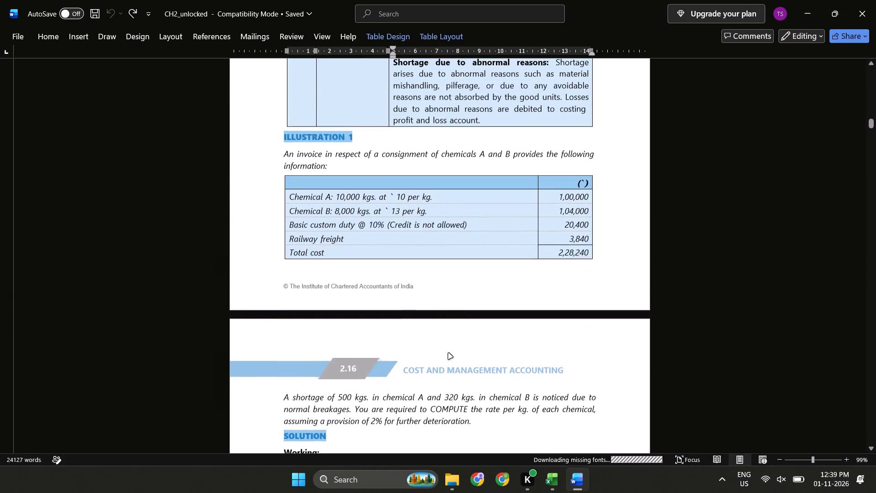
key("ctrl+n")
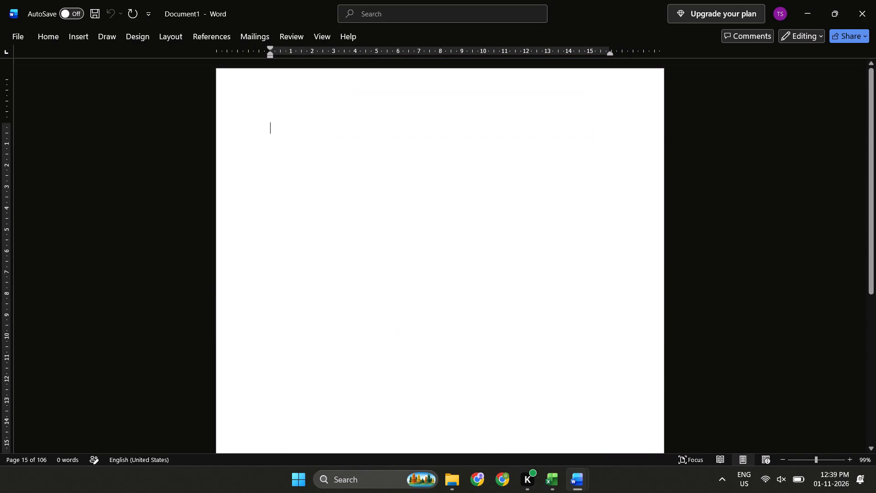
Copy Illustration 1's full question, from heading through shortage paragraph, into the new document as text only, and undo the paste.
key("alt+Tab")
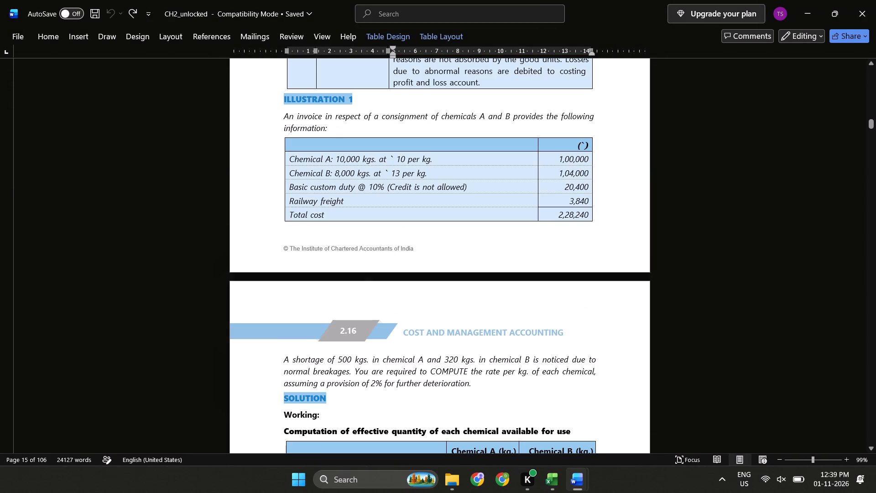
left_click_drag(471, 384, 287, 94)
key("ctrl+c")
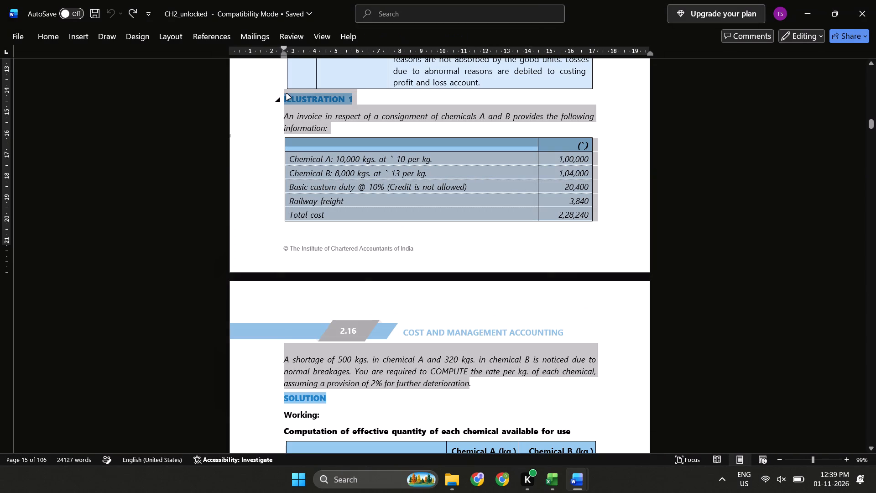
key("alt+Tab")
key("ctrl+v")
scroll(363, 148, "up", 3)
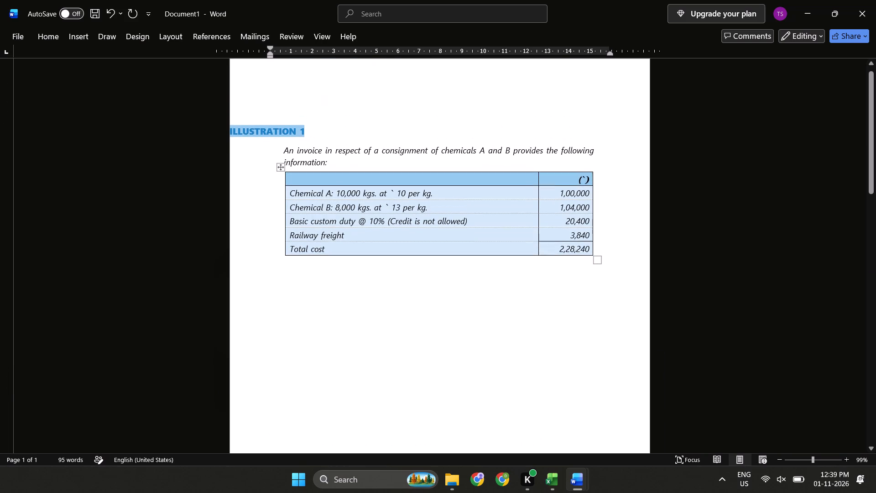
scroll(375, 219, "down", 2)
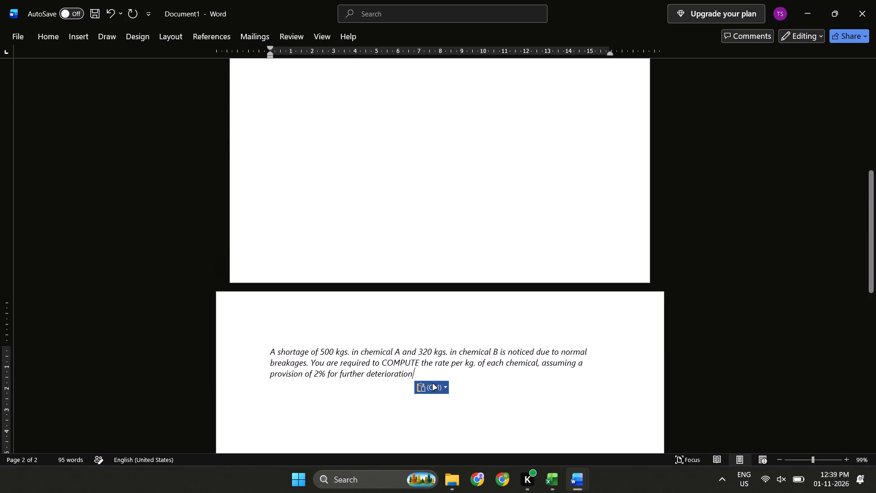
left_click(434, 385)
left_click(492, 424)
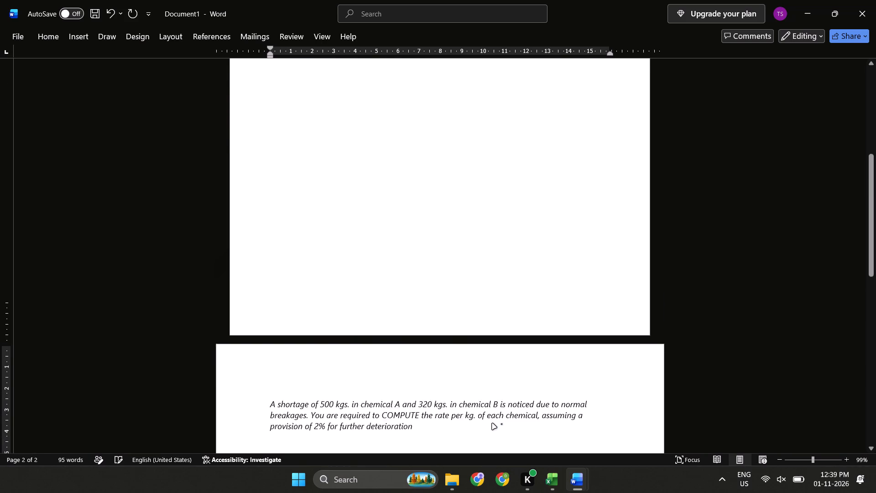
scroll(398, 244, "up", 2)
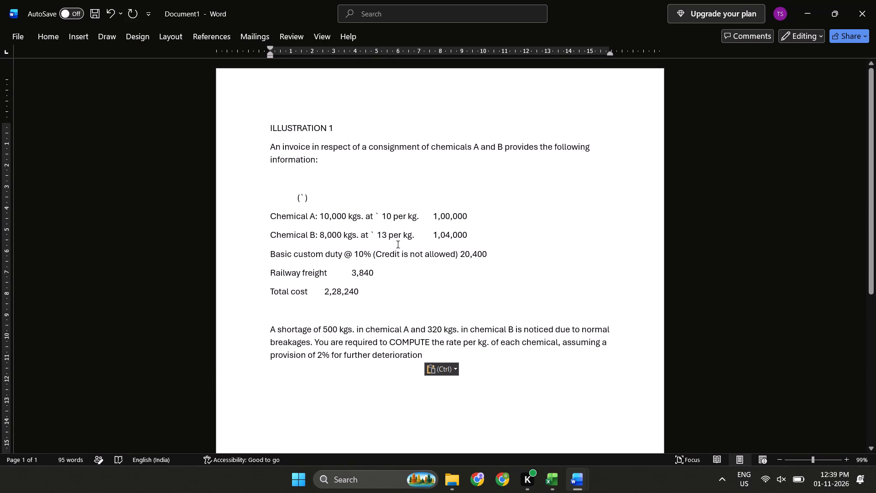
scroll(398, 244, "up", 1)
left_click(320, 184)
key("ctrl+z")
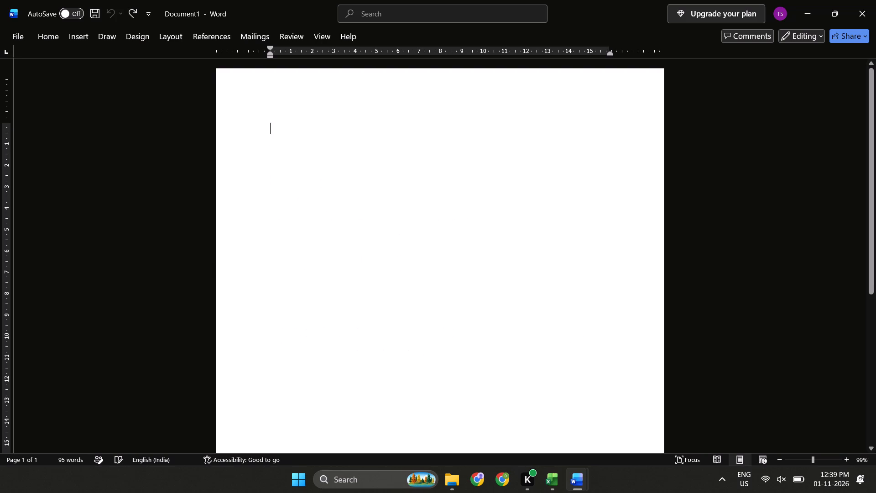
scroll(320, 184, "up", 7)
Copy the Illustration 1 heading and its opening invoice sentence into the new document as text only.
key("alt+Tab")
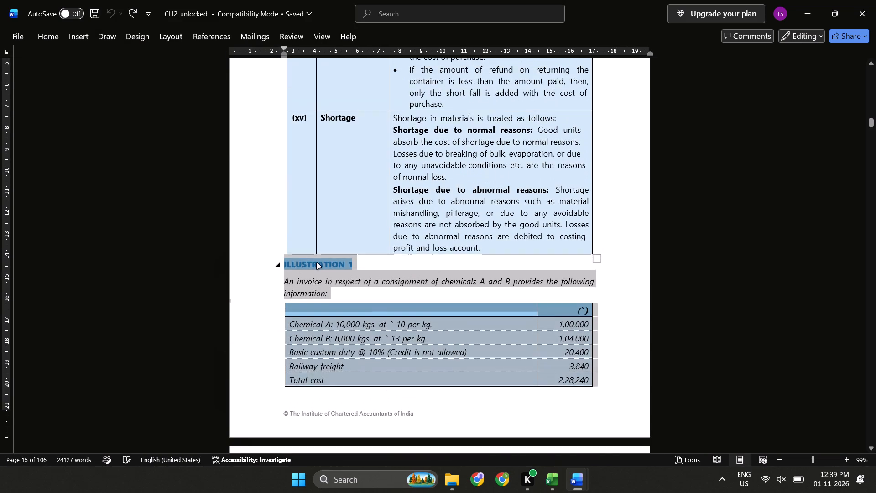
scroll(317, 263, "down", 1)
left_click(340, 269)
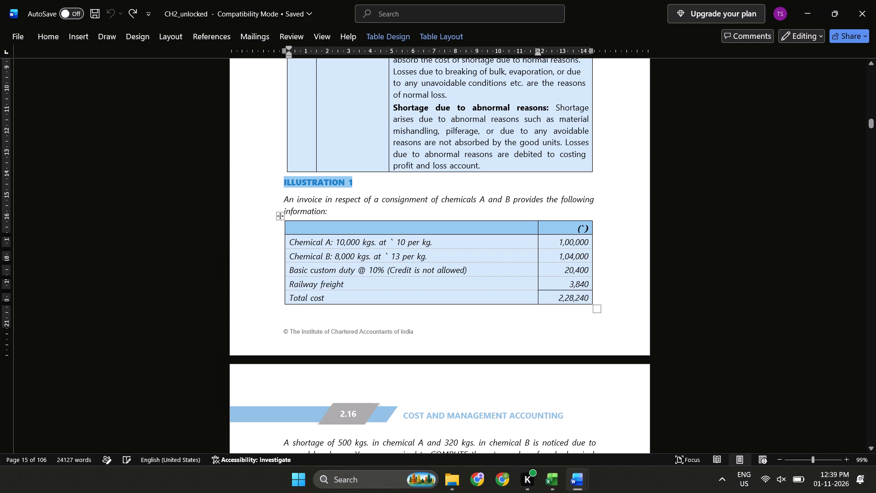
left_click_drag(329, 210, 288, 178)
key("ctrl+c")
key("alt+Tab")
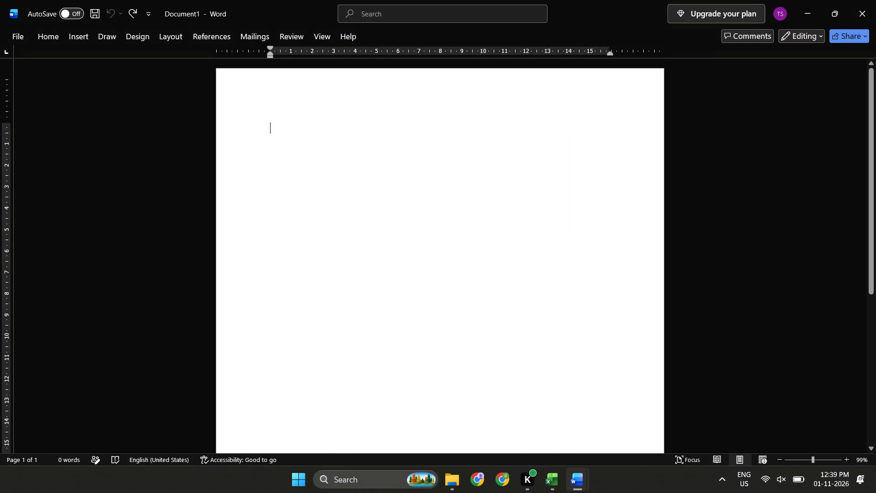
key("ctrl+v")
left_click(486, 172)
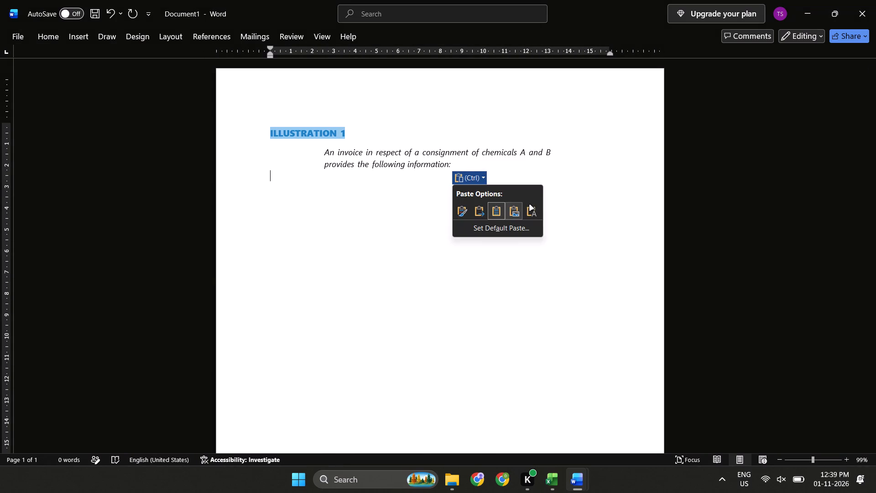
left_click(536, 206)
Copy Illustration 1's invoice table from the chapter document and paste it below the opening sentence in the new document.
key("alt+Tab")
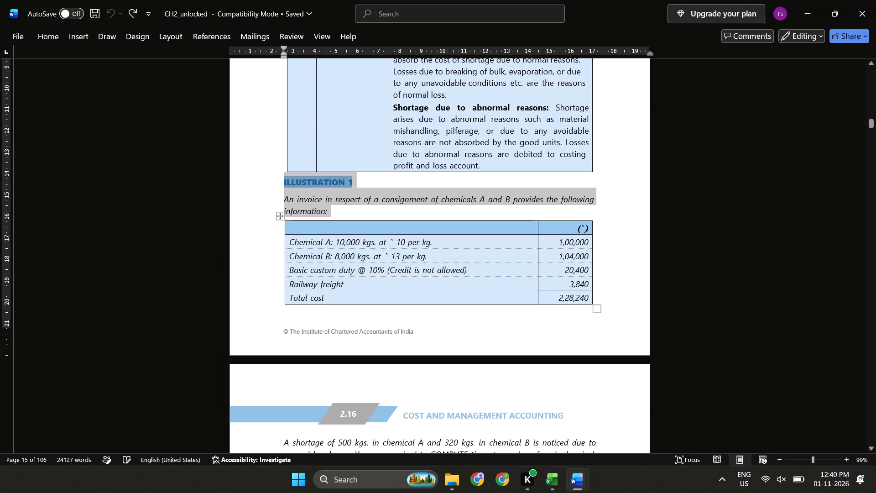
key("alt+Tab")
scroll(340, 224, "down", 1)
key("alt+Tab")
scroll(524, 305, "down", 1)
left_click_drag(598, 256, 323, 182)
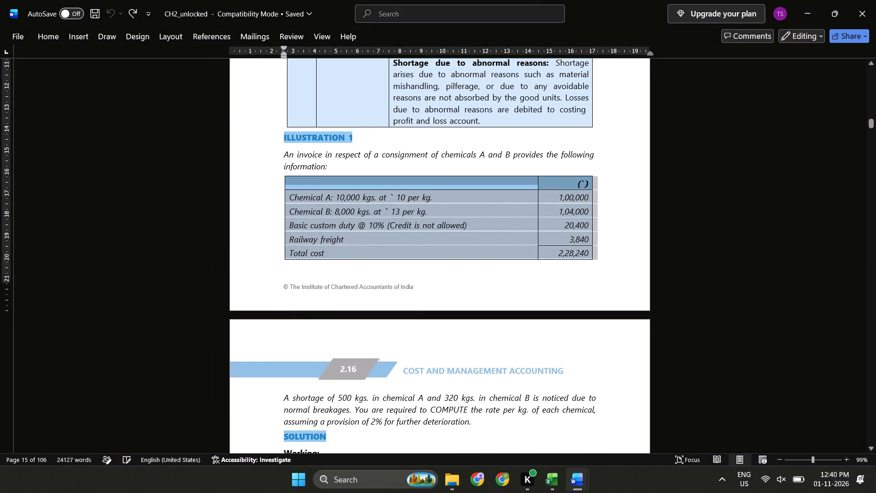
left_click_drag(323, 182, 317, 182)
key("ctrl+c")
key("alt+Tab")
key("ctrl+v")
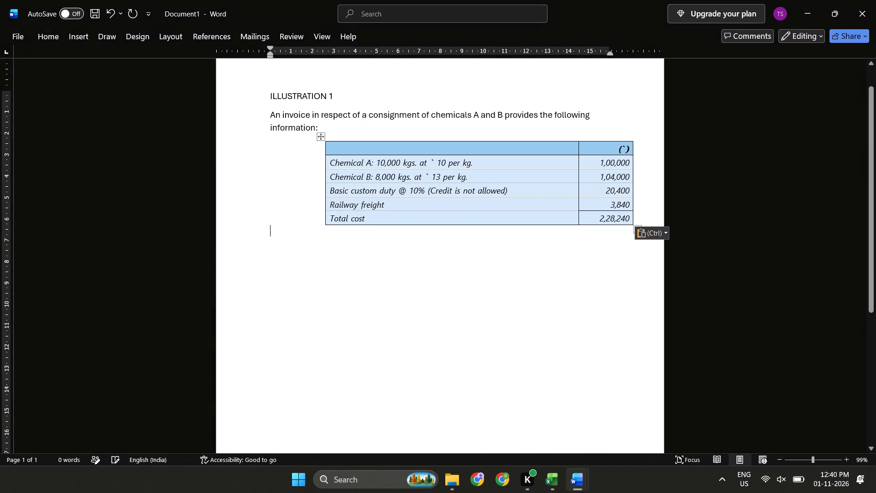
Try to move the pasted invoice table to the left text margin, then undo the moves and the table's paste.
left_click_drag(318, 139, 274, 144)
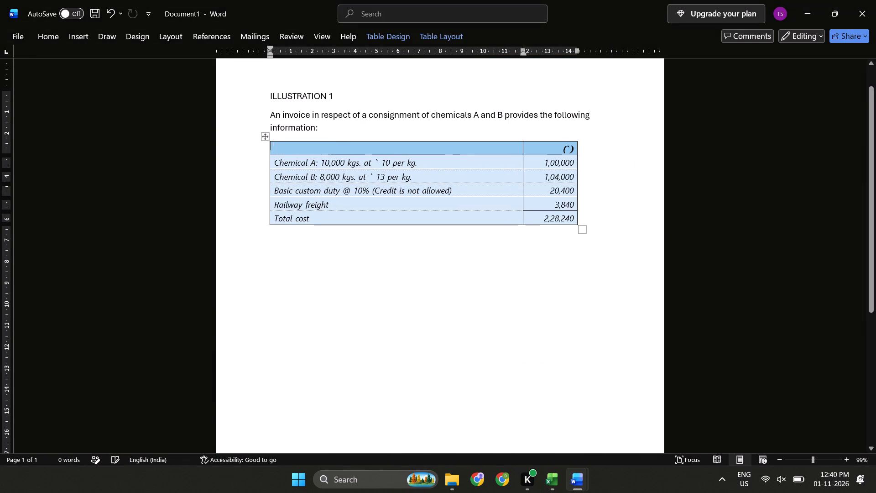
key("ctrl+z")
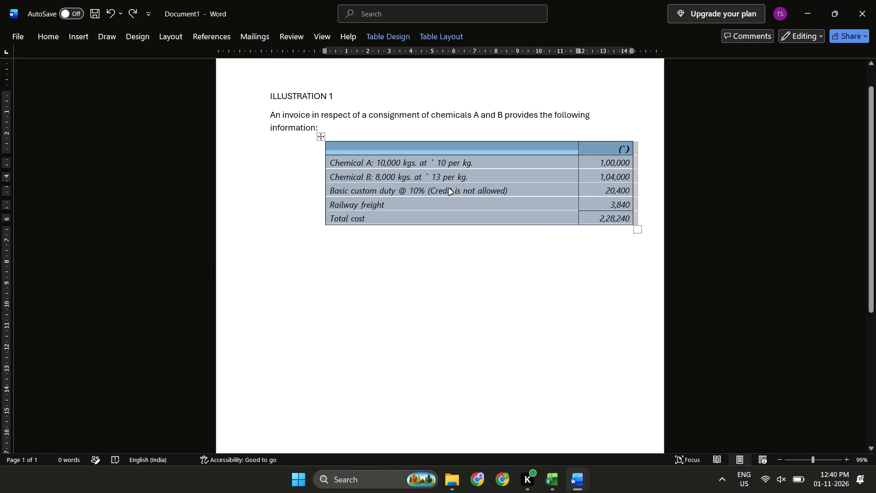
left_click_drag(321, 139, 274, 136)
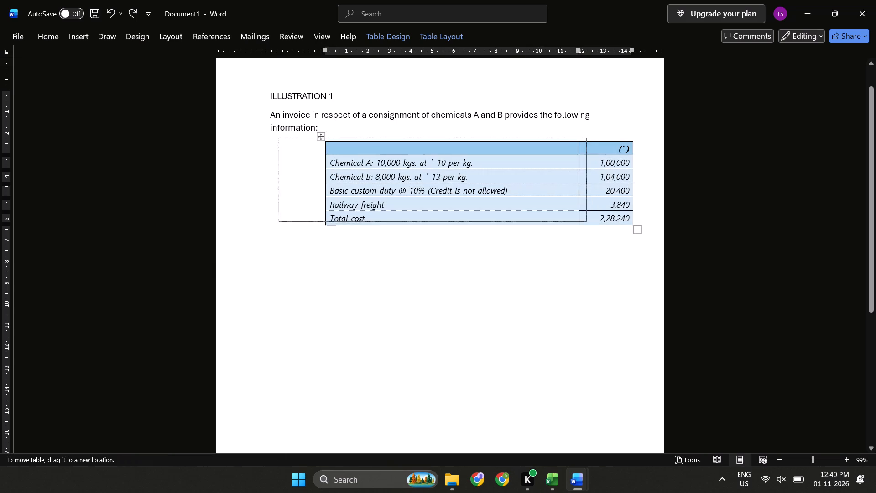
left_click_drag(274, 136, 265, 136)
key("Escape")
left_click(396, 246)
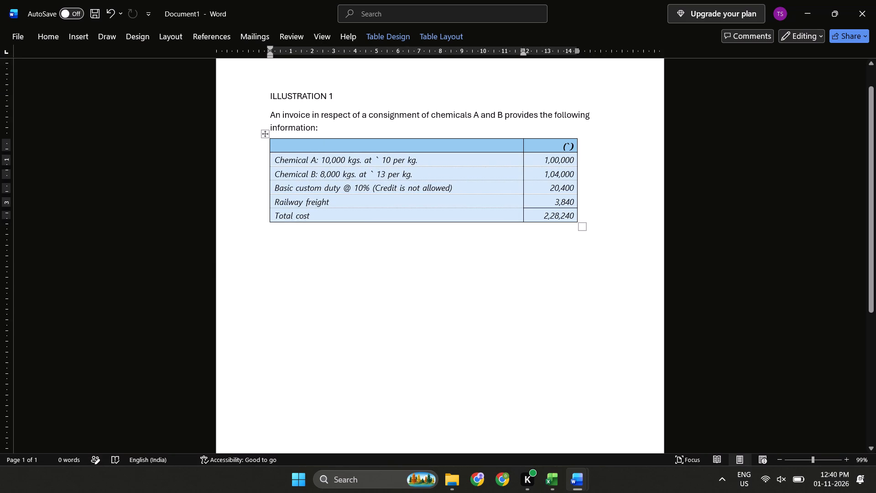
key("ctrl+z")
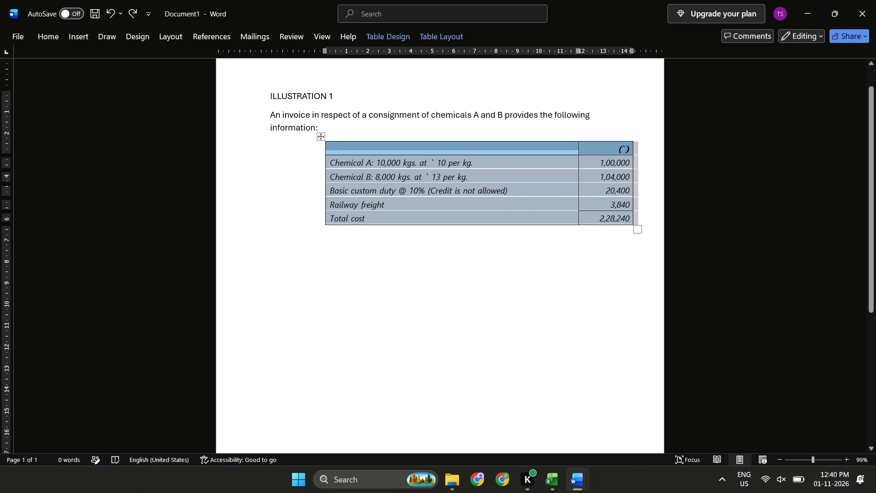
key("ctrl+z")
Copy the invoice table again from the chapter document, leaving the original in place, and paste it on a new line below the opening sentence.
key("alt+Tab")
key("ctrl+x")
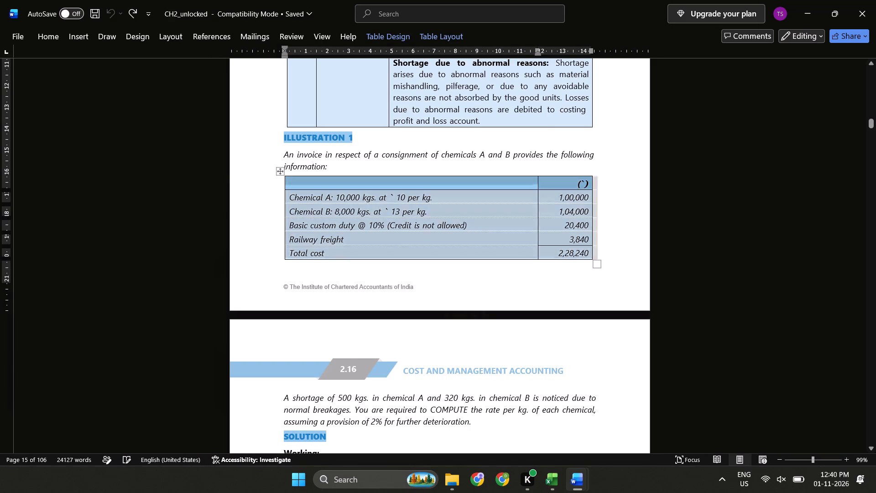
key("ctrl+z")
key("ctrl+c")
key("alt+Tab")
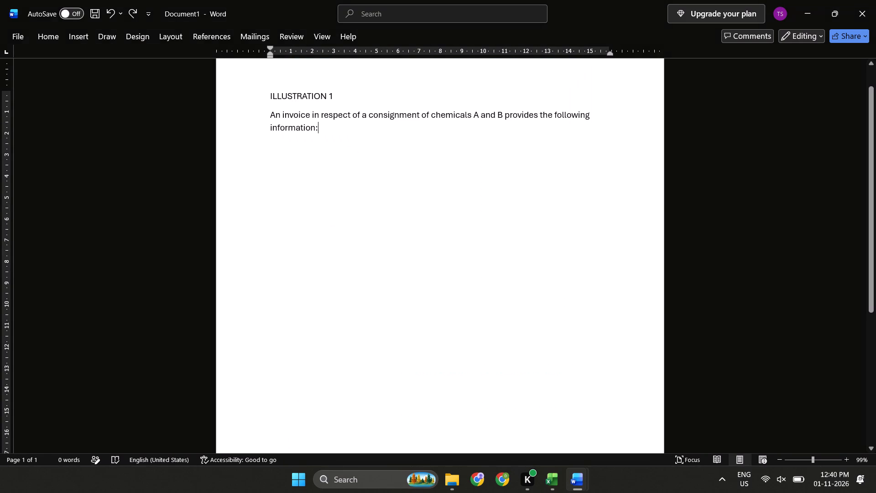
key("Return")
key("ctrl+v")
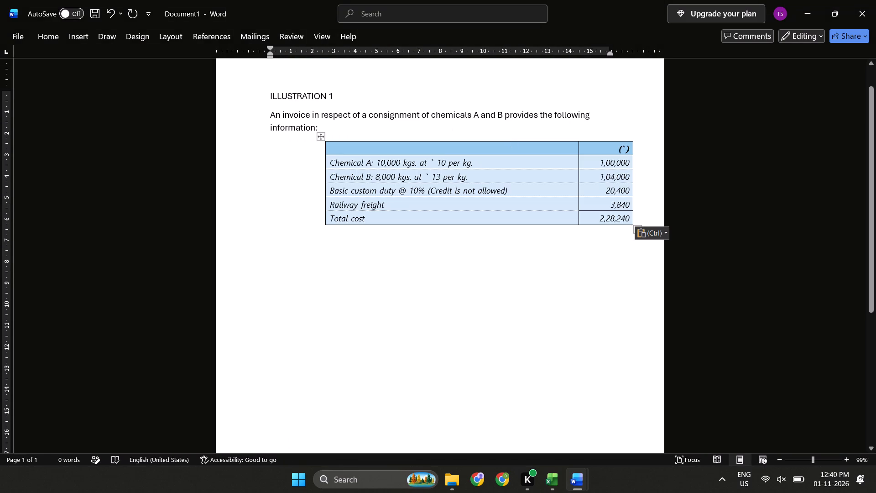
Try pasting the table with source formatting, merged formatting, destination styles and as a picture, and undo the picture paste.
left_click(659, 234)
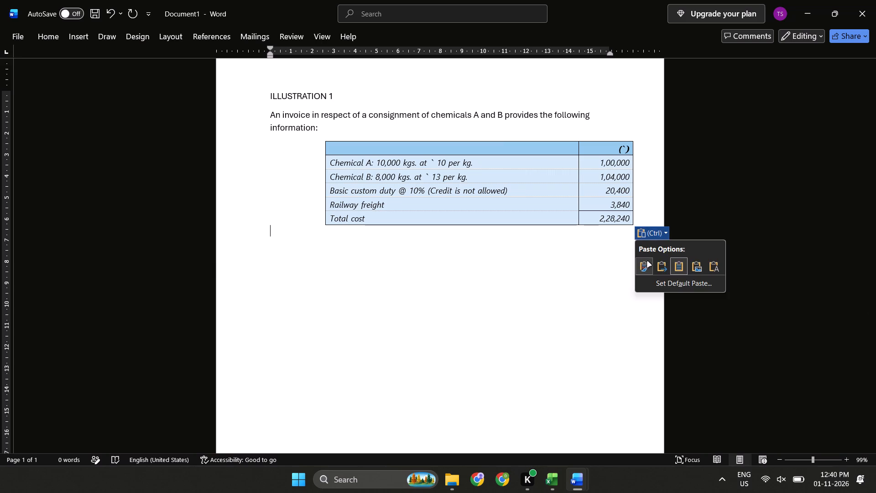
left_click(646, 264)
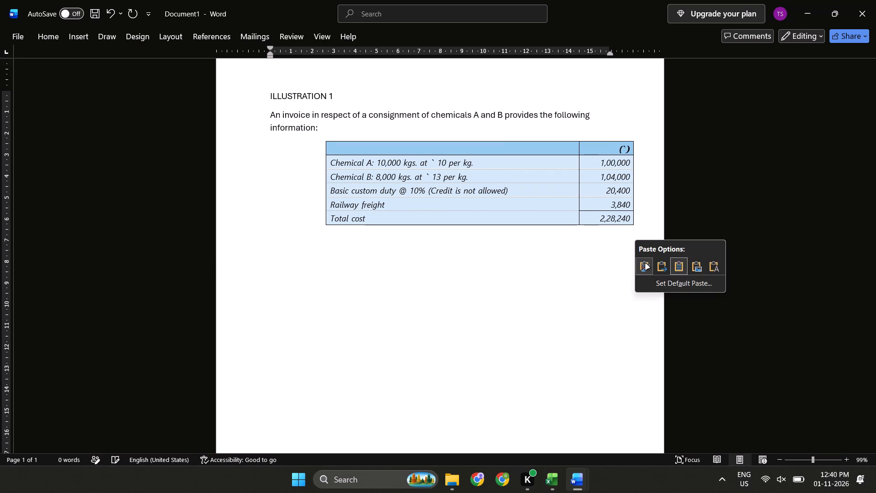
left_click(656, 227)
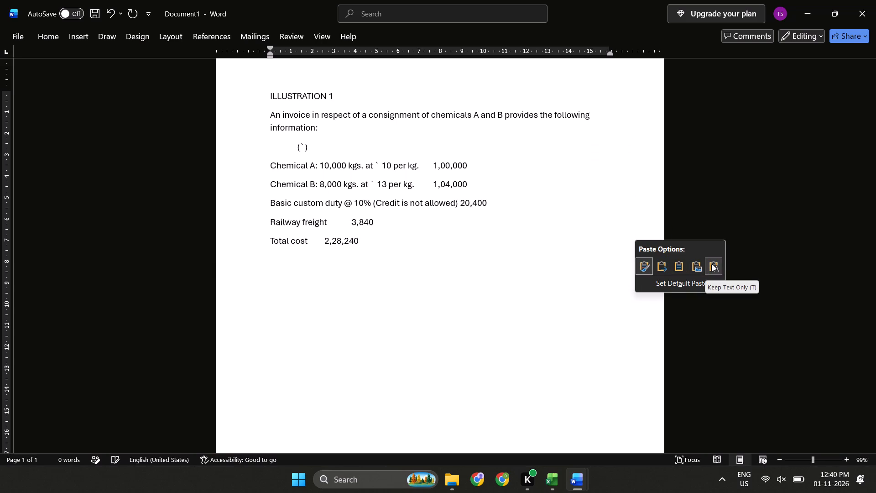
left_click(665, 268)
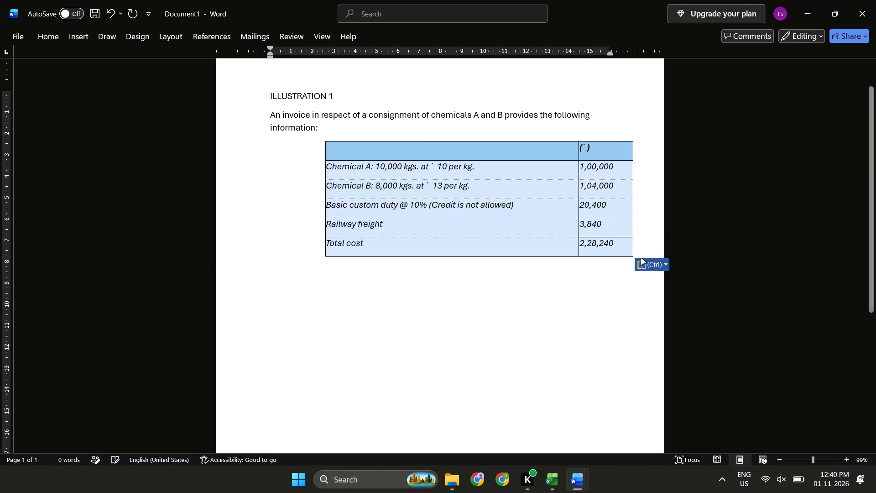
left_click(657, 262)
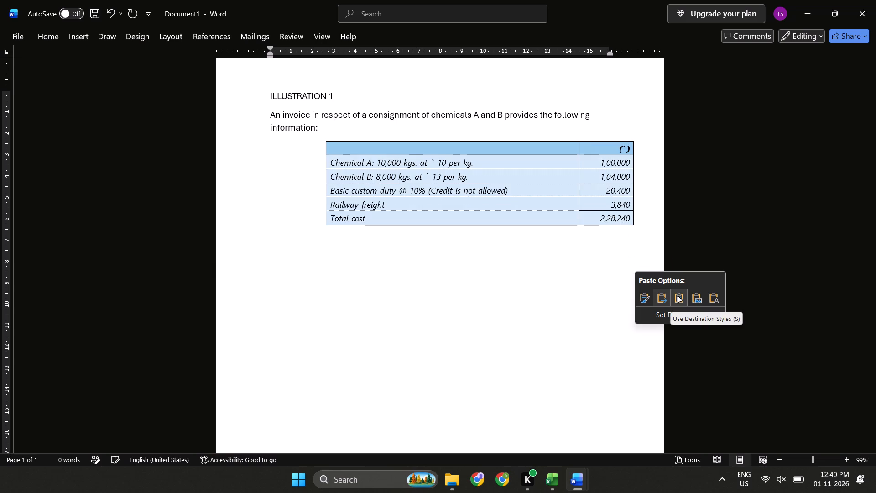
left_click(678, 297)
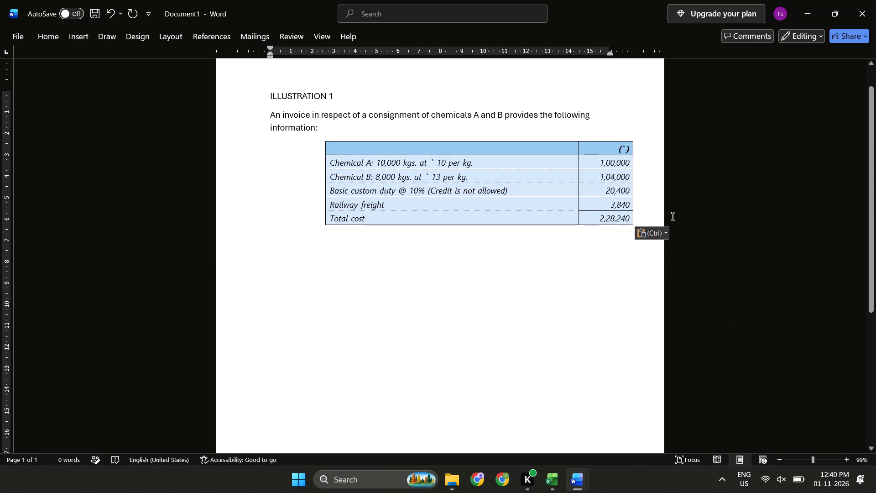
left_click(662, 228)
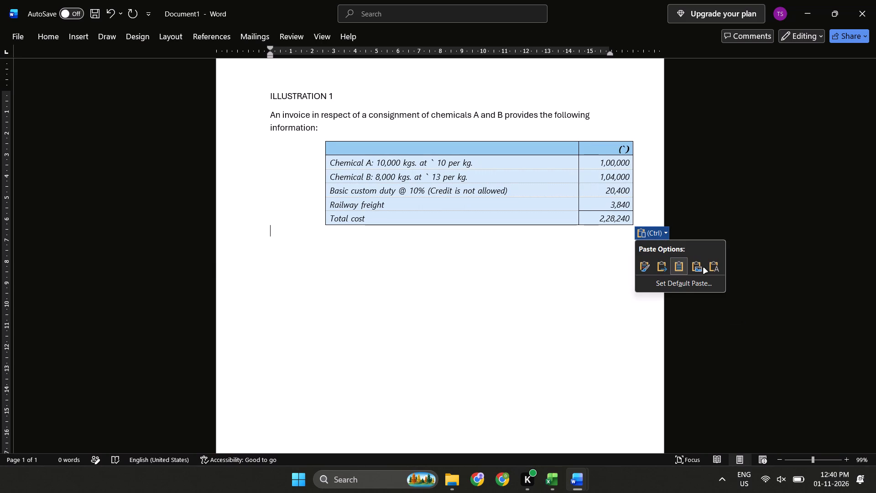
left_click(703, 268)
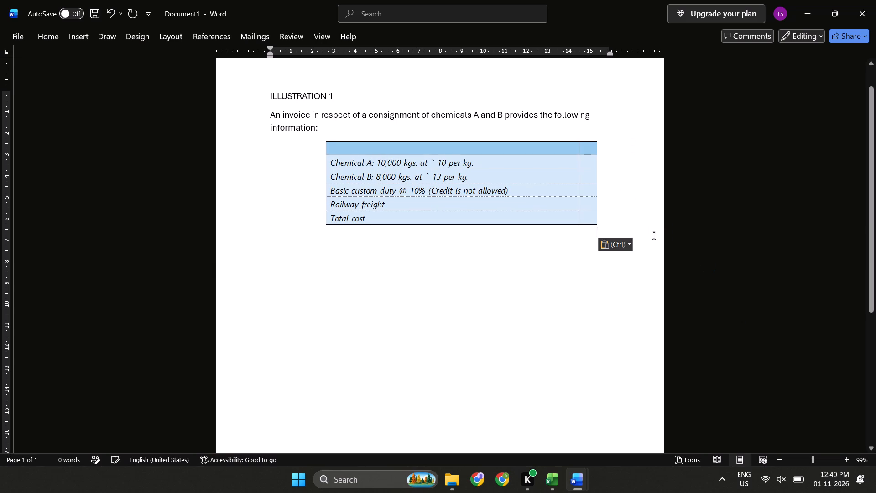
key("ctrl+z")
Paste the invoice table again below Illustration 1's opening sentence, using the Merge Formatting paste option.
key("alt+Tab")
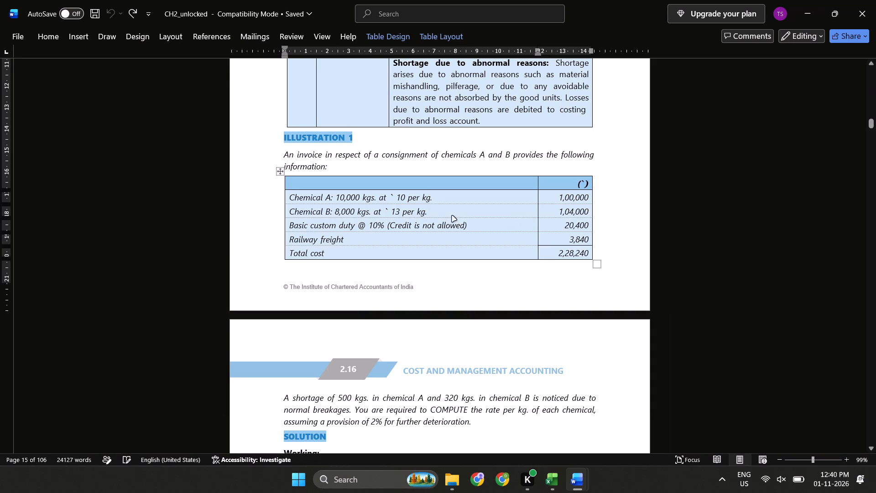
key("alt+Tab")
key("ctrl+v")
left_click(648, 236)
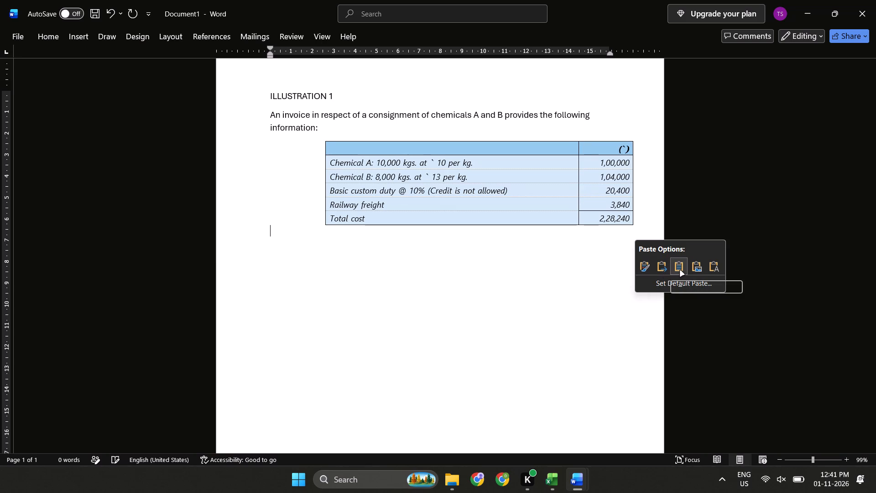
left_click(666, 269)
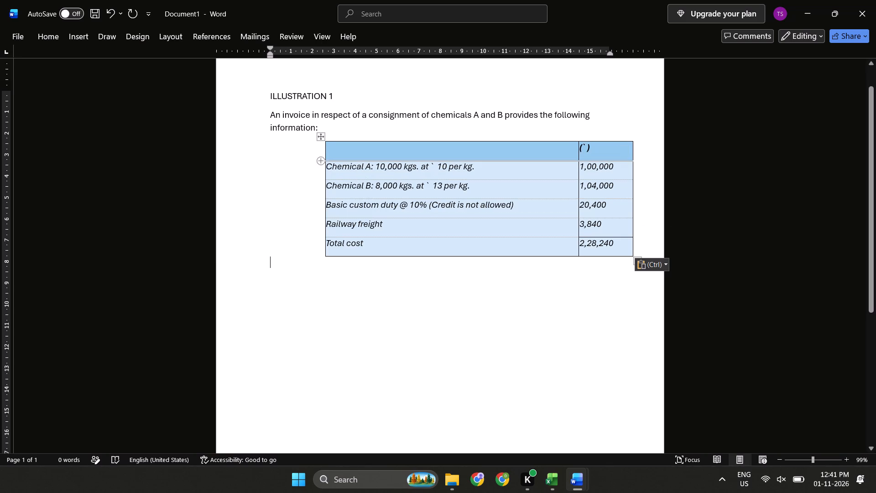
Remove the italic formatting from all the text in the pasted invoice table.
key("Right")
key("Right")
key("Up")
key("Up")
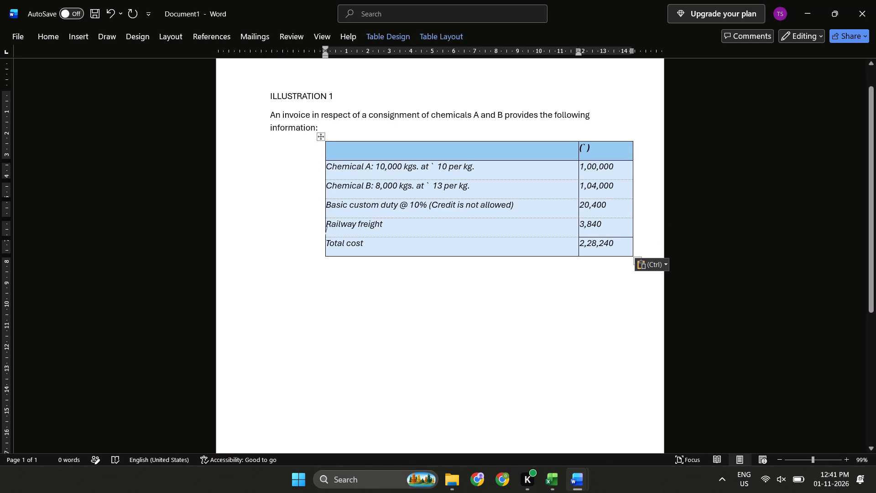
key("Up")
key("Up")
key("Up")
key("Up")
key("Up")
key("Down")
key("shift+Down")
key("shift+Down")
key("shift+Down")
key("shift+Down")
key("shift+Right")
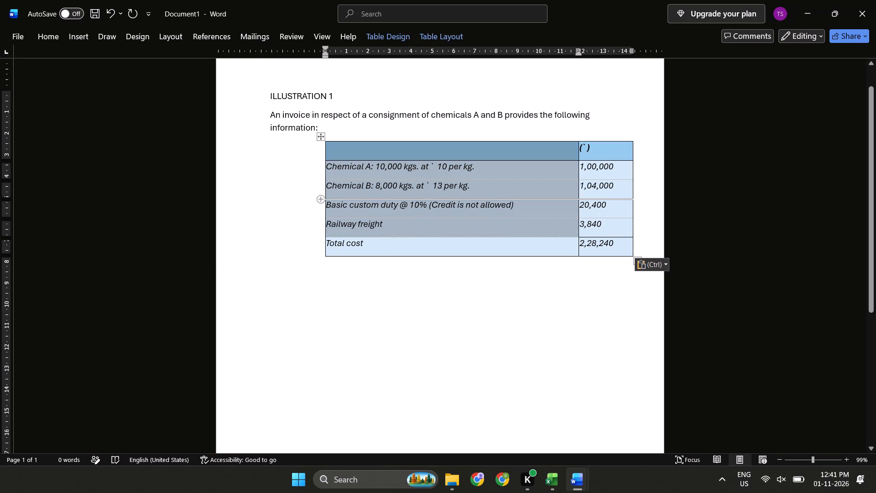
key("shift+Down")
key("ctrl+i")
key("Left")
key("Right")
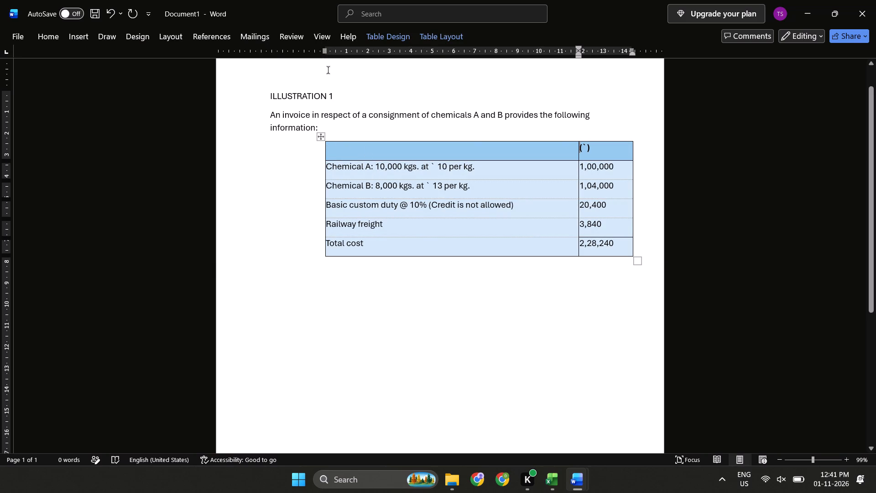
Shift the invoice table so its left edge lines up with the left text margin.
left_click_drag(327, 52, 270, 52)
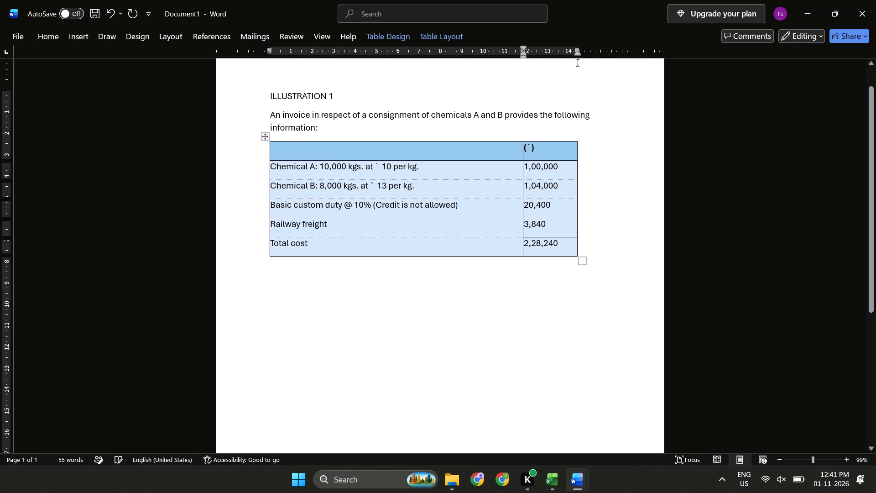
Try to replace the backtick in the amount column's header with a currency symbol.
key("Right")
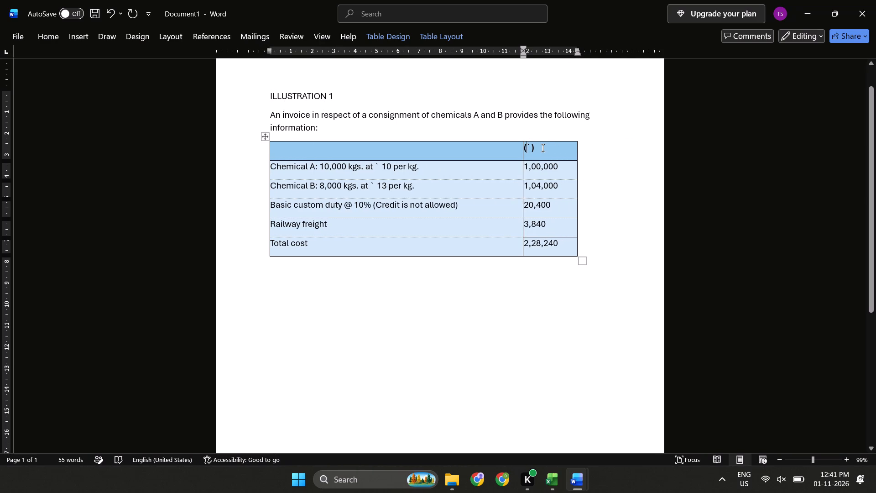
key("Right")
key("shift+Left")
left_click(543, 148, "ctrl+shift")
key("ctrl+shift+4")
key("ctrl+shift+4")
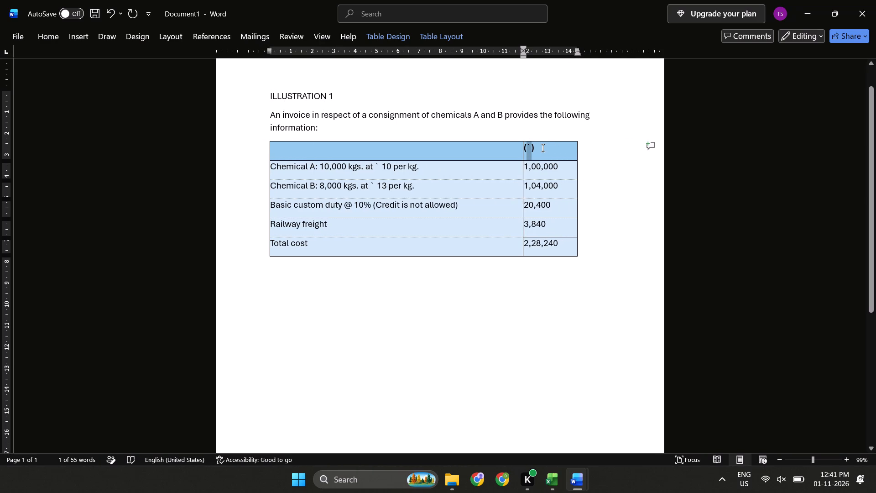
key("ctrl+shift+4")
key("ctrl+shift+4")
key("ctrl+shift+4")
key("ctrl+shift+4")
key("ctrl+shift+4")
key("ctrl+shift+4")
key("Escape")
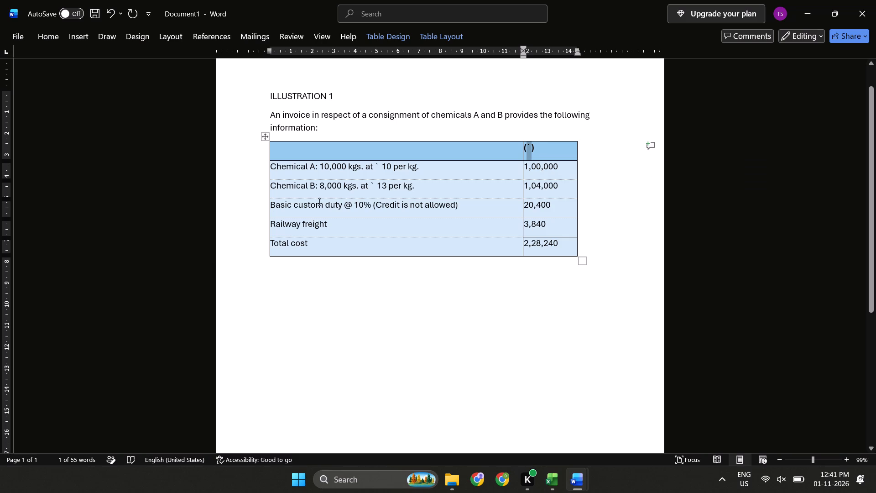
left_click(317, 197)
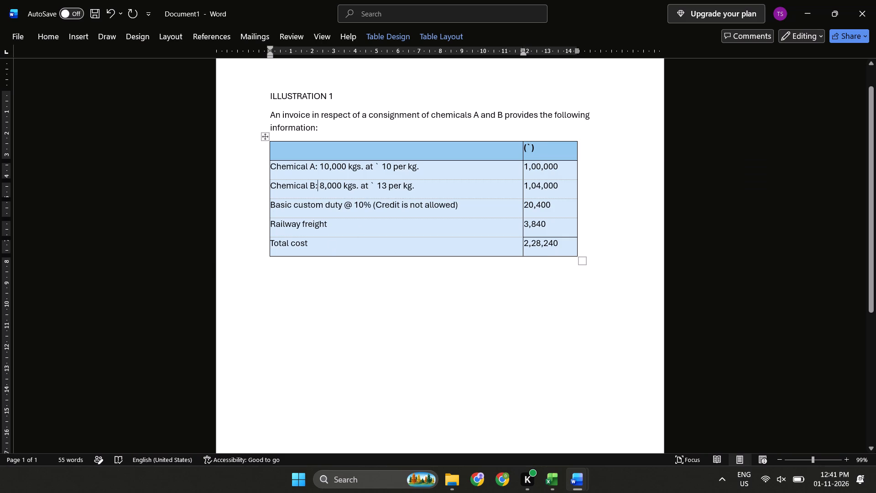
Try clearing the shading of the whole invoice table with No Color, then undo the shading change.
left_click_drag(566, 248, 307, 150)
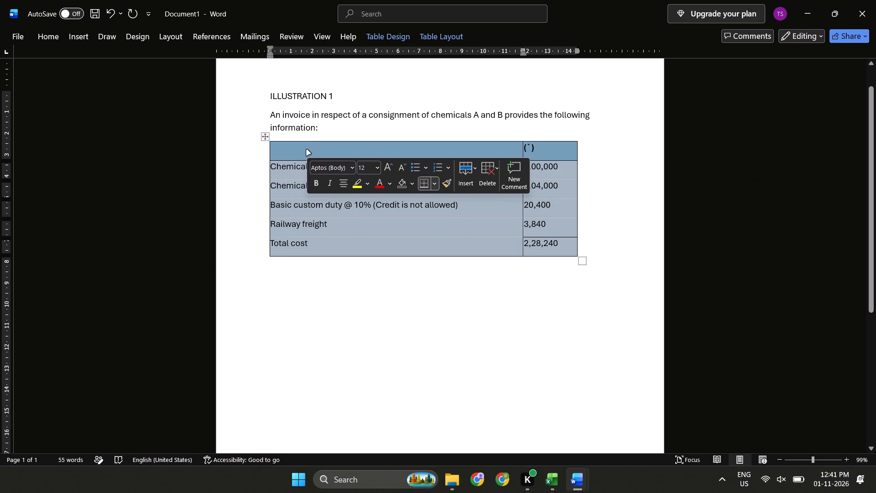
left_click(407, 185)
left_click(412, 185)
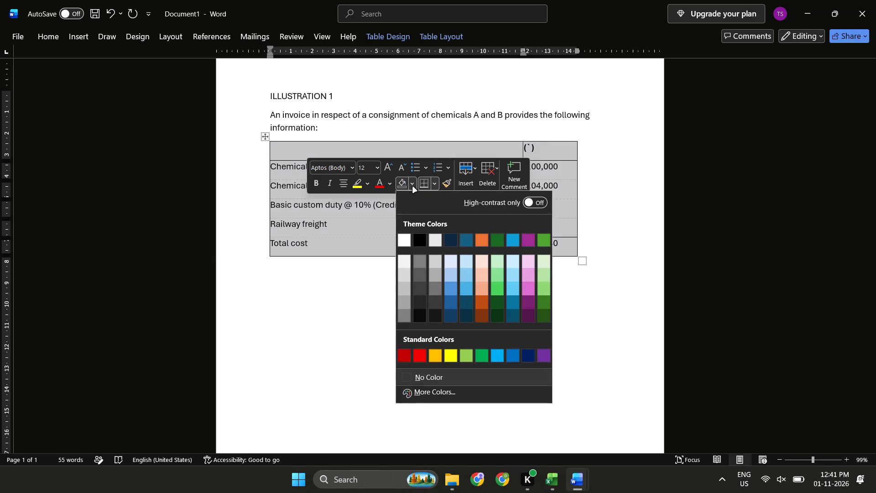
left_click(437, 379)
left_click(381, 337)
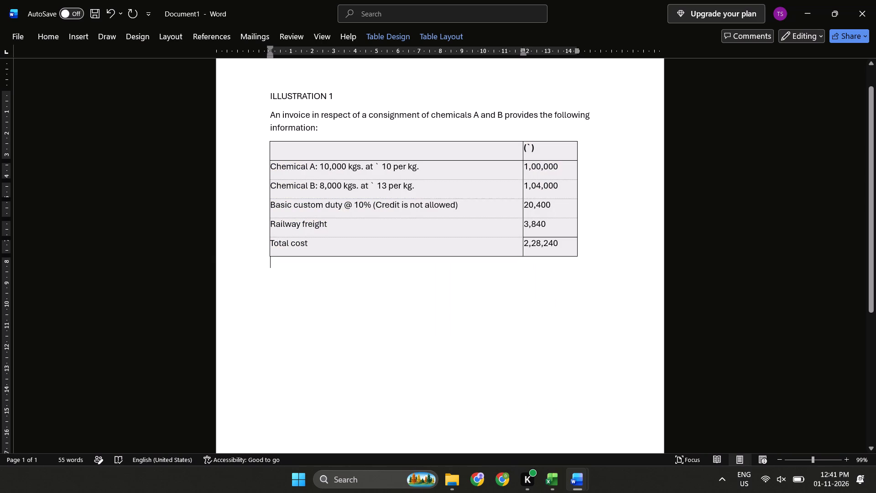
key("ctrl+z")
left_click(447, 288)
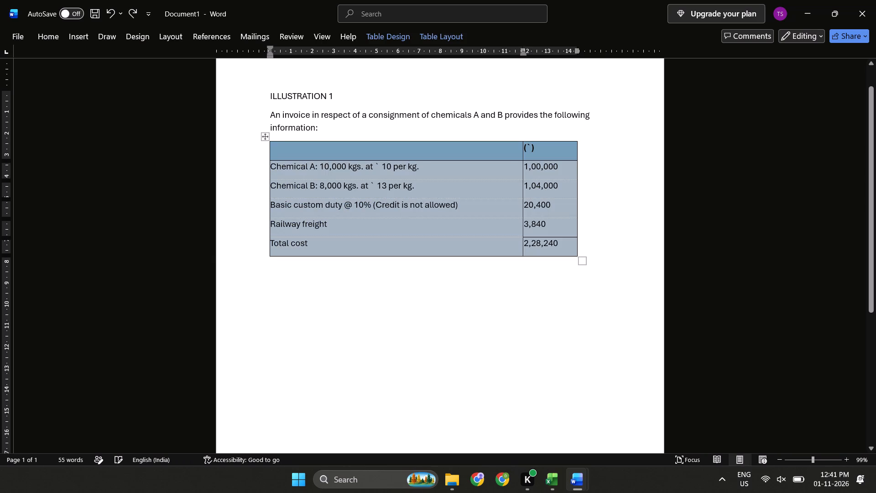
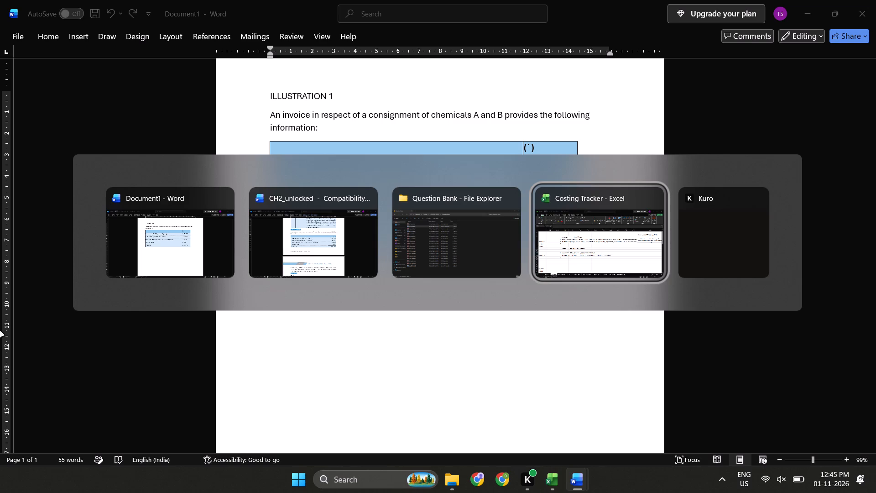
Switch to File Explorer and go up from the Question Bank folder to the Personal folder.
left_click(62, 324)
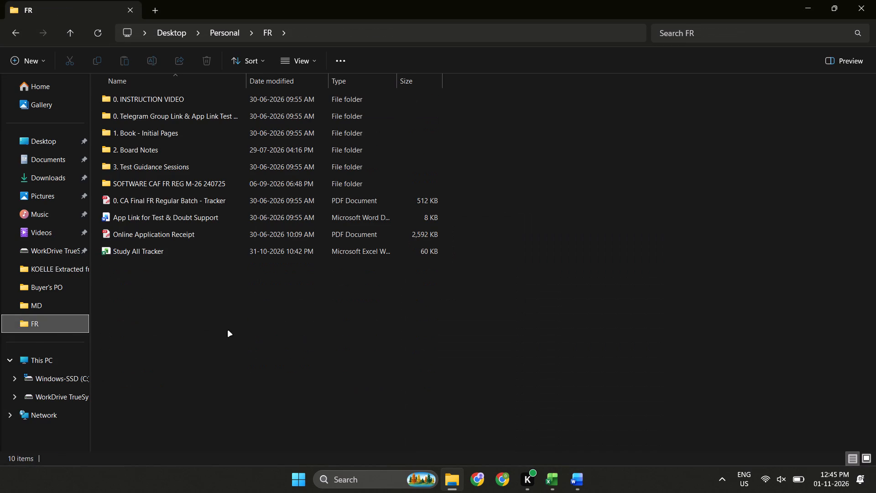
left_click(232, 337)
key("Down")
key("Down")
key("BackSpace")
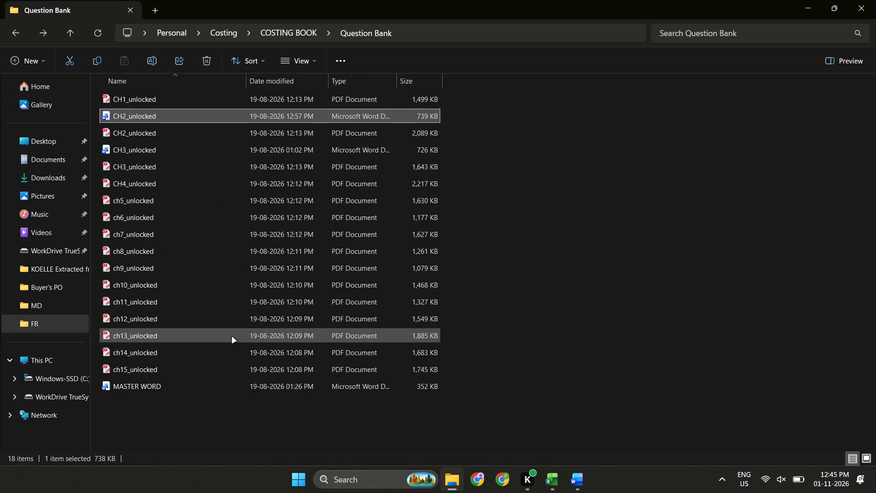
key("Down")
key("BackSpace")
key("Down")
key("Up")
key("BackSpace")
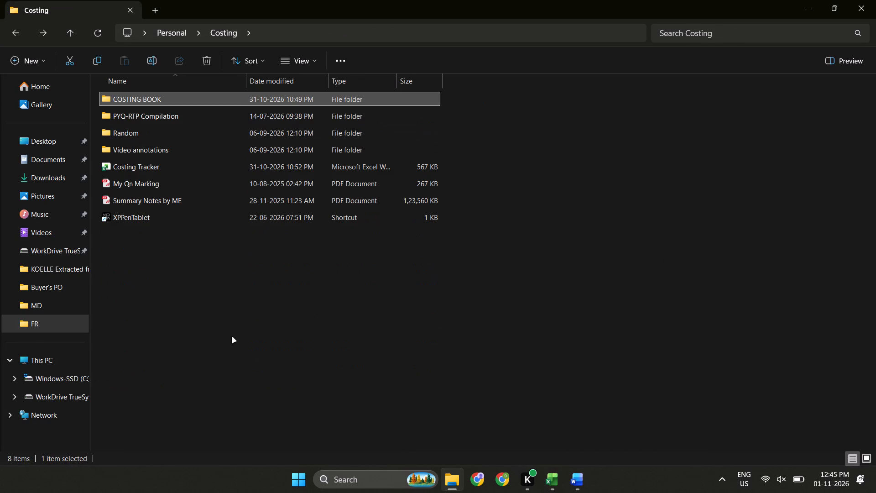
key("Down")
key("BackSpace")
key("Down")
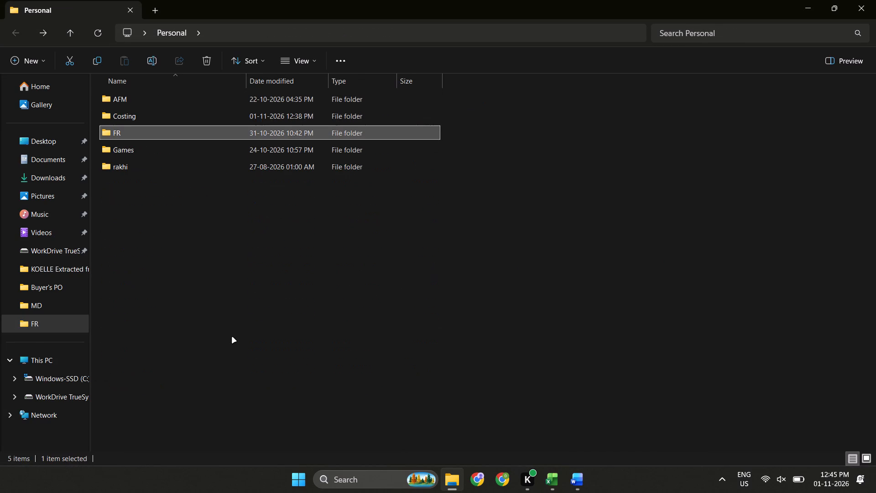
Open the Chapter 3_ACB Decisions PDF from the QB folder inside AFM.
key("Up")
key("Down")
key("Up")
key("Up")
key("Return")
key("Down")
key("Up")
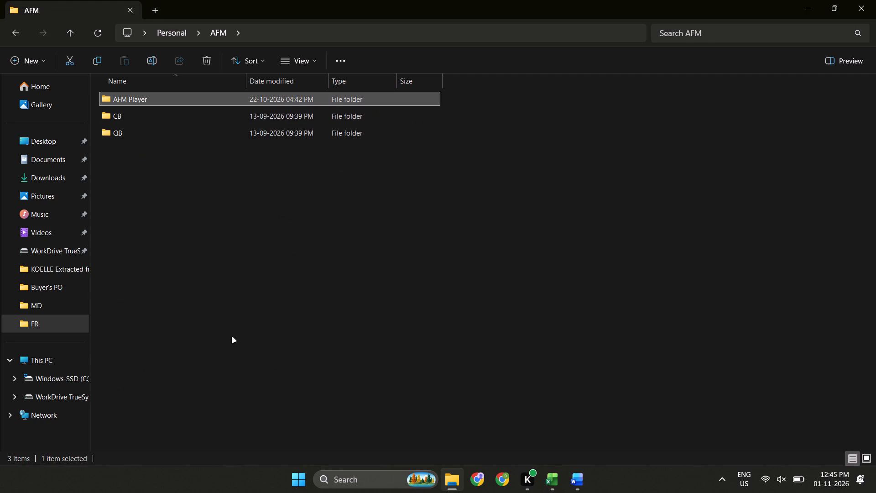
key("Return")
key("Down")
key("BackSpace")
key("Down")
key("Down")
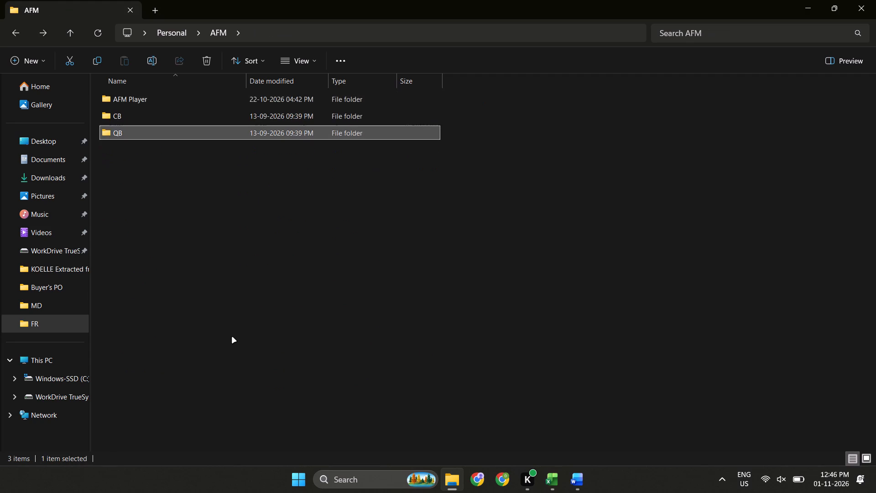
key("Down")
key("Return")
key("Down")
key("Down")
key("Return")
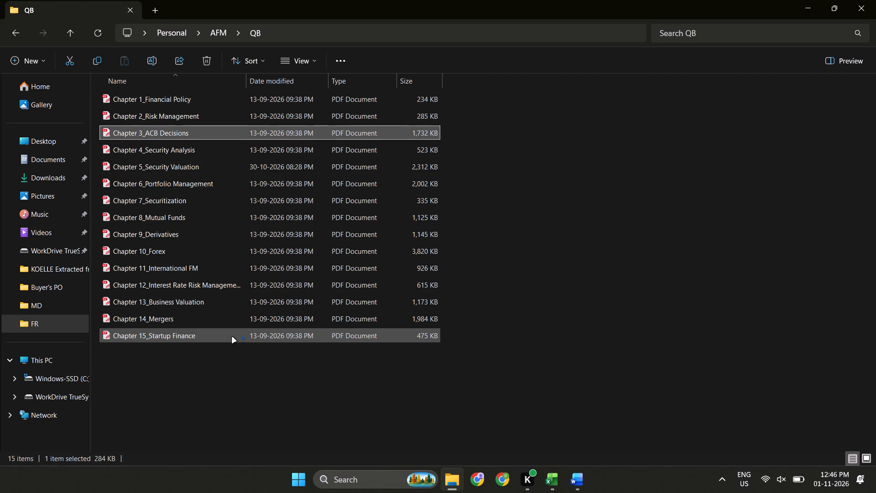
Examine how the questions, answers and tables are laid out in the Chapter 3 PDF, and close it.
scroll(356, 451, "down", 1, "ctrl")
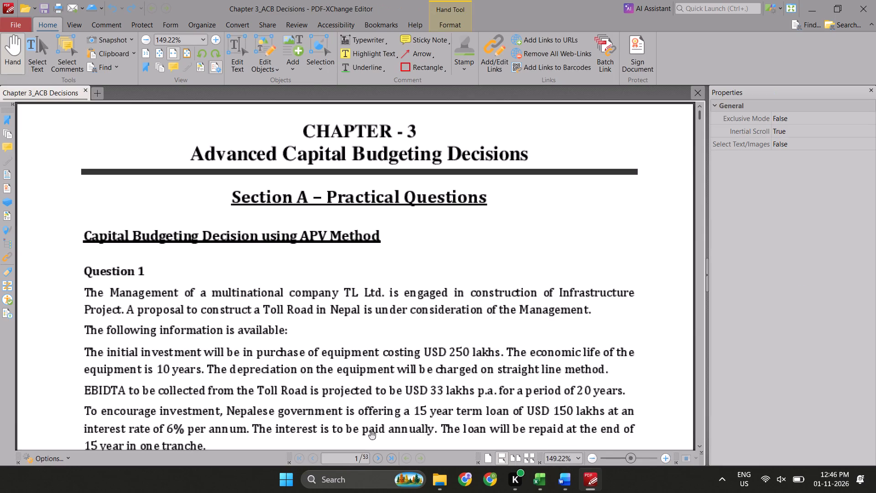
scroll(372, 435, "down", 3, "ctrl")
scroll(372, 435, "down", 2)
scroll(372, 435, "up", 1)
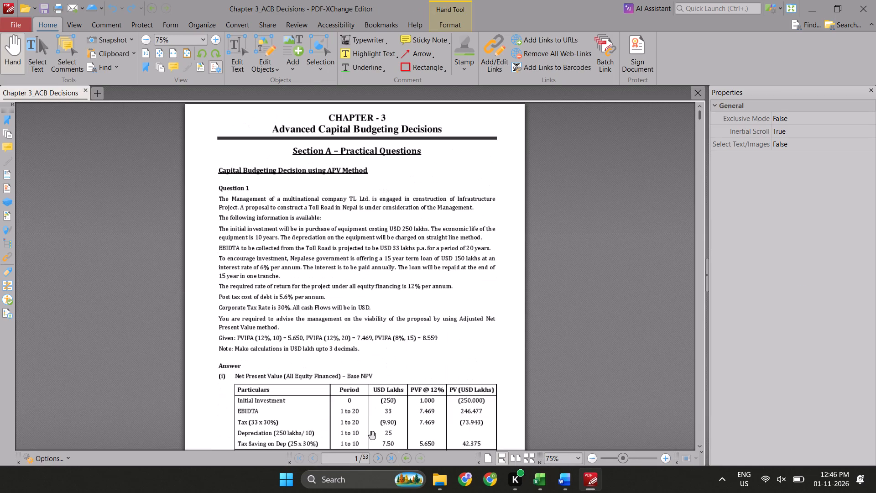
scroll(372, 418, "up", 1, "ctrl")
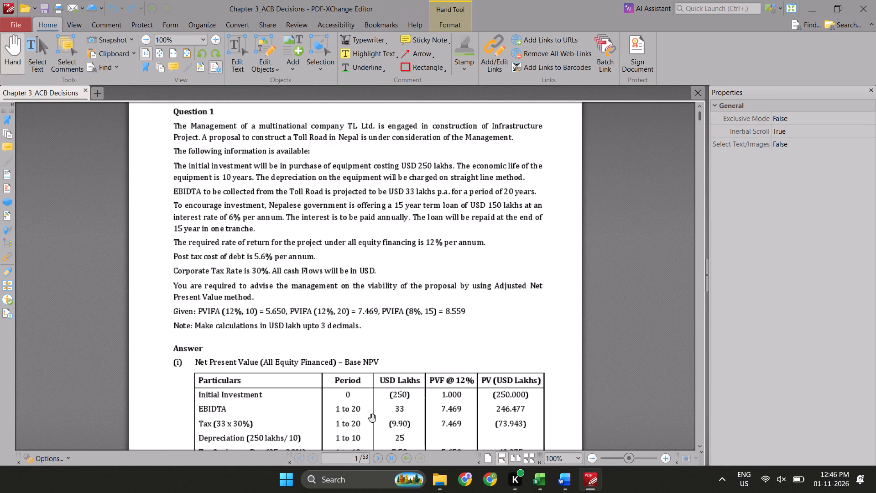
scroll(372, 418, "up", 2, "ctrl")
scroll(372, 418, "down", 1, "ctrl")
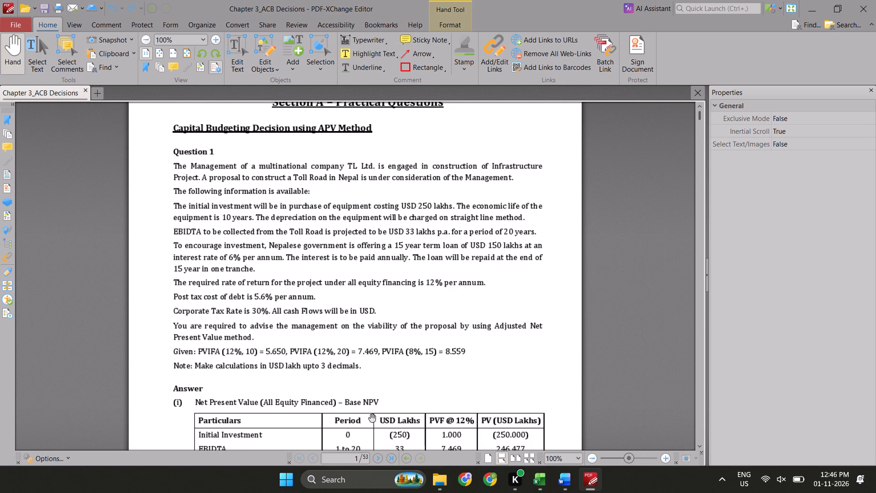
scroll(372, 418, "down", 1)
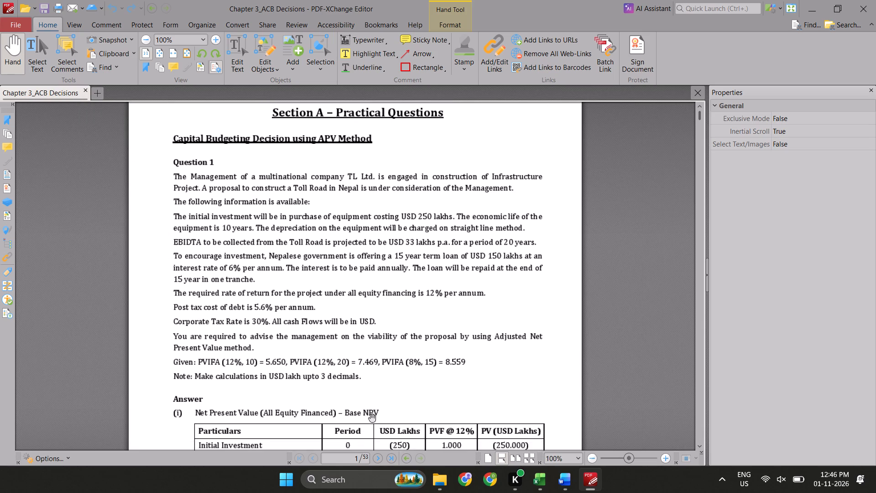
scroll(372, 418, "down", 3)
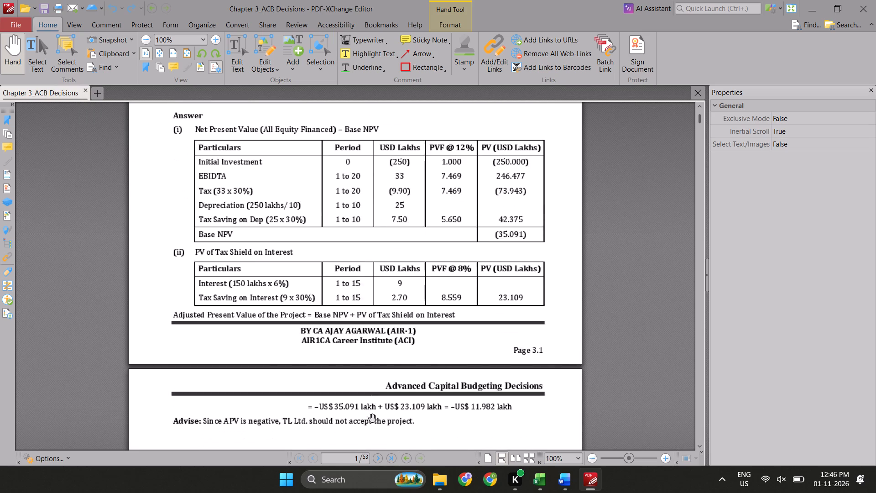
scroll(372, 418, "down", 2)
scroll(372, 418, "up", 1)
scroll(372, 418, "down", 1)
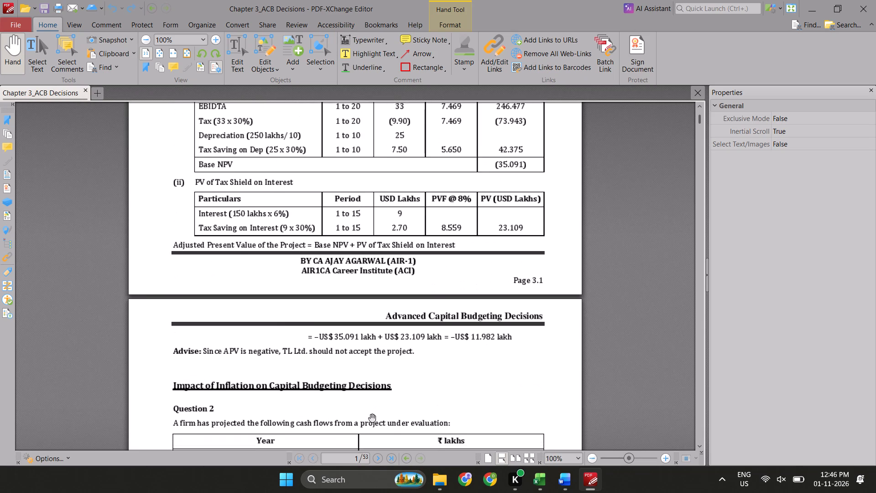
scroll(372, 418, "down", 2)
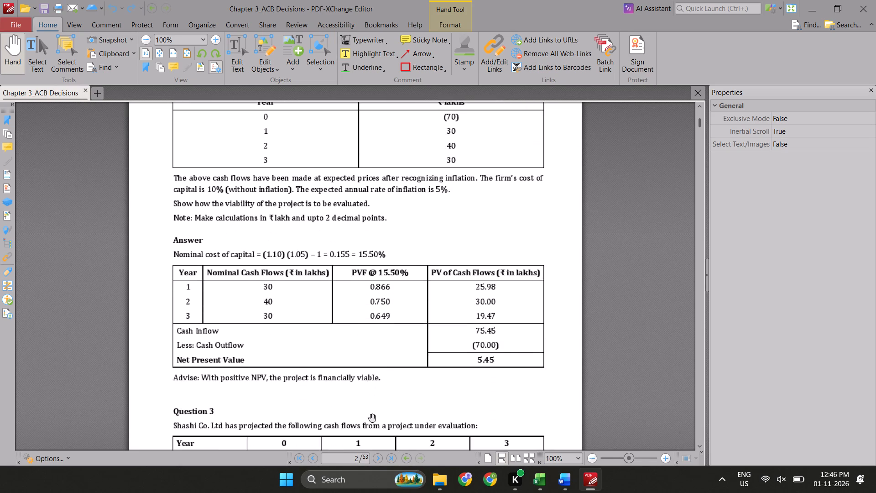
scroll(372, 418, "down", 1)
left_click(872, 0)
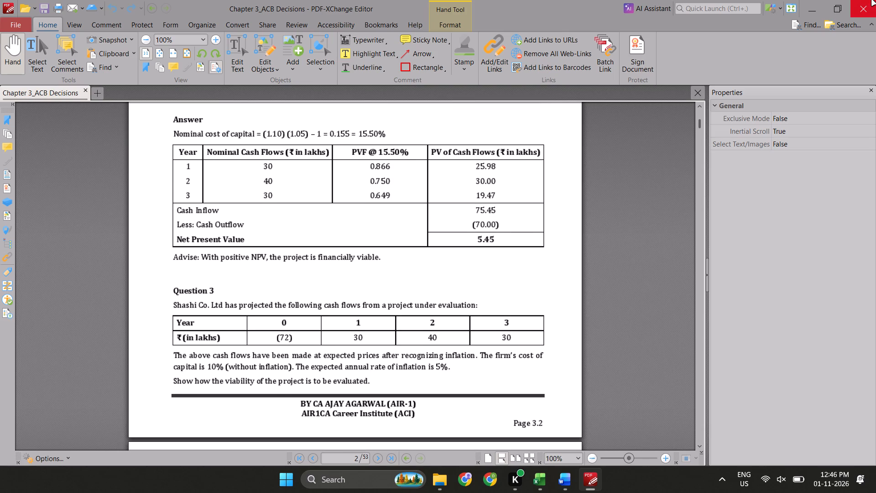
Open the Ch-1 Notes document from the COSTING BOOK folder inside Costing.
left_click(620, 341)
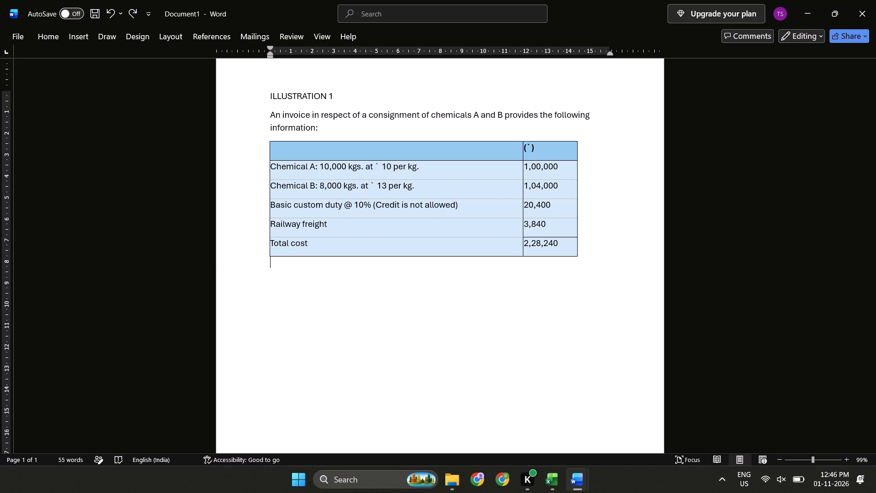
key("alt+Tab")
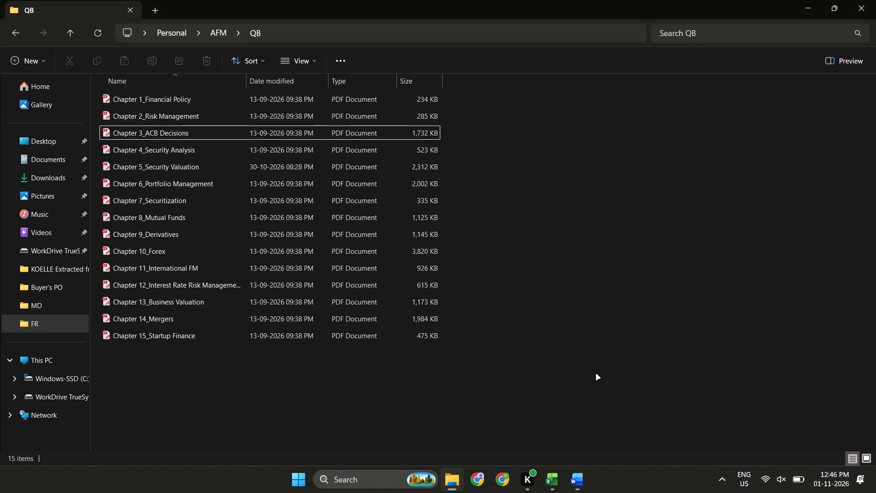
left_click(596, 374)
key("BackSpace")
key("BackSpace")
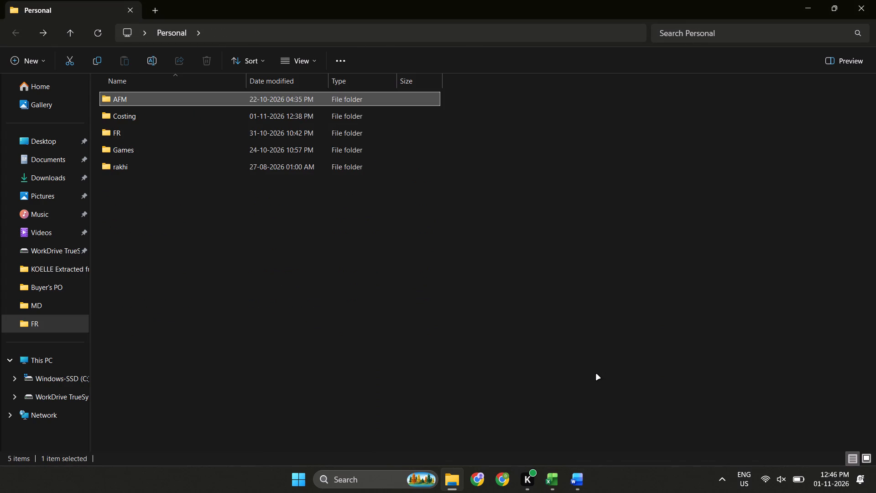
key("Down")
key("Return")
key("Down")
key("Down")
key("Up")
key("Up")
key("Return")
key("Down")
key("Down")
key("Return")
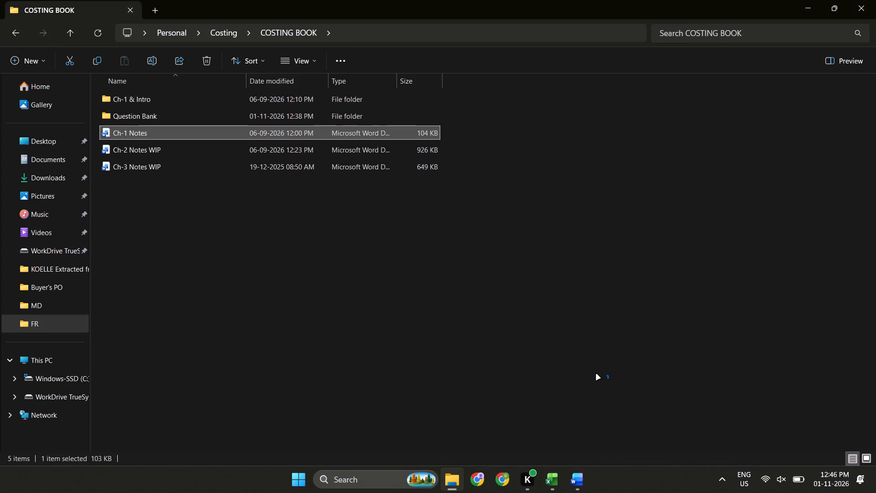
Browse the file list of the Question Bank folder inside COSTING BOOK.
key("BackSpace")
key("BackSpace")
key("Return")
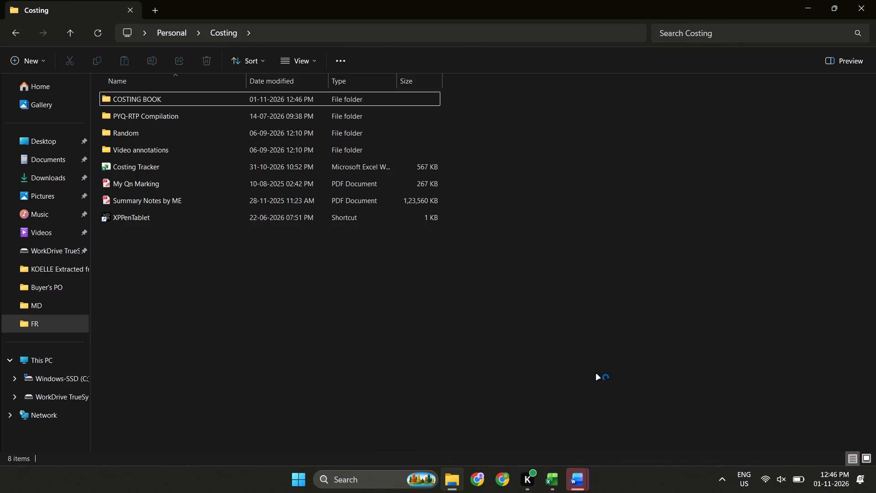
key("Up")
key("Down")
key("Up")
key("Return")
key("Down")
key("Return")
key("Down")
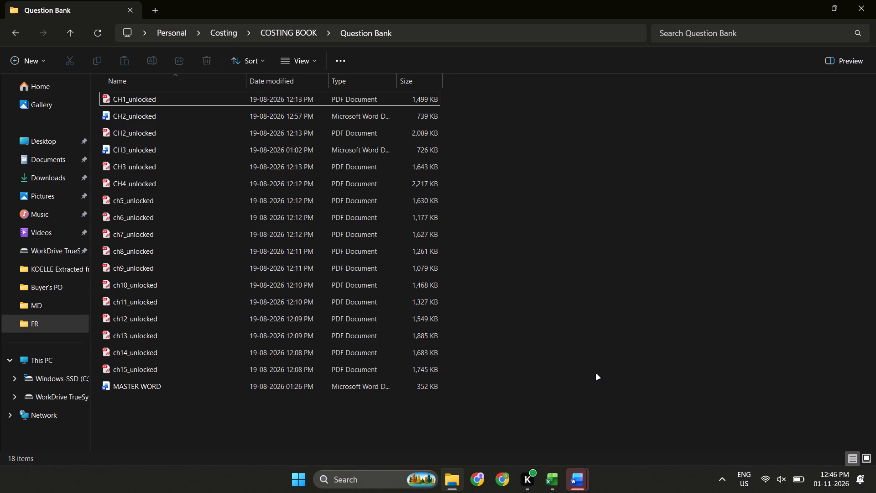
key("Down")
key("Down")
View the formatting of the Ch-1 Notes document, close it and return to Document1.
key("alt+Tab")
key("alt+Tab")
key("alt+Left")
key("alt+Down")
key("alt+Right")
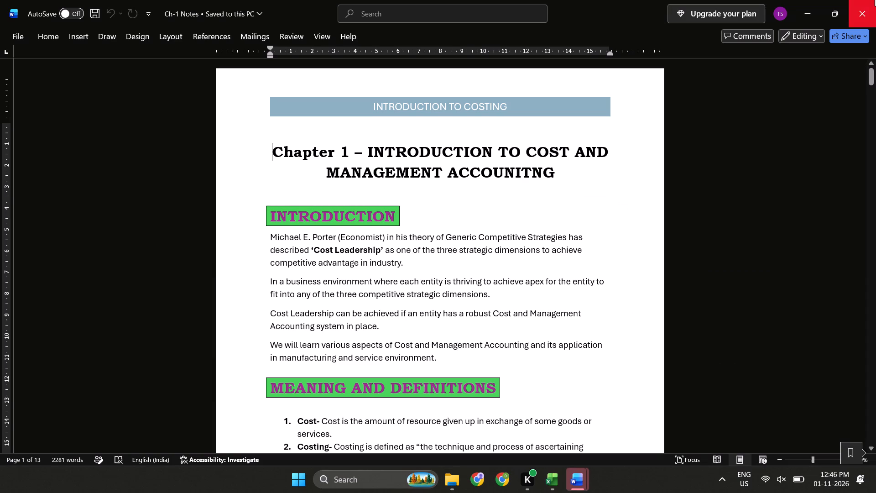
left_click(875, 0)
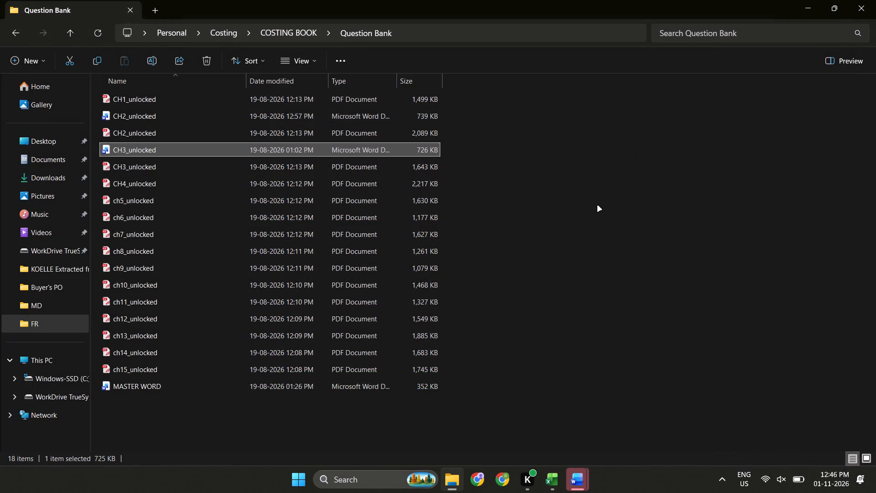
left_click(618, 205)
key("Up")
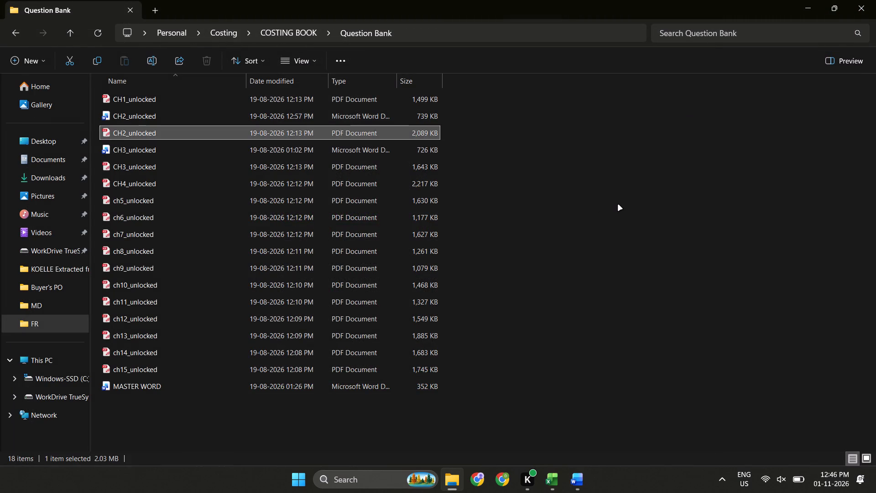
key("Up")
key("alt+Tab")
key("alt+Tab")
key("alt+Tab")
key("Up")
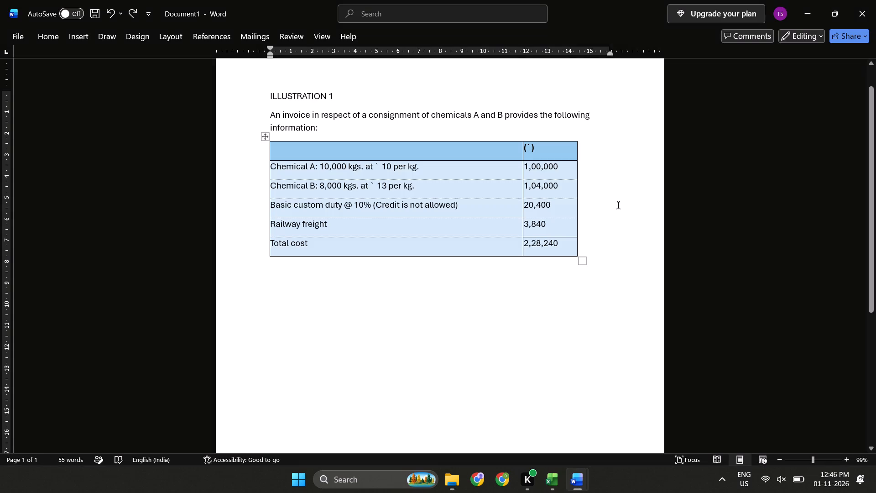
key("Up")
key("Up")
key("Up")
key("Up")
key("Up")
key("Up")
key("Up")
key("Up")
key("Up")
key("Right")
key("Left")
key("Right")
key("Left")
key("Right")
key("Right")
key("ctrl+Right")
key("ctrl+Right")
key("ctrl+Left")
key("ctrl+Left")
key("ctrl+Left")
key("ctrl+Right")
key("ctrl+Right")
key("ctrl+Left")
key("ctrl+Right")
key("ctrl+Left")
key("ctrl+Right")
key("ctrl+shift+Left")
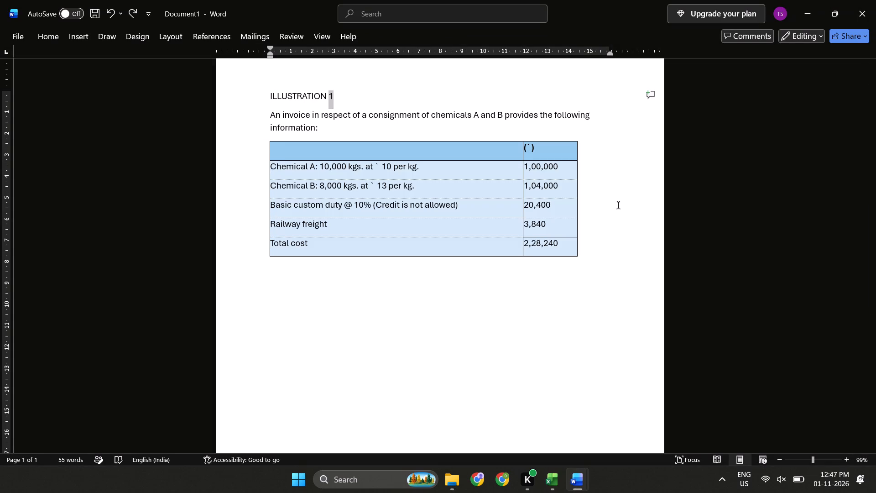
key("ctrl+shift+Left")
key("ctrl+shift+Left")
Select the ILLUSTRATION 1 heading with the invoice introduction sentence and look through the available fonts.
key("Down")
key("Down")
key("shift+Up")
key("shift+Up")
key("shift+Up")
key("shift+Up")
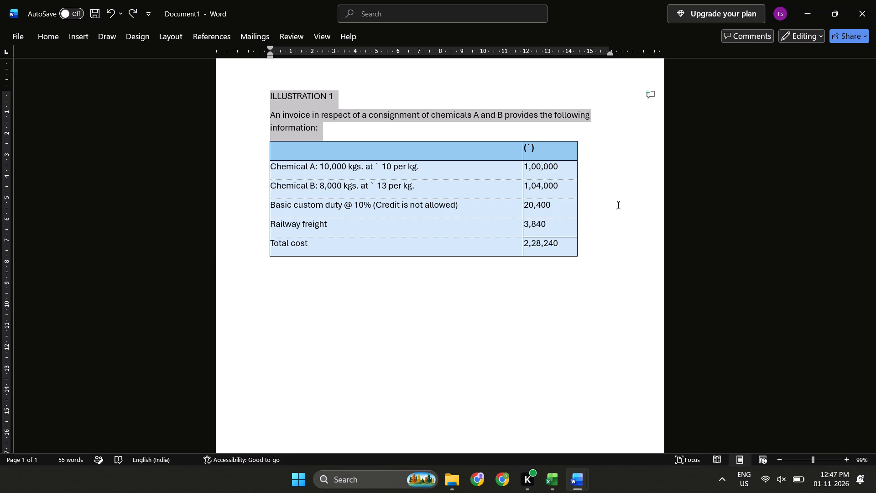
left_click(55, 44)
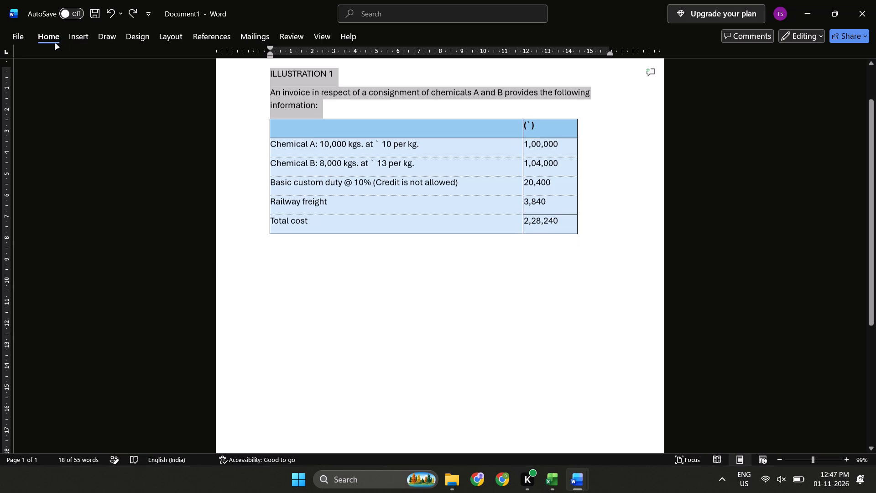
left_click(116, 58)
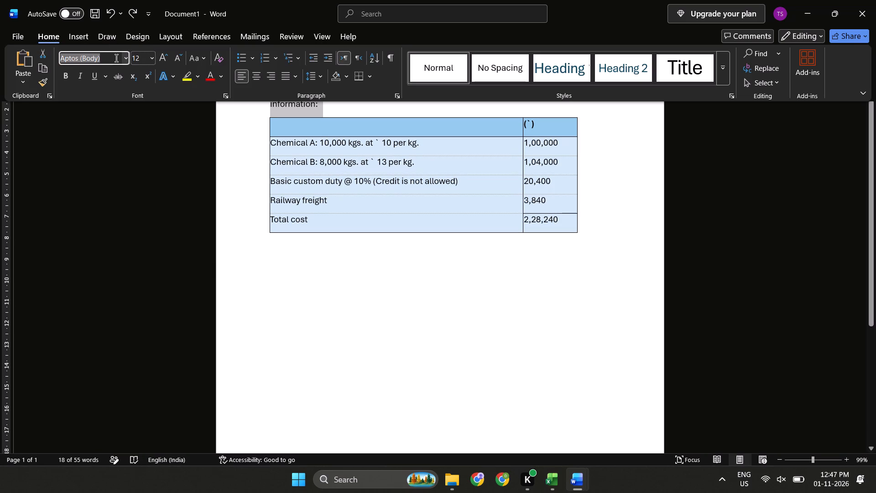
left_click(128, 59)
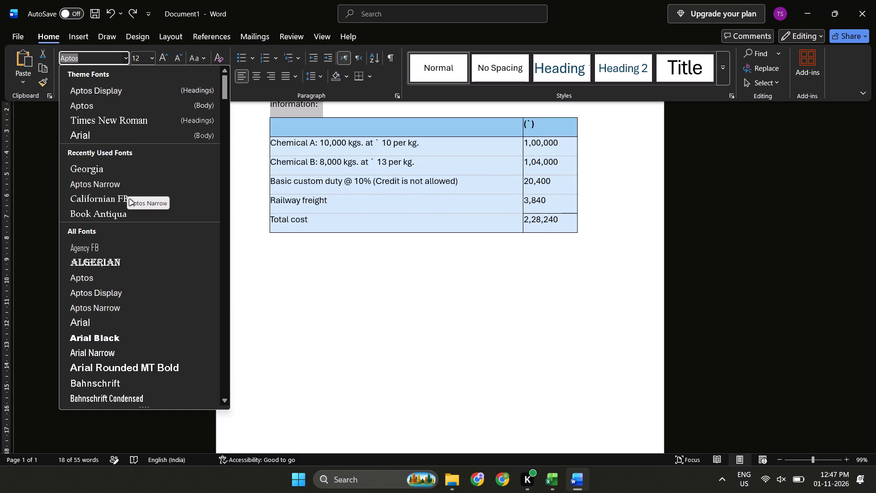
scroll(381, 187, "up", 4)
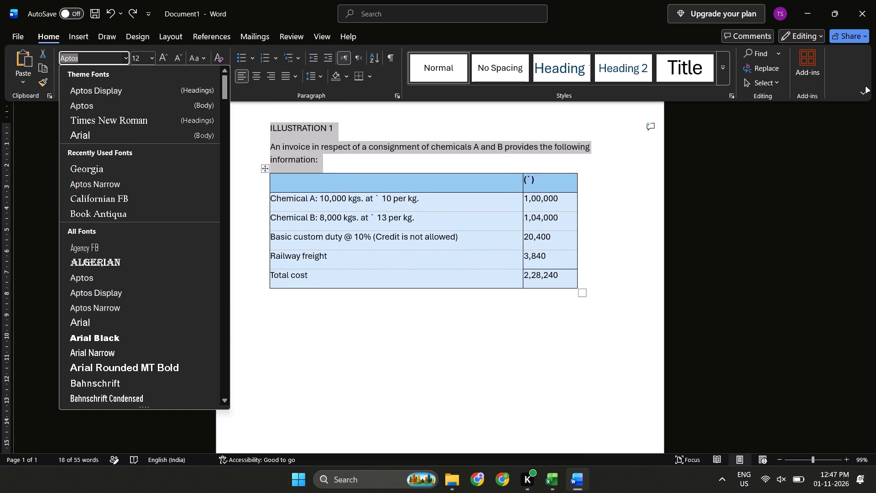
Turn off ribbon collapsing so the full ribbon stays displayed.
right_click(854, 83)
left_click(812, 130)
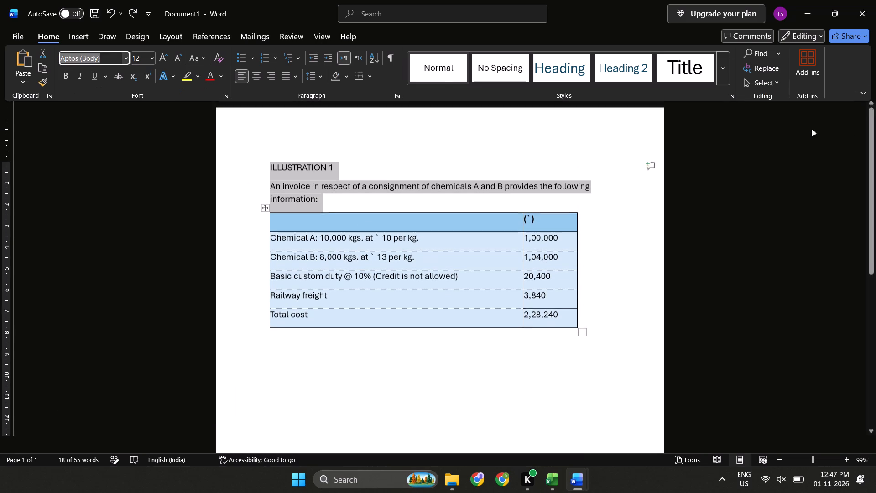
Set the font of the selected ILLUSTRATION 1 heading and invoice introduction sentence to Georgia.
left_click(125, 58)
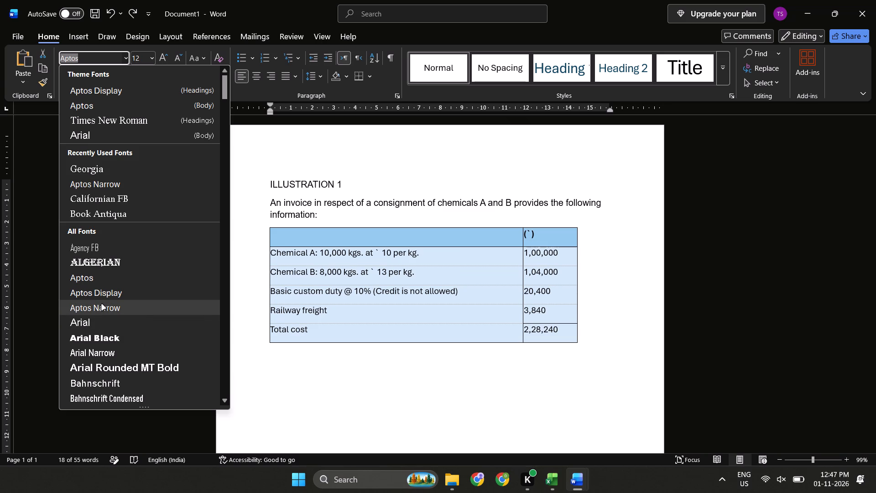
scroll(102, 304, "down", 3)
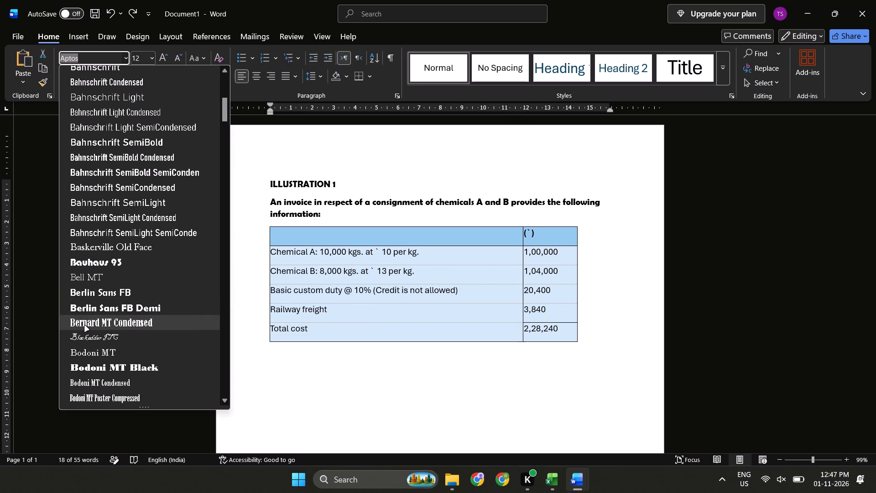
scroll(90, 353, "down", 1)
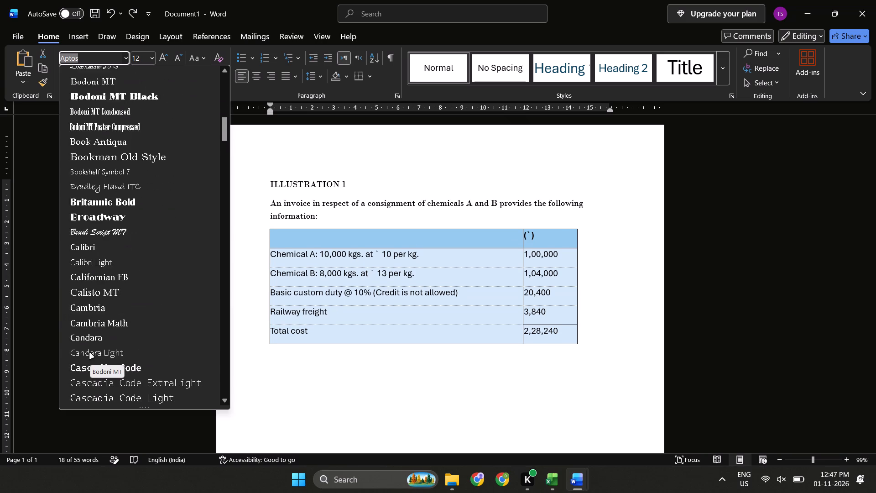
scroll(90, 353, "down", 1)
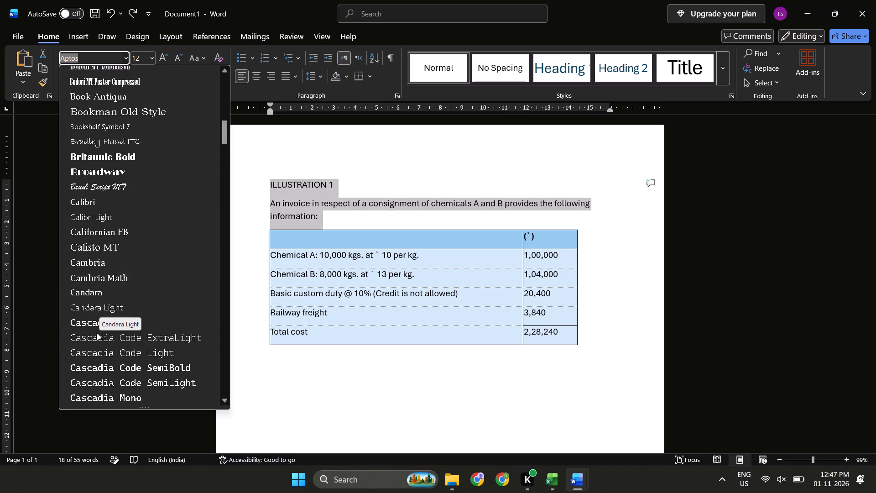
scroll(98, 351, "down", 2)
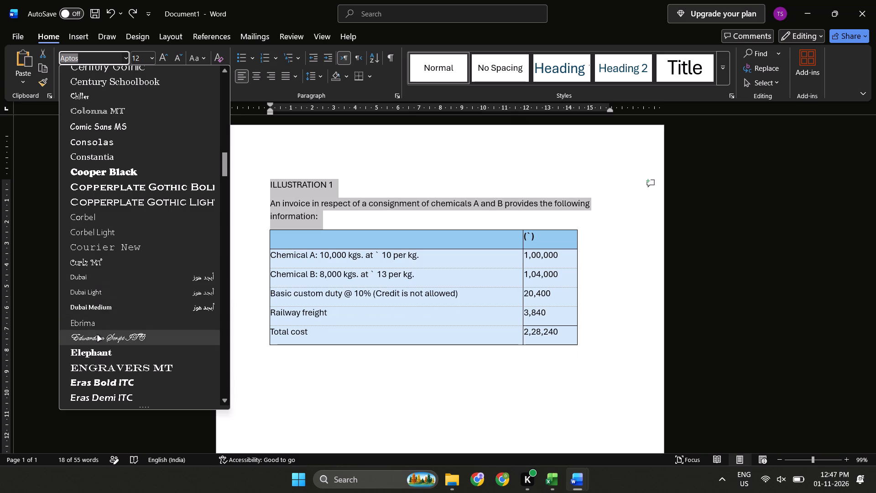
scroll(98, 336, "down", 4)
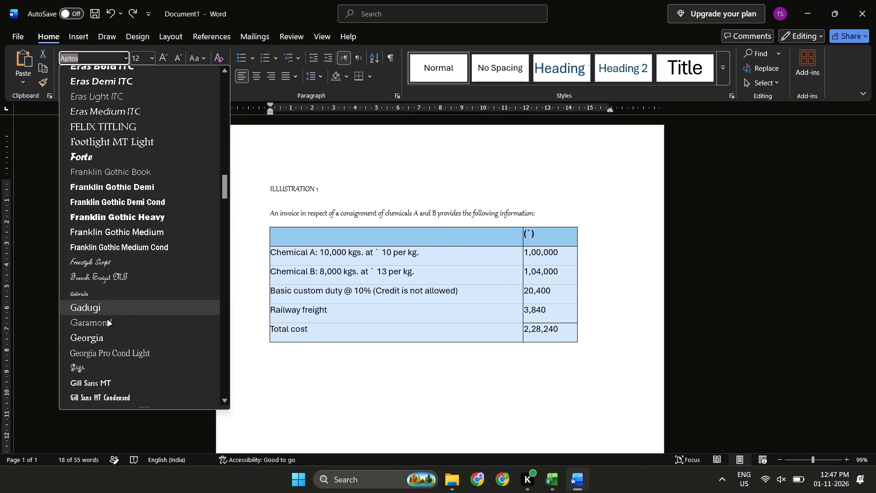
scroll(105, 335, "down", 1)
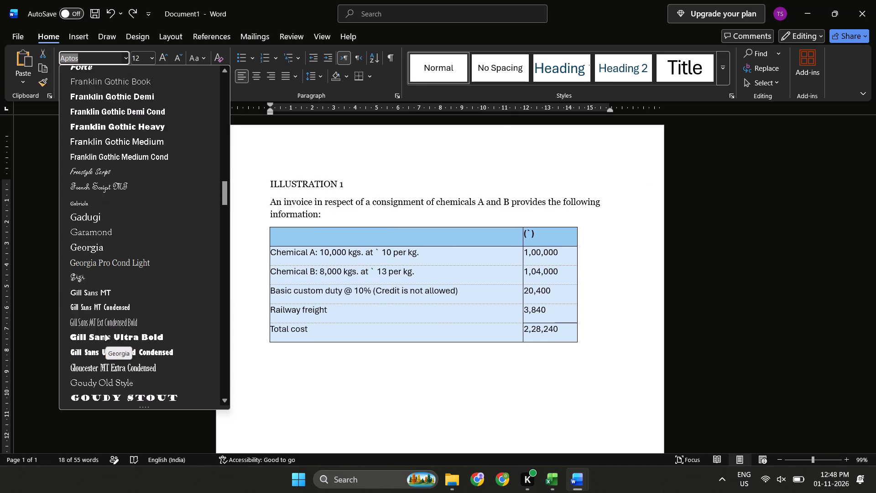
scroll(105, 335, "down", 1)
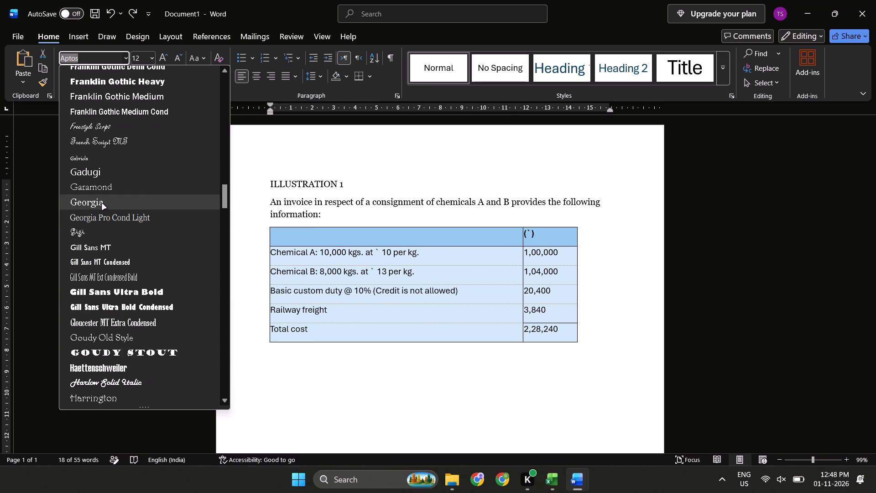
left_click(102, 204)
Change the font of the whole chemicals invoice table to Georgia.
left_click(365, 262)
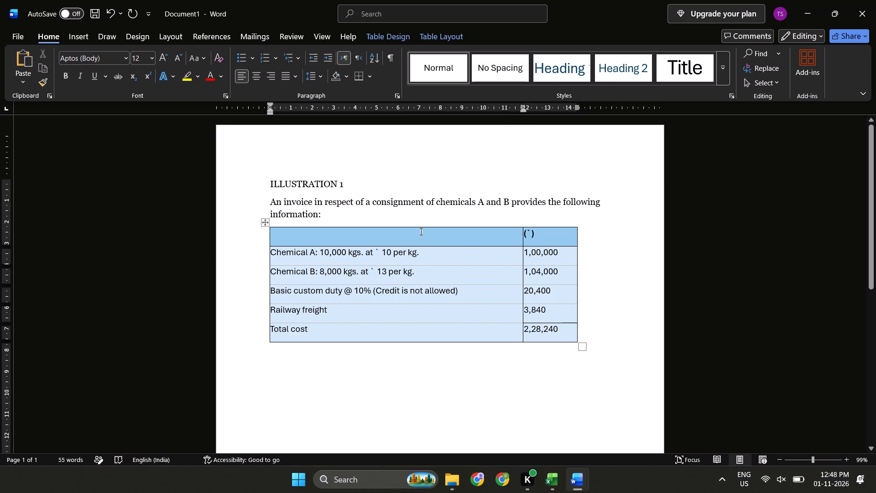
left_click(421, 231)
key("Up")
key("Down")
key("Down")
key("Up")
key("shift+Down")
key("shift+Down")
key("shift+Down")
key("shift+Down")
key("shift+Down")
key("shift+Right")
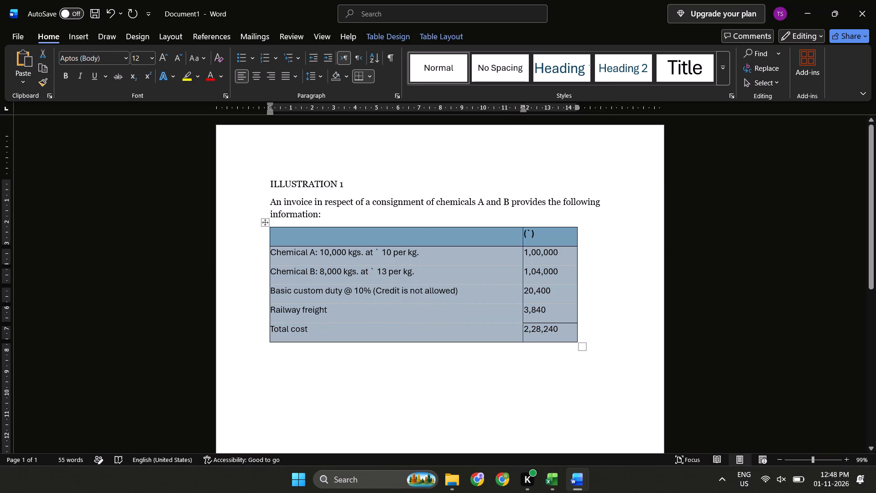
left_click(125, 54)
left_click(125, 166)
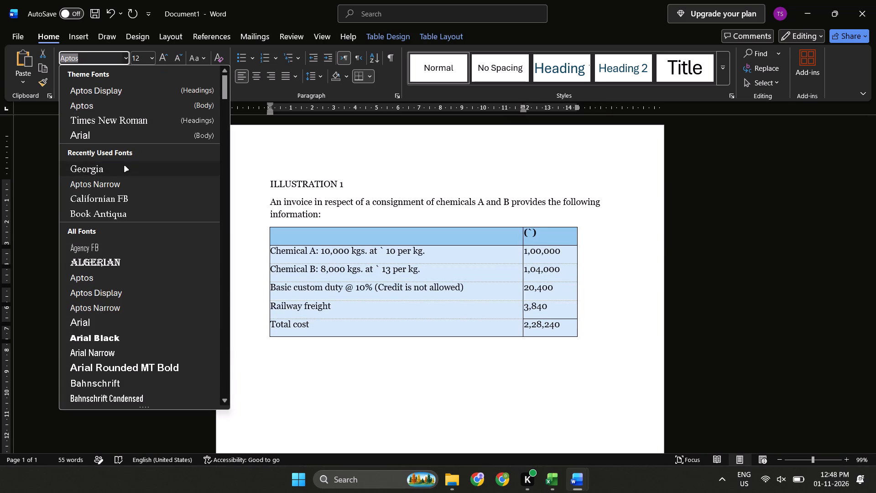
Copy the paragraph about the 500 kgs. and 320 kgs. shortage from CH2_unlocked and paste it below the invoice table in Document1.
left_click(282, 359)
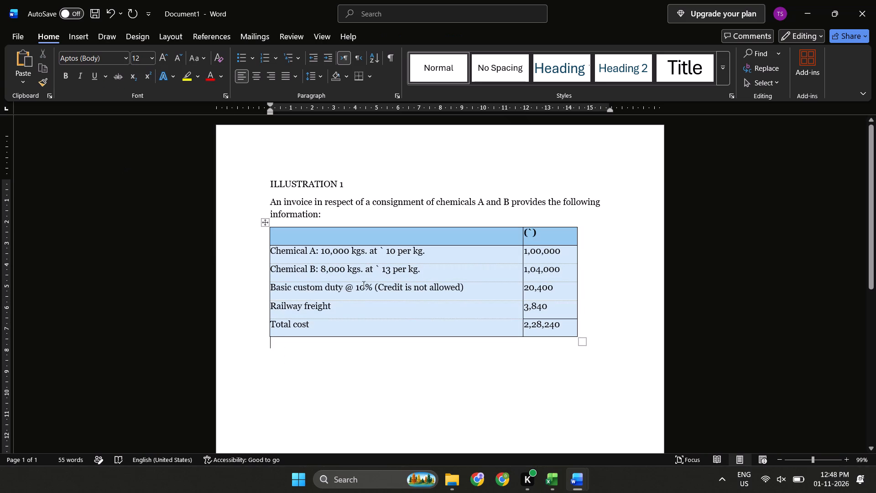
key("grave")
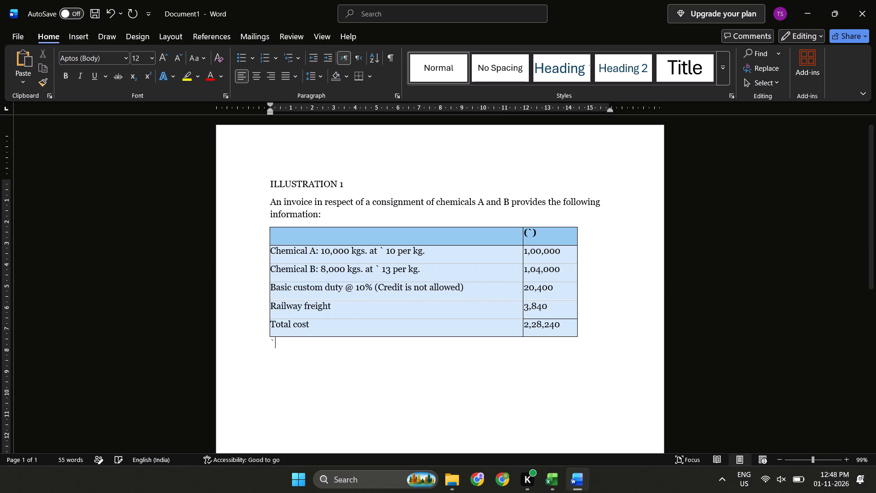
key("BackSpace")
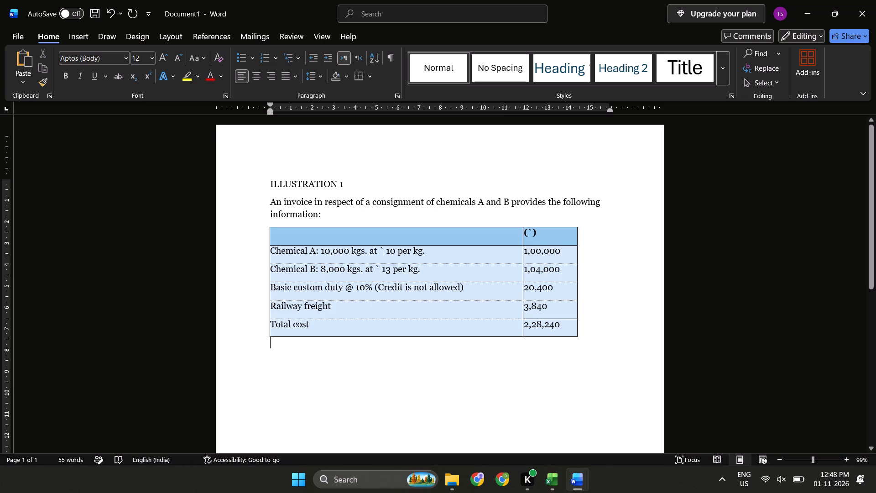
key("alt+Tab")
key("alt+Tab")
key("alt+Tab")
key("alt+Tab")
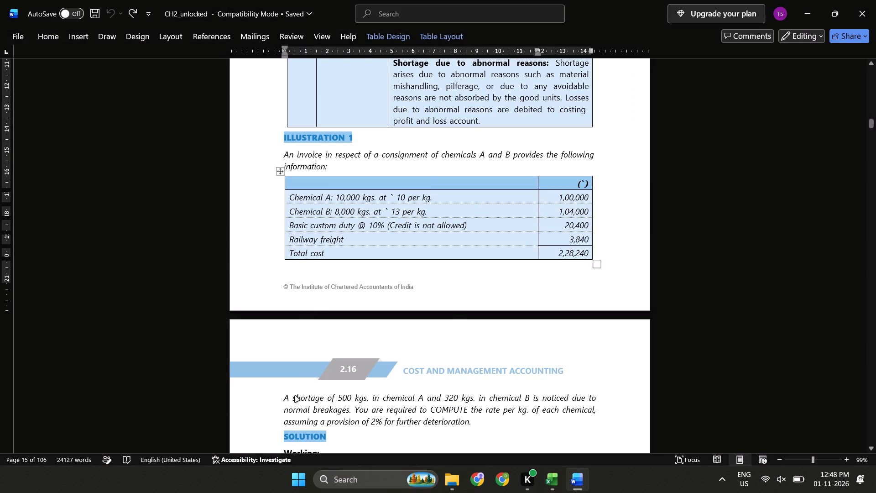
scroll(318, 302, "down", 1)
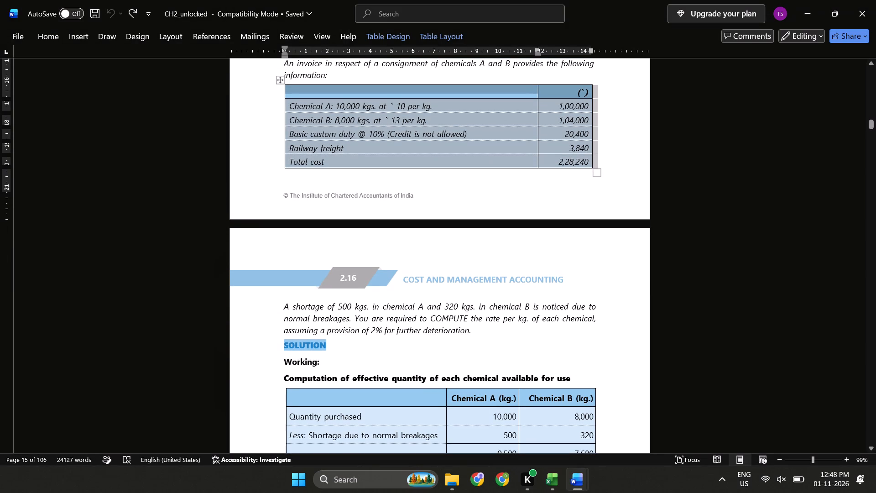
left_click_drag(471, 330, 288, 305)
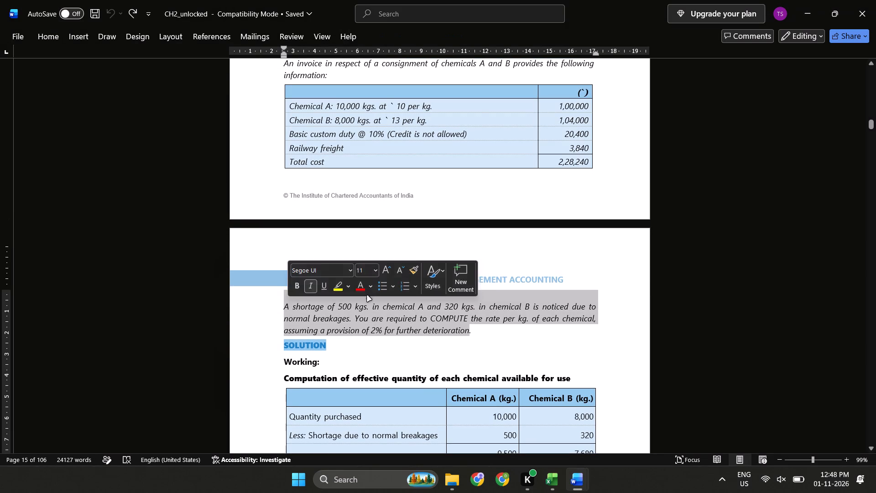
key("ctrl+c")
key("alt+Tab")
key("ctrl+v")
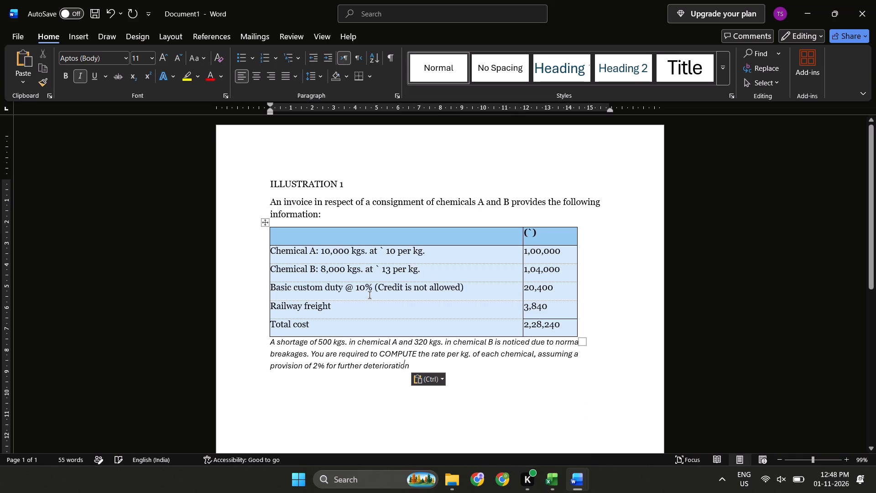
Compare the paste formats for the shortage paragraph, keep text only, end it with a period and start a new line.
left_click(442, 377)
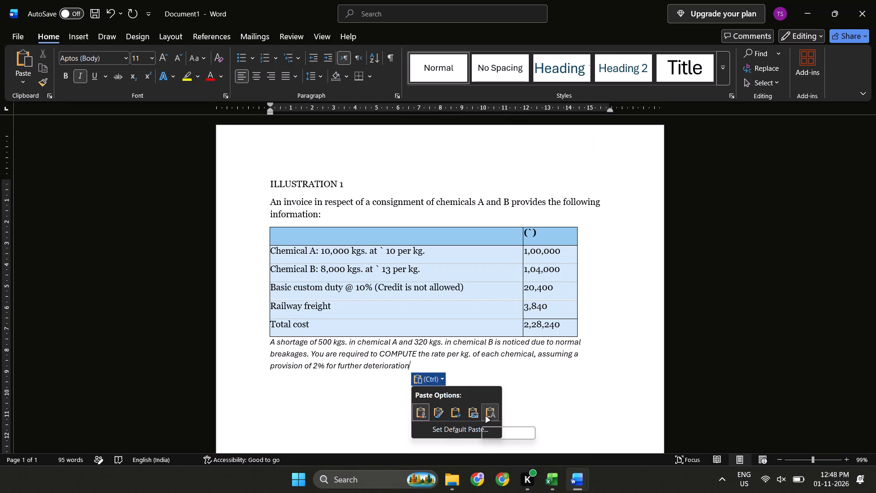
left_click(486, 416)
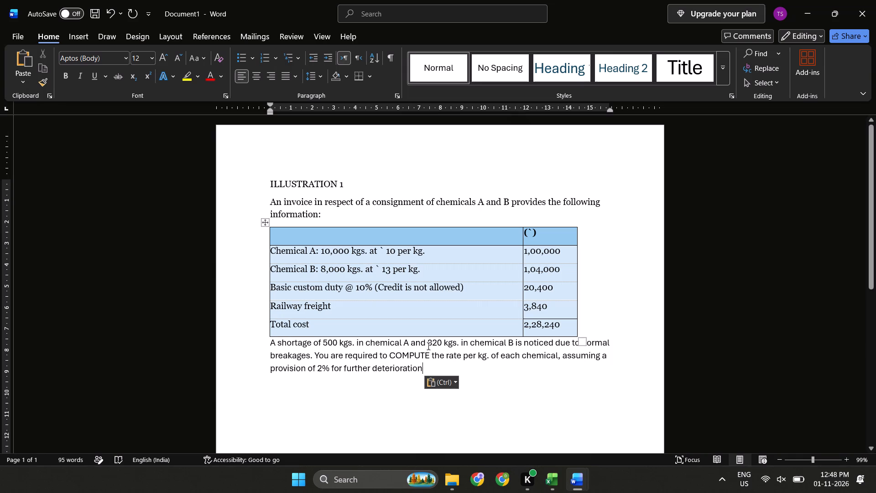
left_click(441, 380)
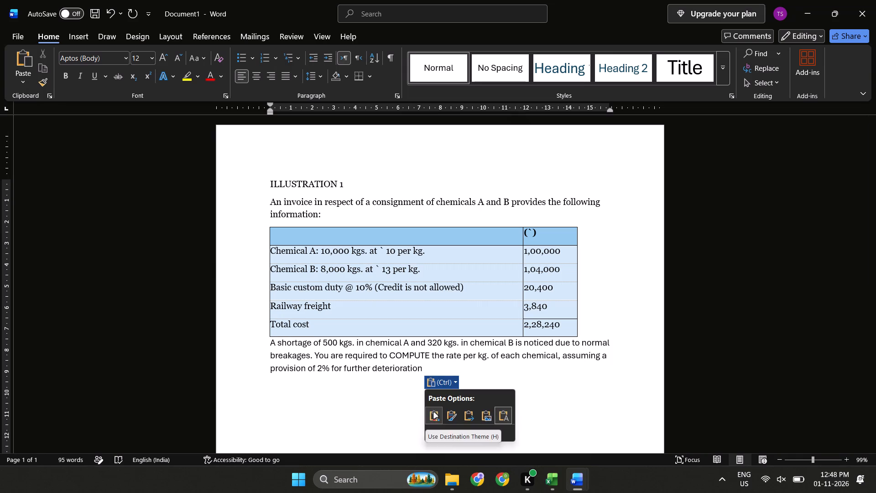
left_click(434, 413)
left_click(437, 384)
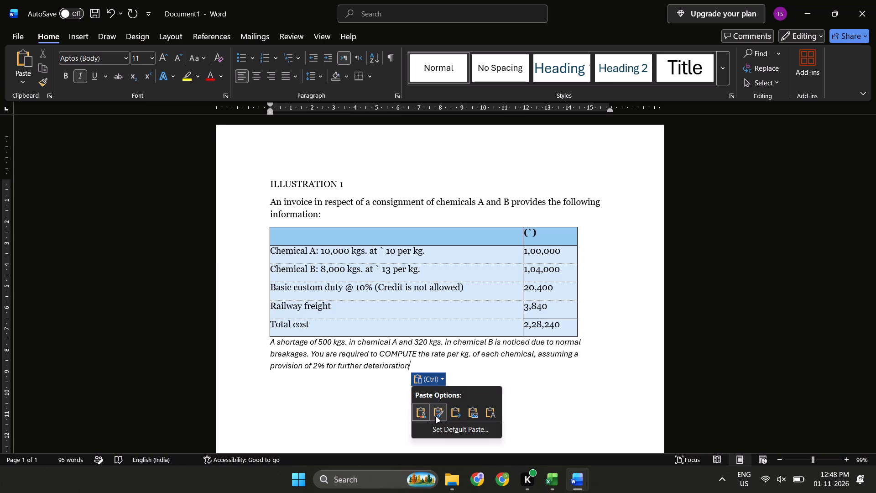
left_click(436, 417)
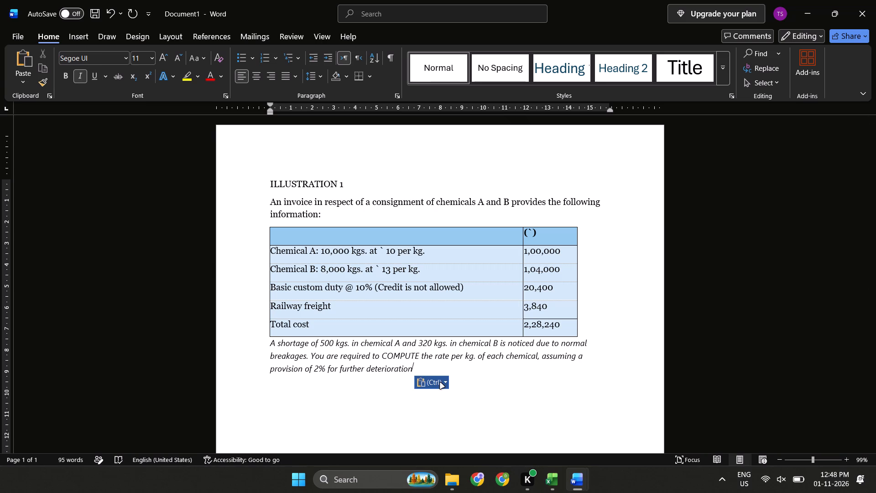
left_click(440, 383)
left_click(457, 421)
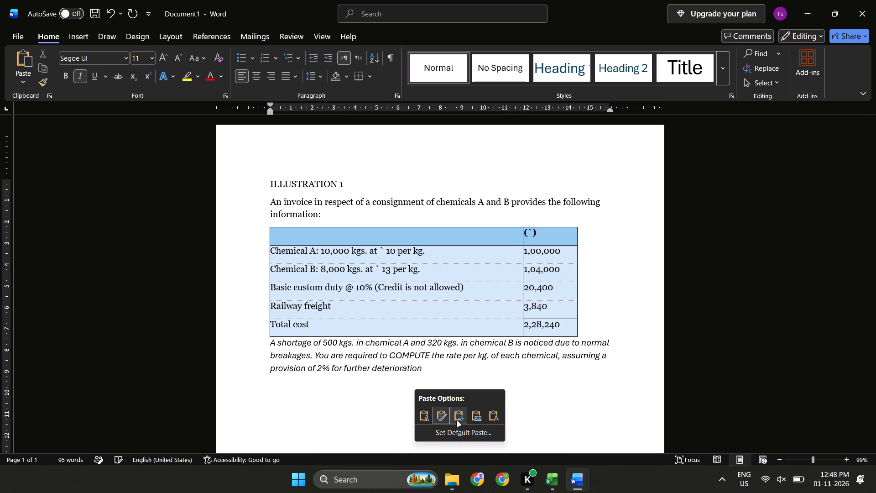
left_click(456, 381)
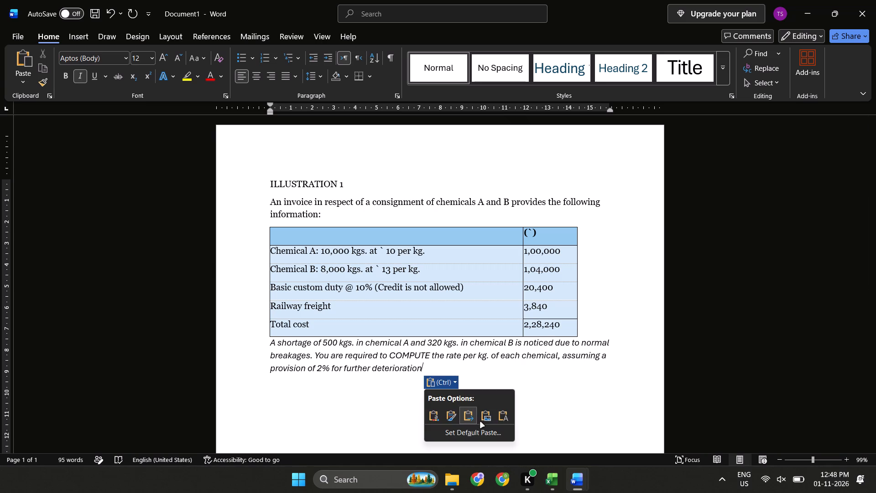
left_click(496, 419)
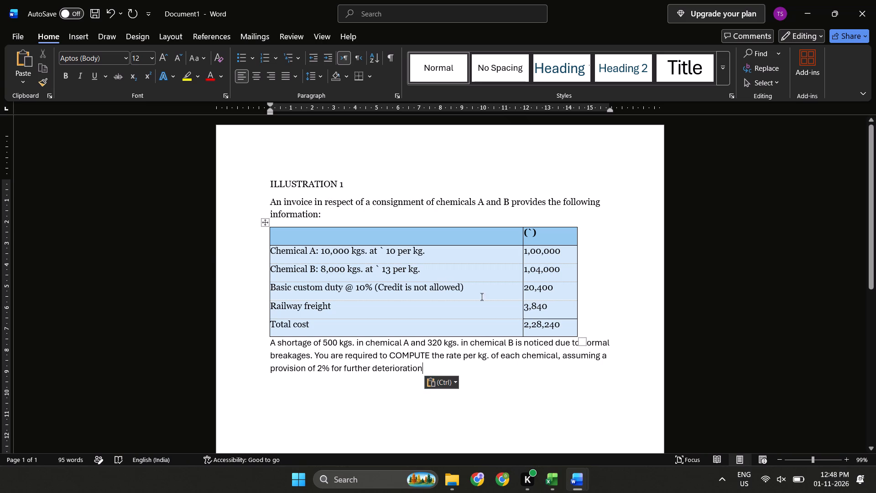
left_click(490, 385)
key("period")
key("Return")
Check the CH2_unlocked source and add the heading SOLUTION below the shortage paragraph in Document1, followed by a new line.
key("alt+Tab")
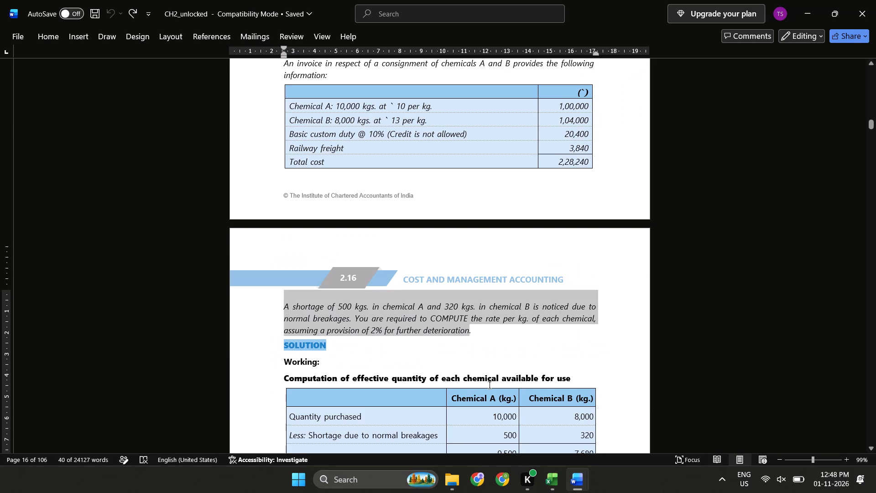
scroll(490, 385, "down", 1)
key("alt+Tab")
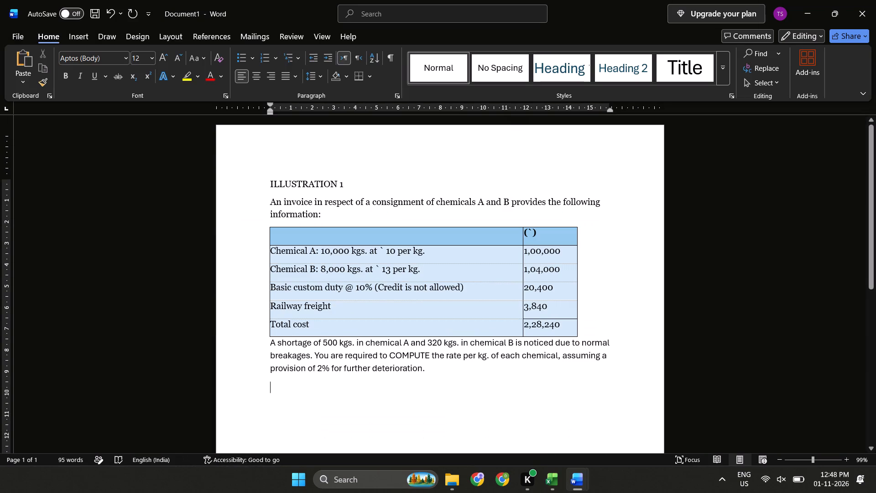
type("SOLUTION")
key("Return")
Copy Illustration 1's working, from "Working:" through the rate per kg. table, from CH2_unlocked and paste it under SOLUTION in Document1.
key("alt+Tab")
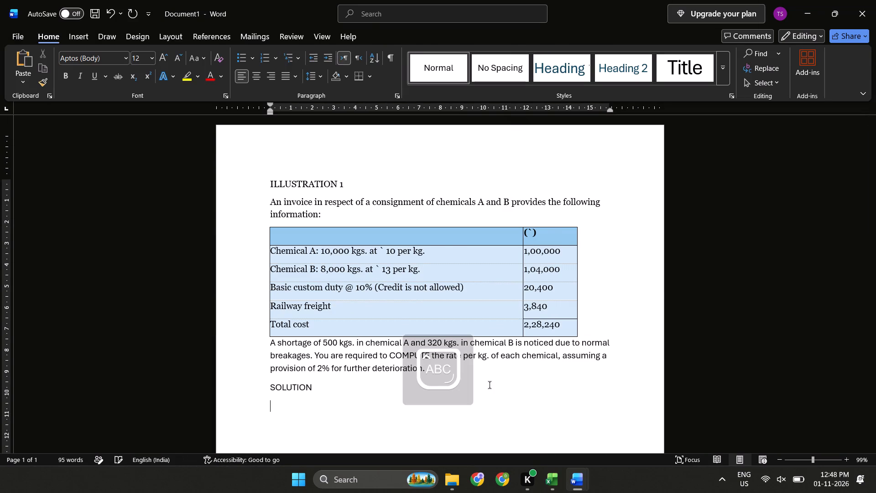
scroll(456, 404, "down", 2)
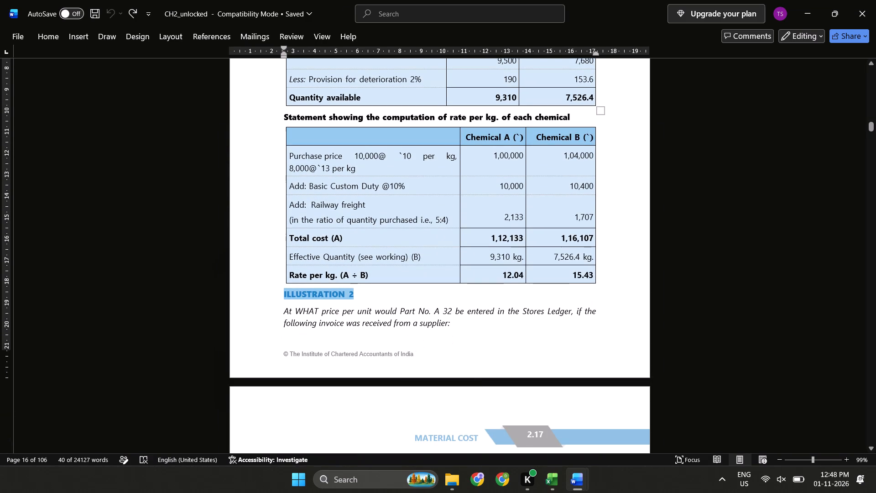
left_click_drag(604, 274, 375, 51)
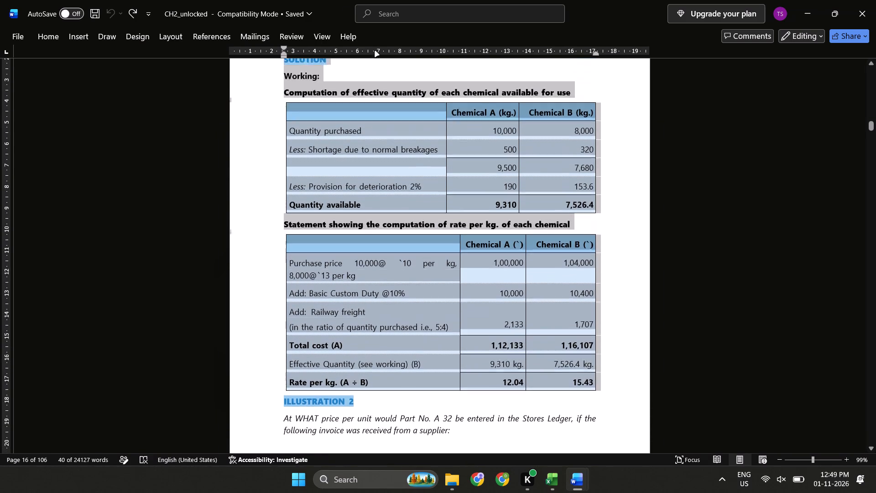
left_click_drag(375, 51, 290, 107)
key("ctrl+c")
key("ctrl+c")
key("ctrl+c")
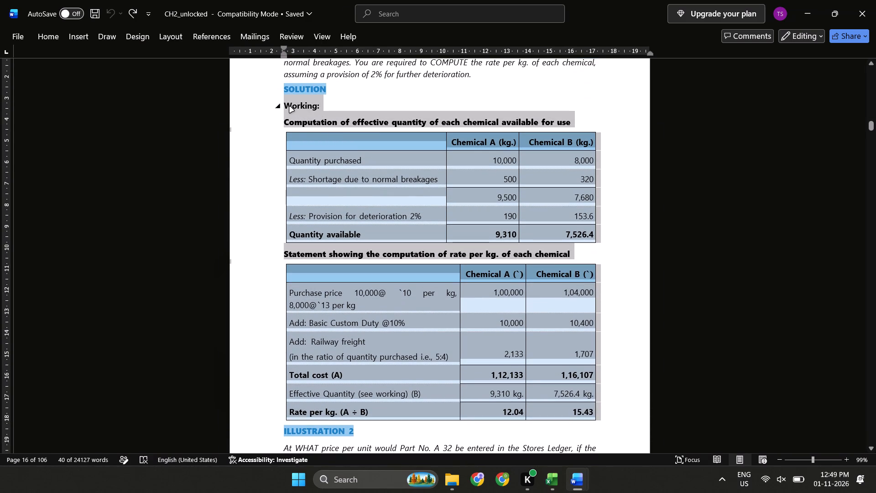
key("alt+Tab")
key("ctrl+v")
scroll(328, 157, "up", 1)
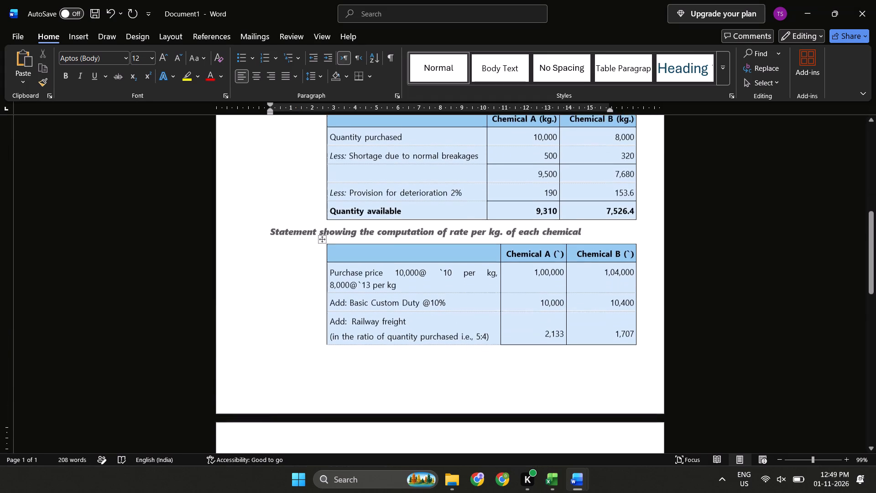
Shift the effective quantity table under Working so its left edge aligns with the page's left margin.
scroll(328, 157, "up", 1)
left_click(355, 176)
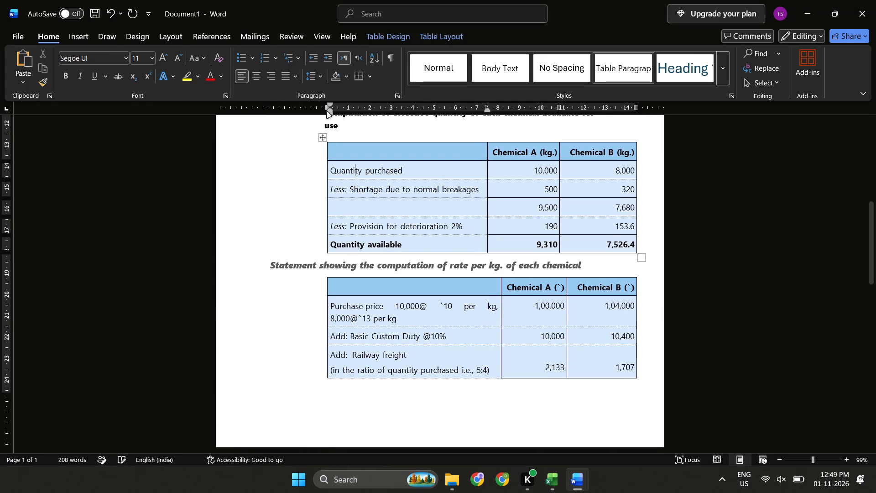
left_click_drag(329, 111, 301, 106)
key("ctrl+z")
left_click(324, 135)
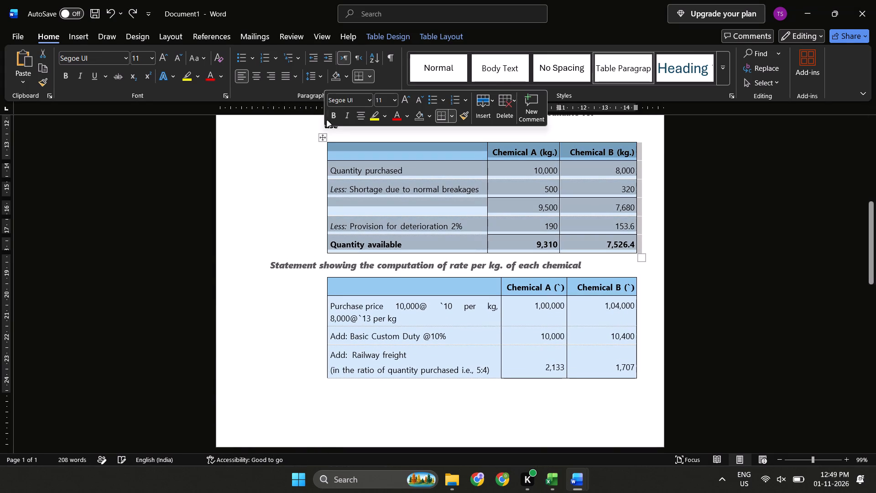
scroll(288, 165, "up", 1)
left_click_drag(324, 108, 283, 110)
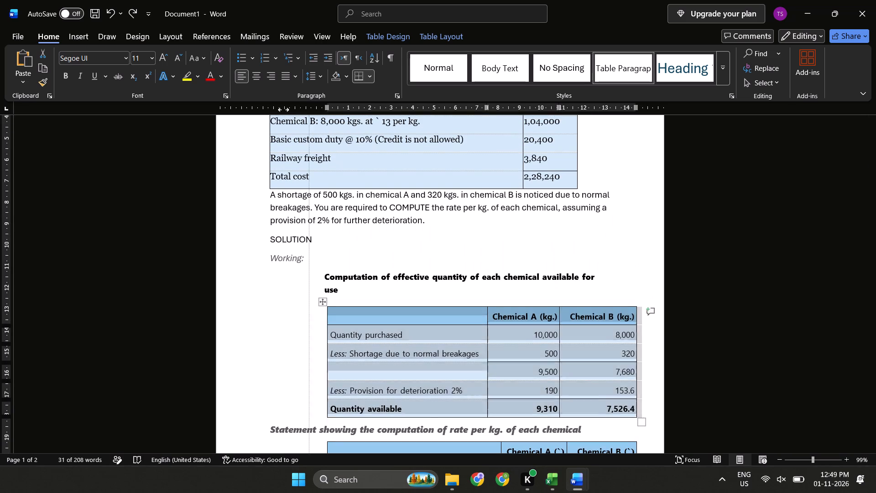
left_click_drag(283, 110, 271, 112)
Remove the left and first-line indents from the heading "Computation of effective quantity of each chemical available for use".
left_click(347, 275)
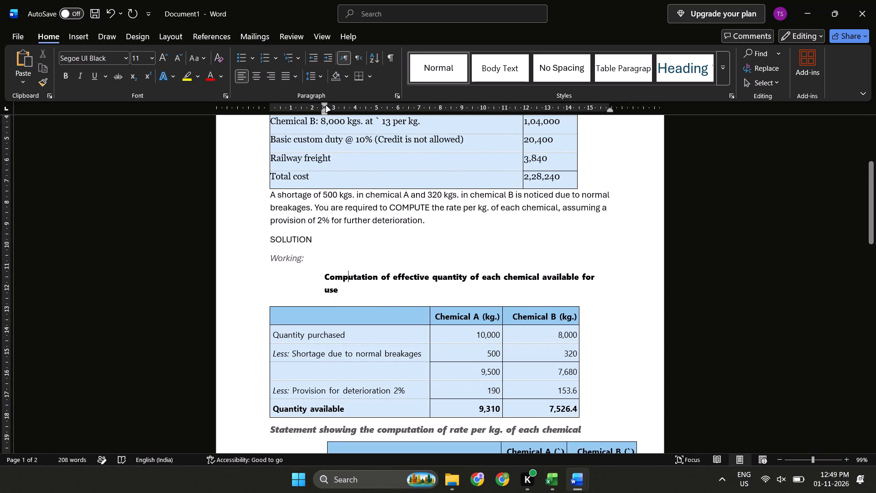
left_click_drag(323, 109, 276, 108)
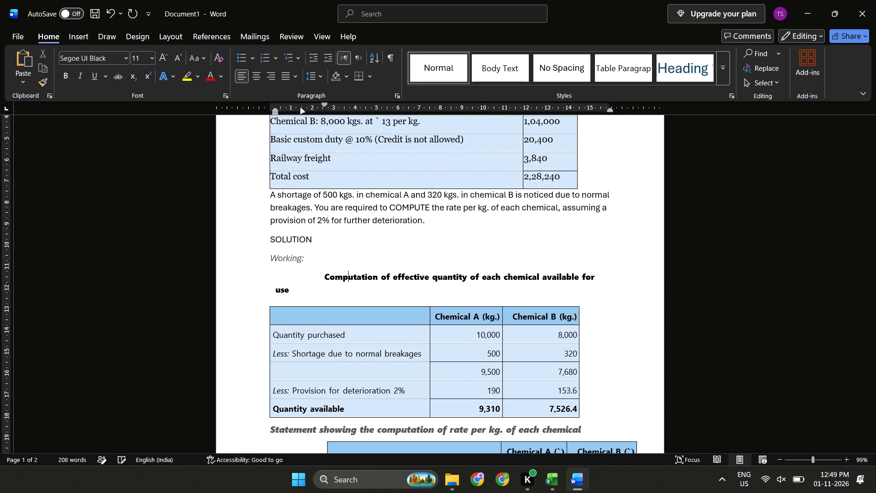
left_click_drag(327, 105, 270, 107)
Shift the rate per kg. table so its left edge aligns with the page's left margin.
scroll(398, 233, "down", 1)
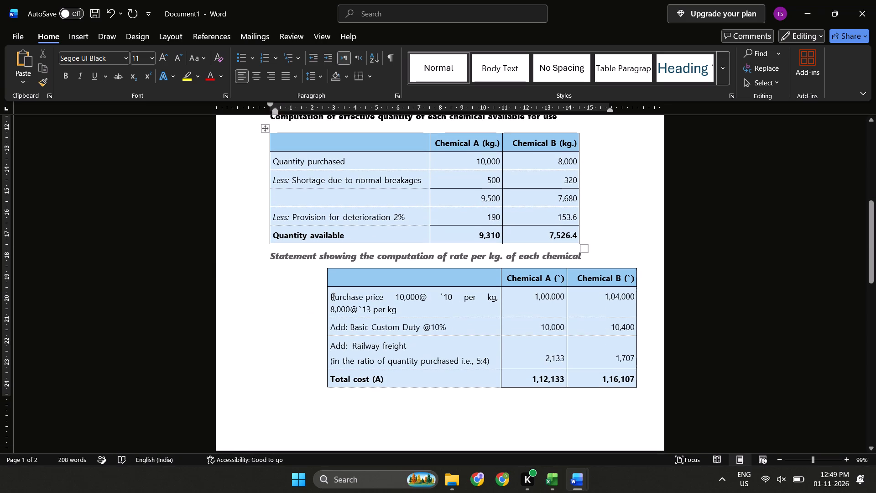
left_click(331, 296)
left_click(323, 265)
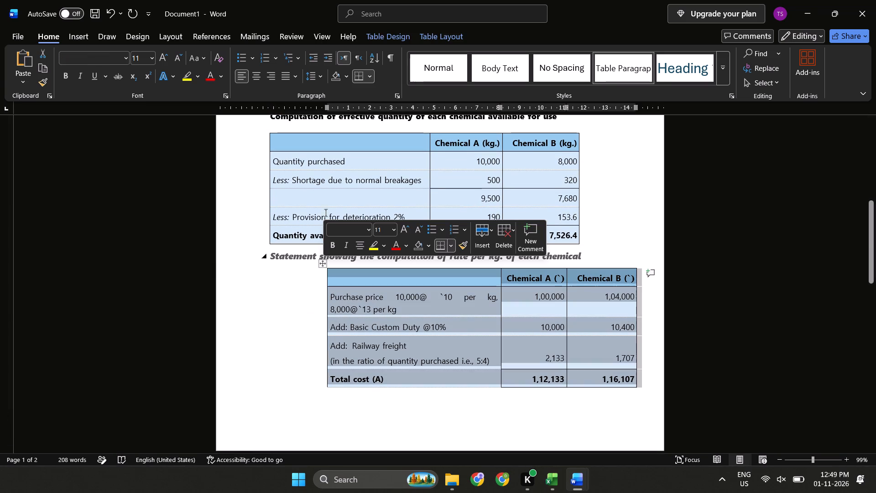
left_click_drag(326, 112, 288, 118)
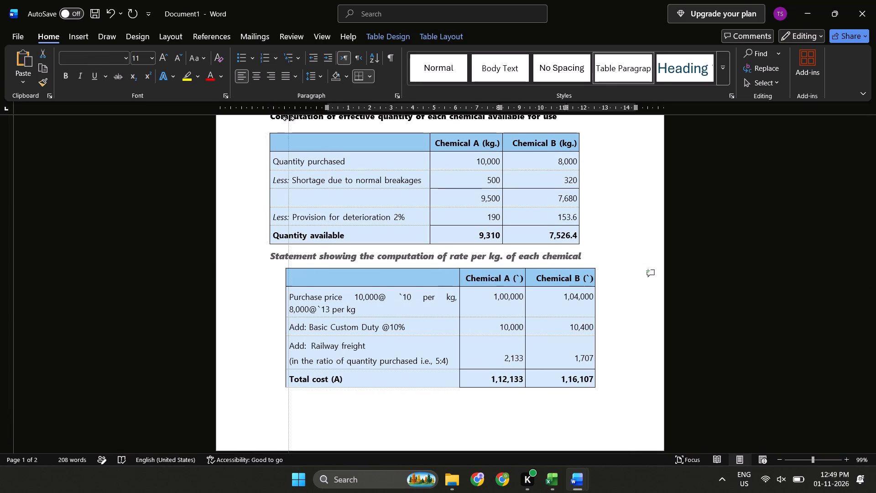
left_click_drag(288, 118, 271, 123)
Review the layout of Illustration 1 and its solution tables across both pages of Document1.
scroll(493, 361, "down", 1)
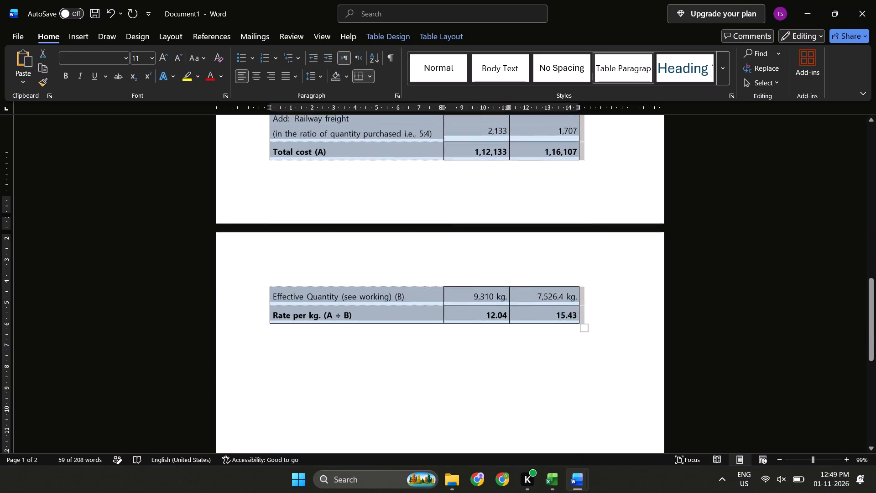
scroll(493, 361, "down", 1)
scroll(460, 424, "up", 5)
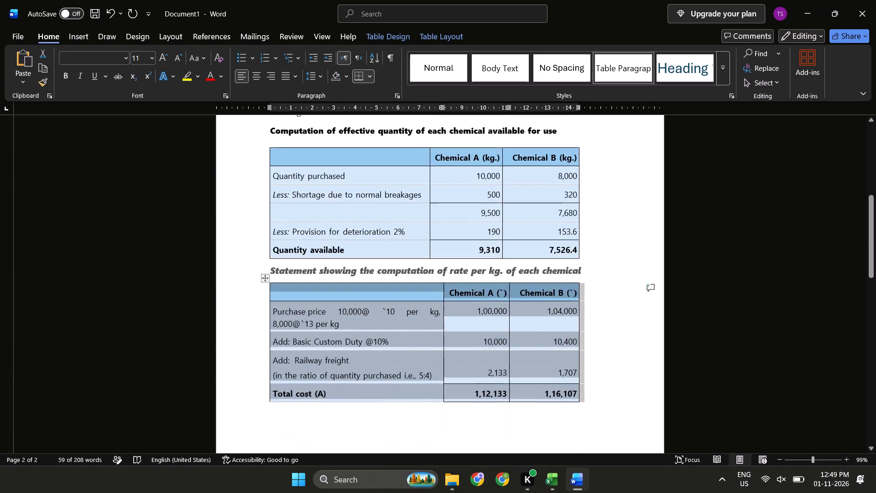
scroll(460, 424, "up", 3)
scroll(437, 410, "down", 1)
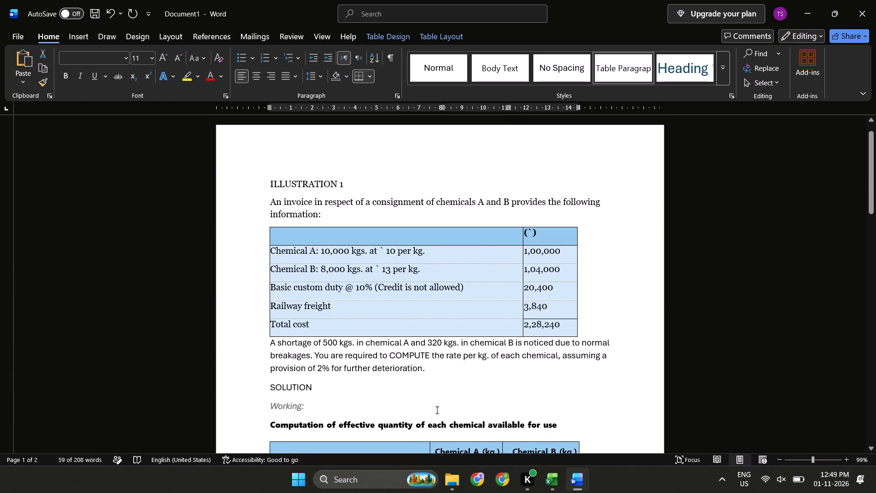
scroll(437, 410, "down", 3)
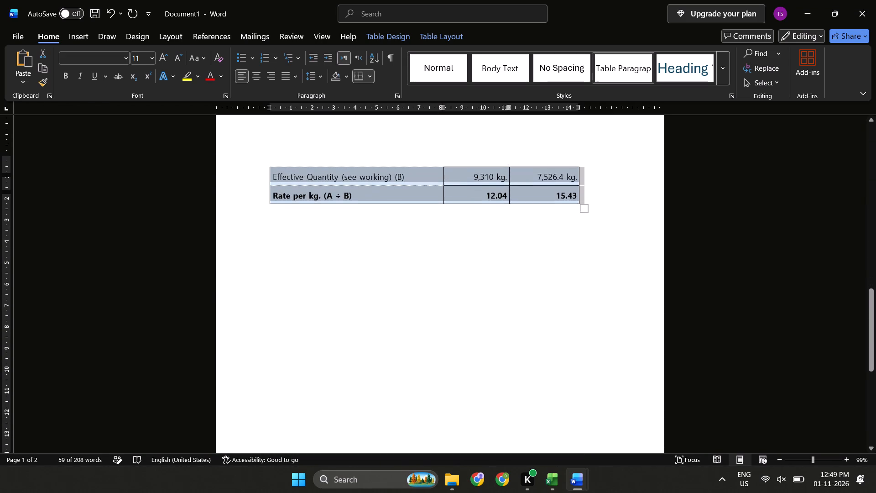
left_click(486, 363)
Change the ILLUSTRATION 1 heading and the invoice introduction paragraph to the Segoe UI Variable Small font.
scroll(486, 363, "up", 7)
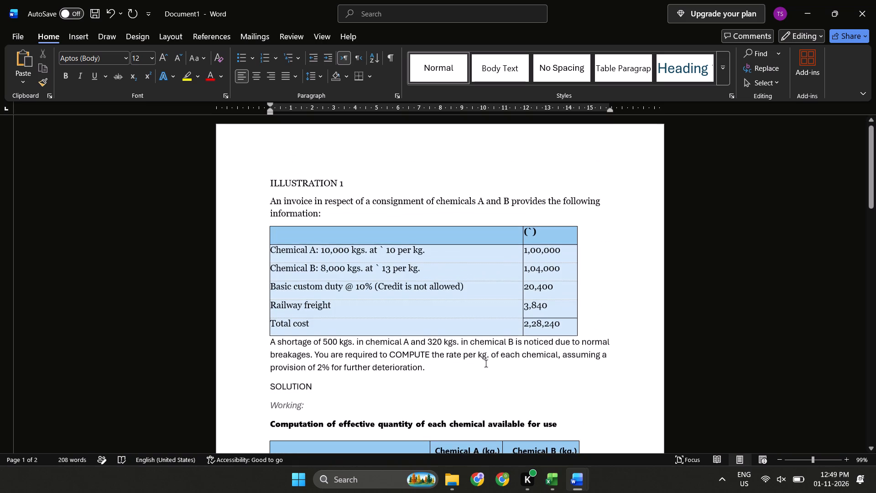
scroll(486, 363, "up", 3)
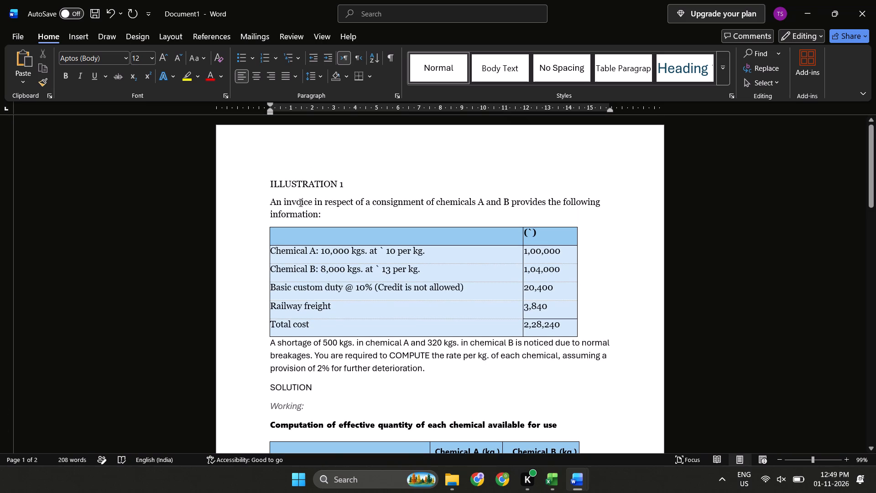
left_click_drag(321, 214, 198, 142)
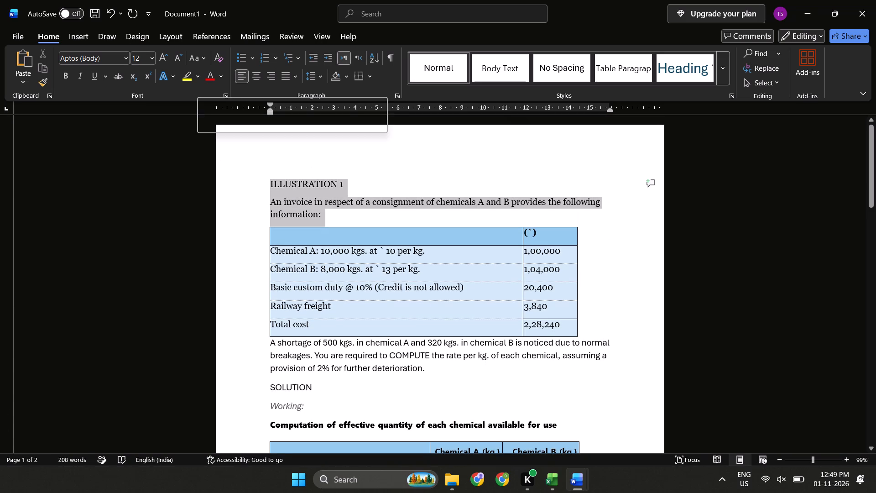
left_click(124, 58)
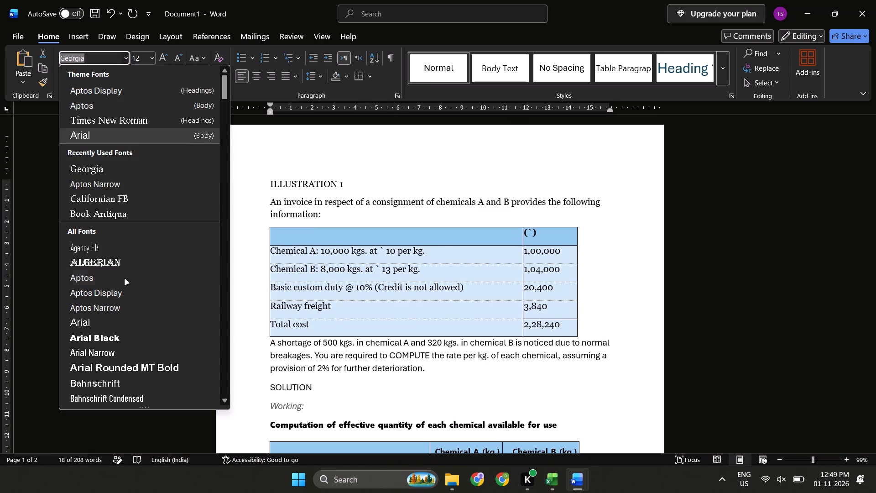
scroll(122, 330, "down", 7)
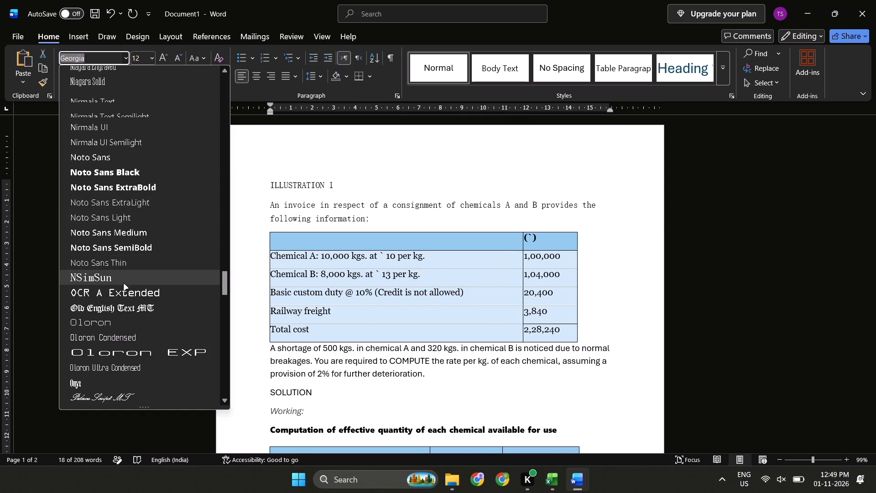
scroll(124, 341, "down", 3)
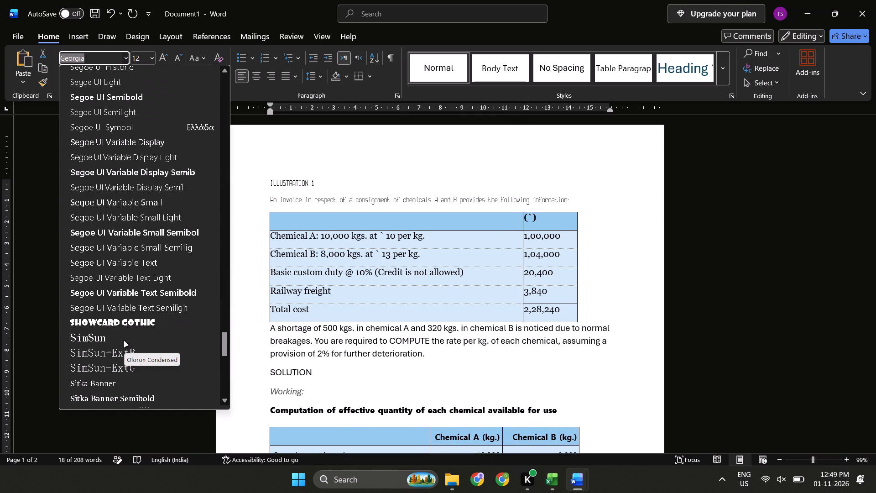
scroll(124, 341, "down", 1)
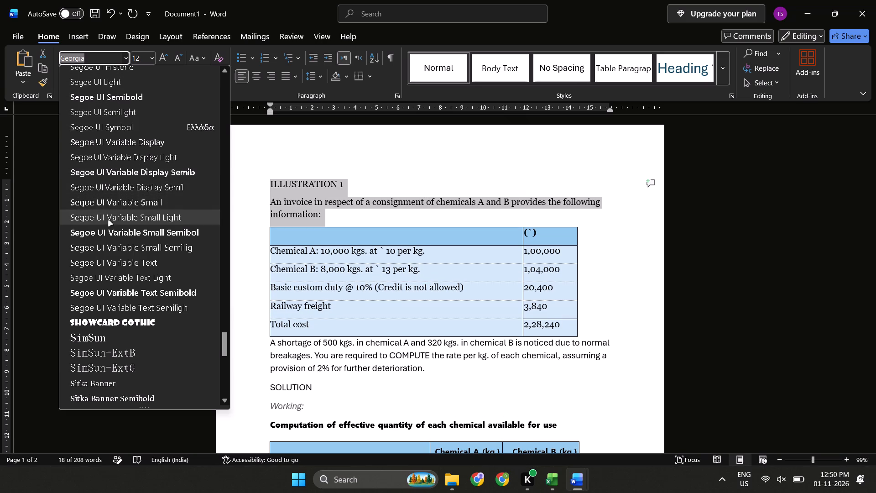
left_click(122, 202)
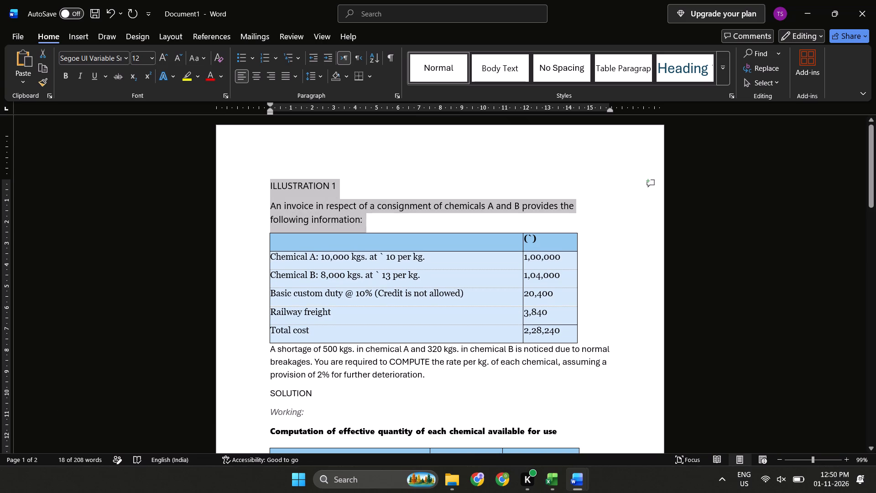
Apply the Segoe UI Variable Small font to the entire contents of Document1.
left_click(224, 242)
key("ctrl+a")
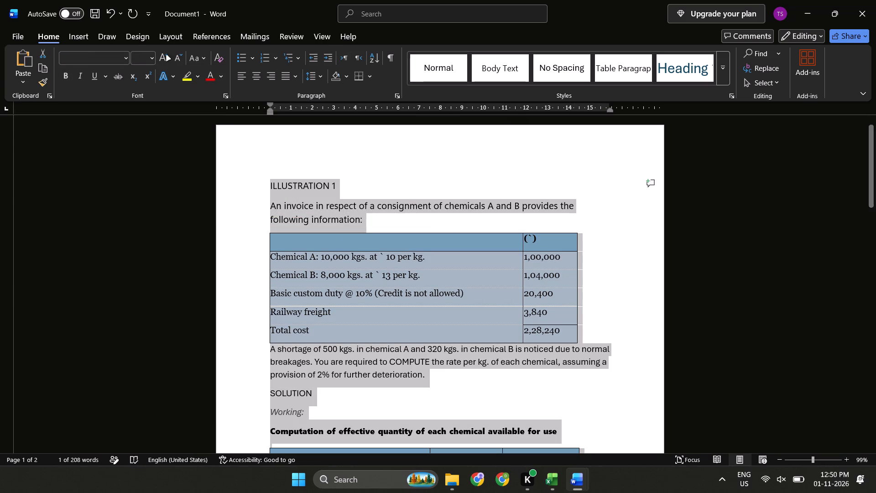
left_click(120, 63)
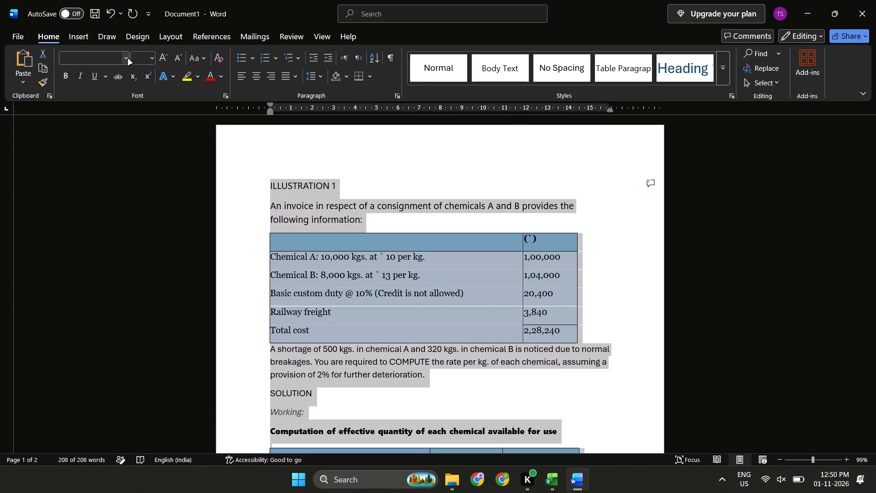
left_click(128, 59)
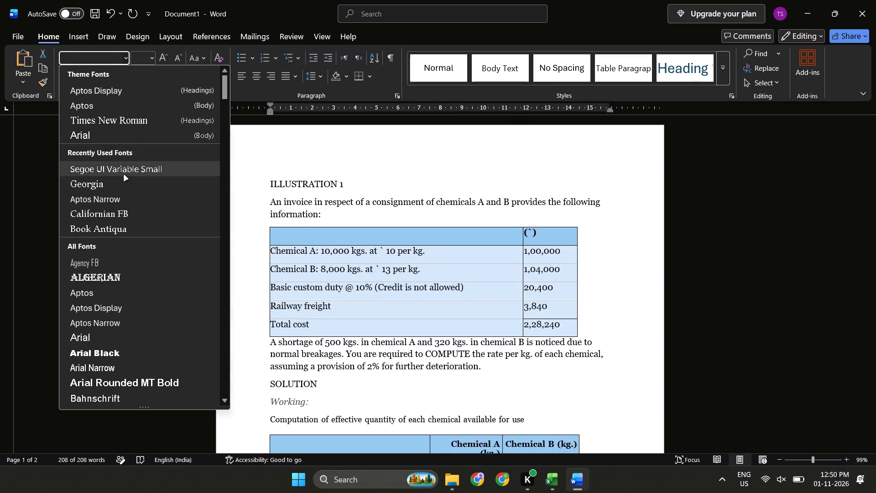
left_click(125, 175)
Apply the Aptos Narrow font to the entire contents of Document1 and clear the selection.
left_click(253, 247)
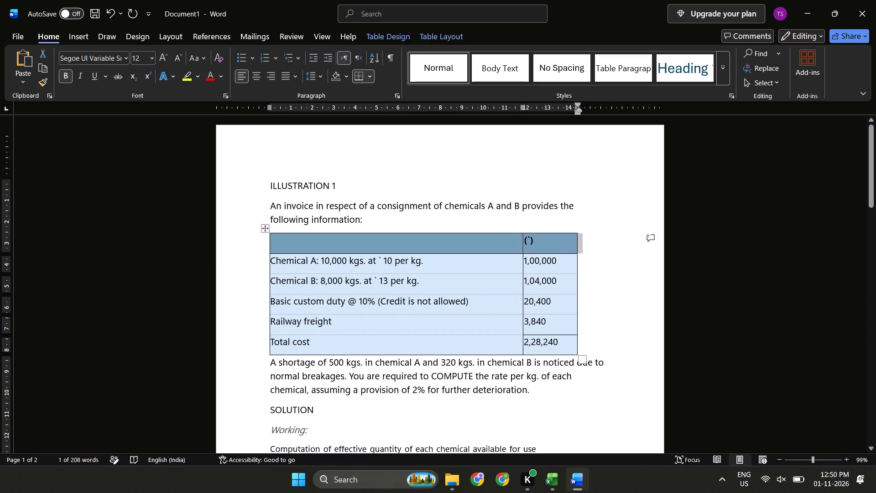
key("ctrl+a")
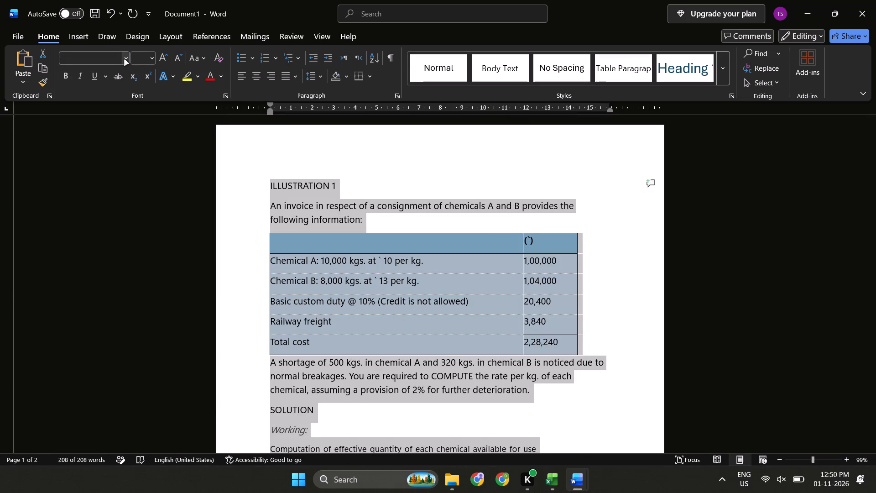
left_click(123, 59)
left_click(130, 200)
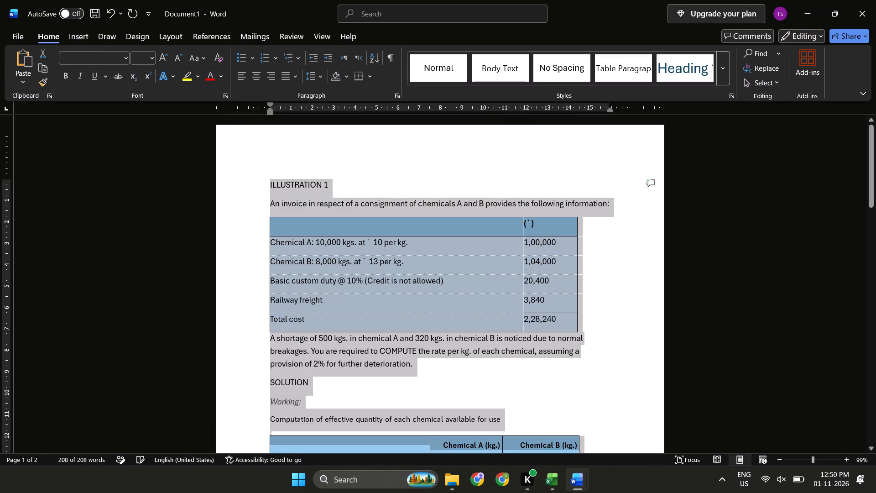
left_click(288, 315)
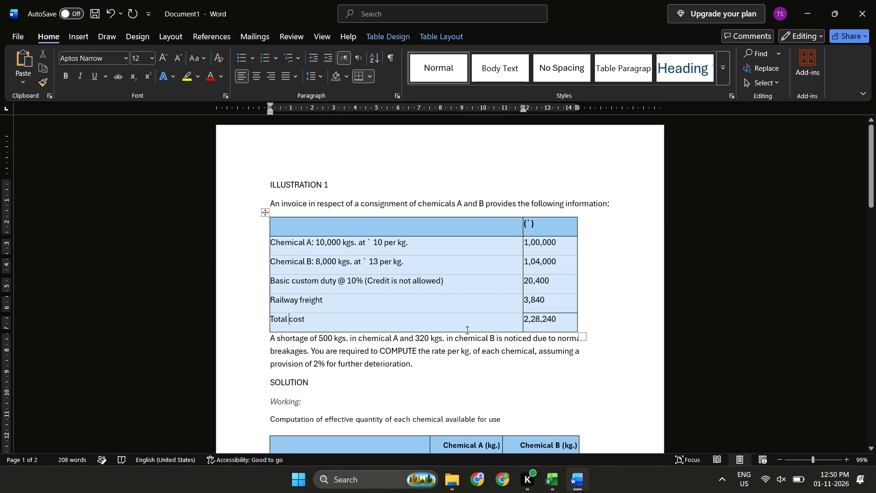
Examine how the text and tables look in the new font through the end of Document1.
left_click_drag(467, 332, 471, 325)
scroll(405, 330, "down", 2)
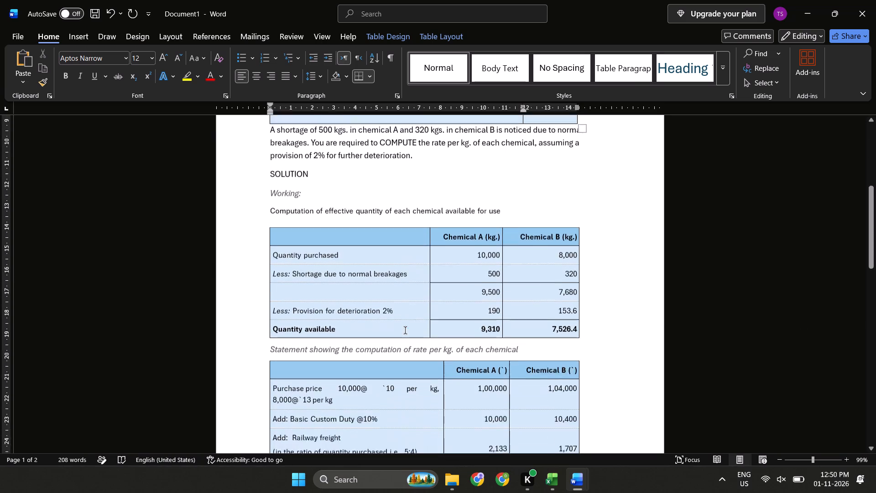
scroll(405, 330, "down", 1)
scroll(405, 330, "up", 1)
scroll(405, 330, "down", 1)
scroll(405, 330, "up", 2)
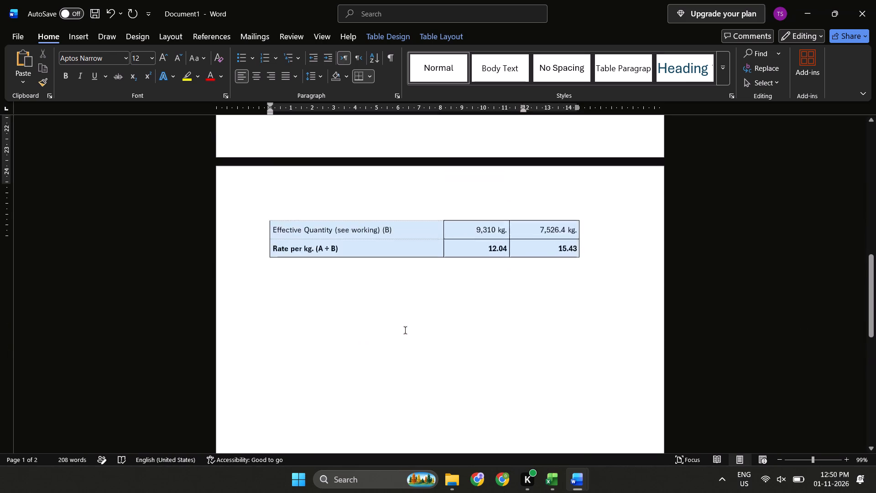
scroll(405, 330, "up", 1)
scroll(405, 330, "down", 4)
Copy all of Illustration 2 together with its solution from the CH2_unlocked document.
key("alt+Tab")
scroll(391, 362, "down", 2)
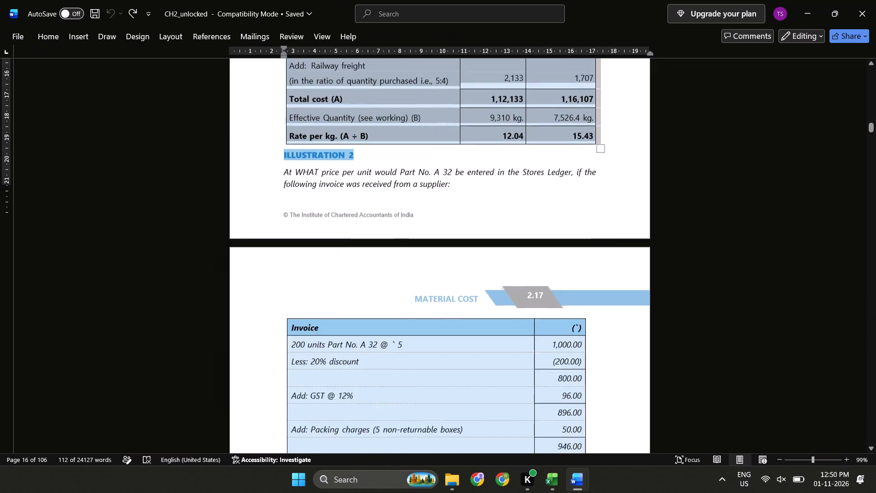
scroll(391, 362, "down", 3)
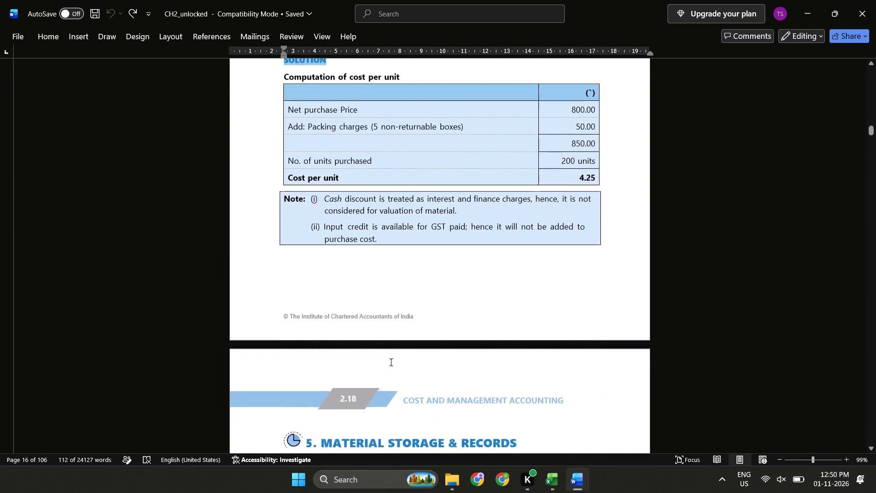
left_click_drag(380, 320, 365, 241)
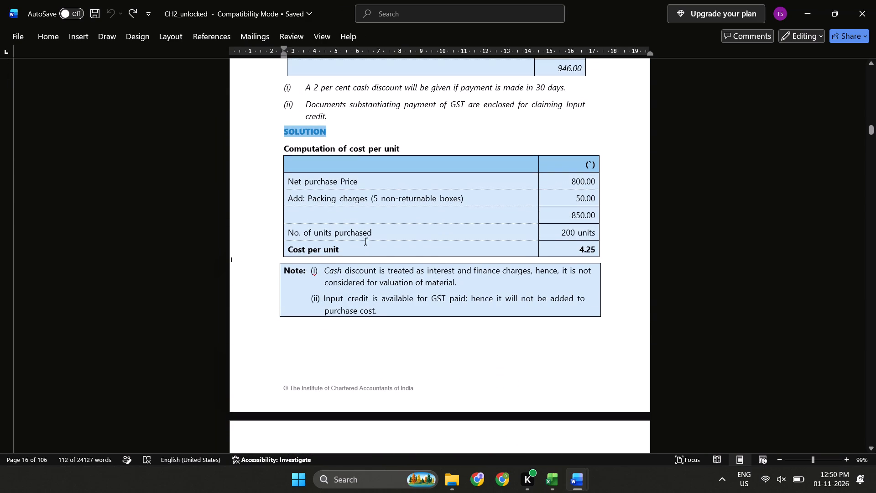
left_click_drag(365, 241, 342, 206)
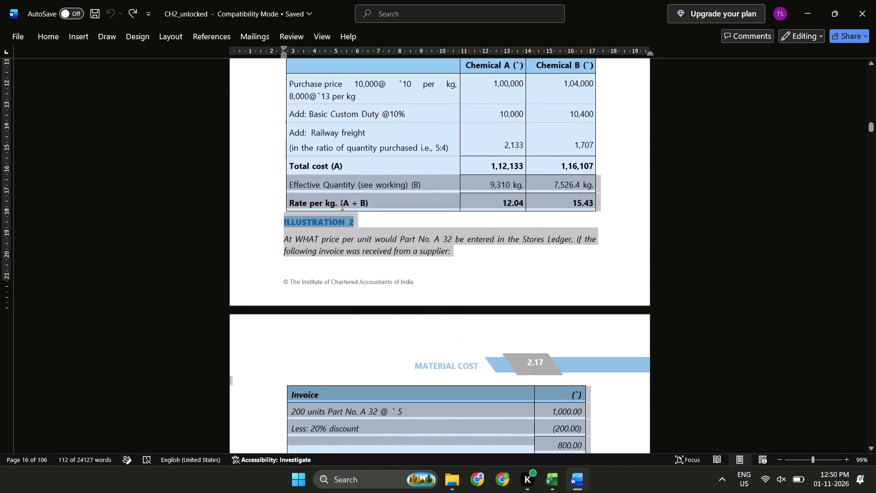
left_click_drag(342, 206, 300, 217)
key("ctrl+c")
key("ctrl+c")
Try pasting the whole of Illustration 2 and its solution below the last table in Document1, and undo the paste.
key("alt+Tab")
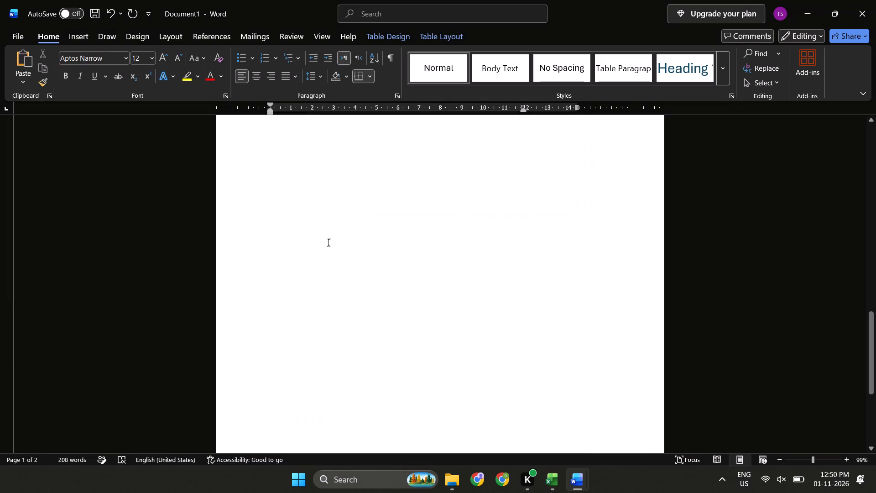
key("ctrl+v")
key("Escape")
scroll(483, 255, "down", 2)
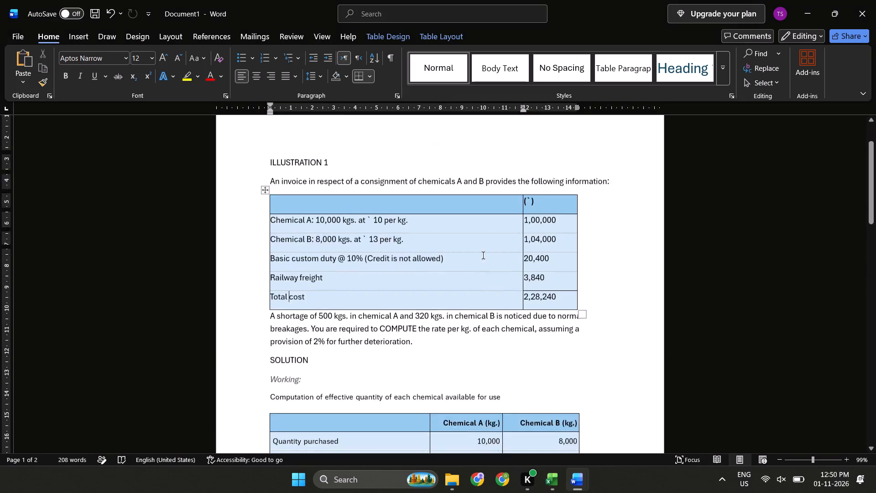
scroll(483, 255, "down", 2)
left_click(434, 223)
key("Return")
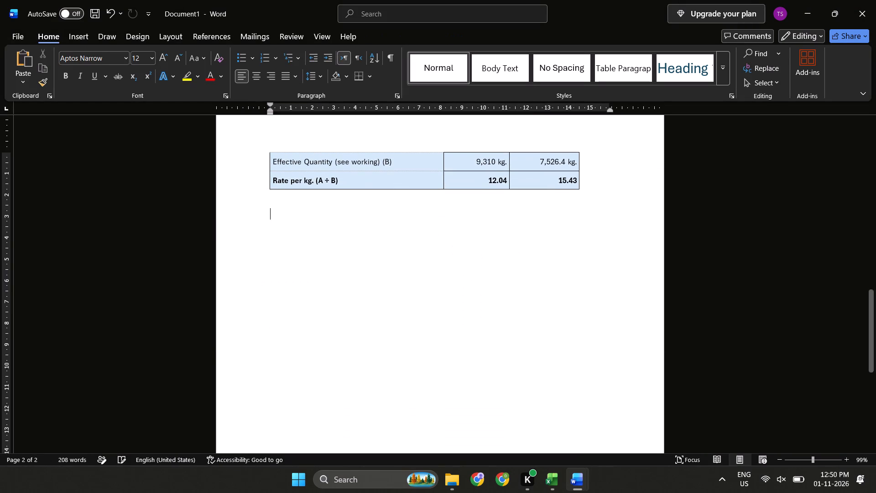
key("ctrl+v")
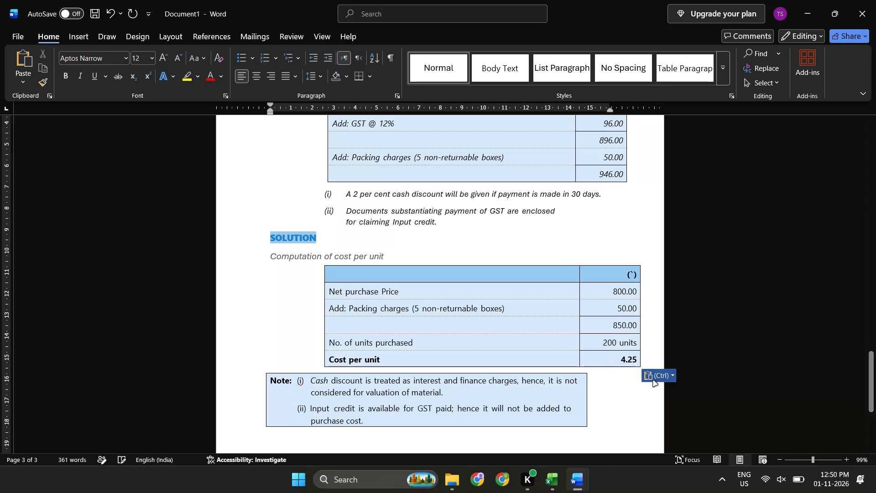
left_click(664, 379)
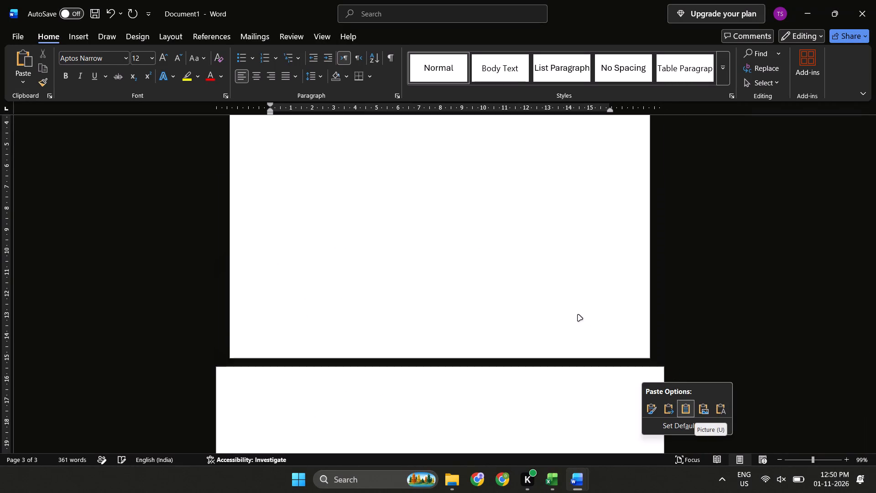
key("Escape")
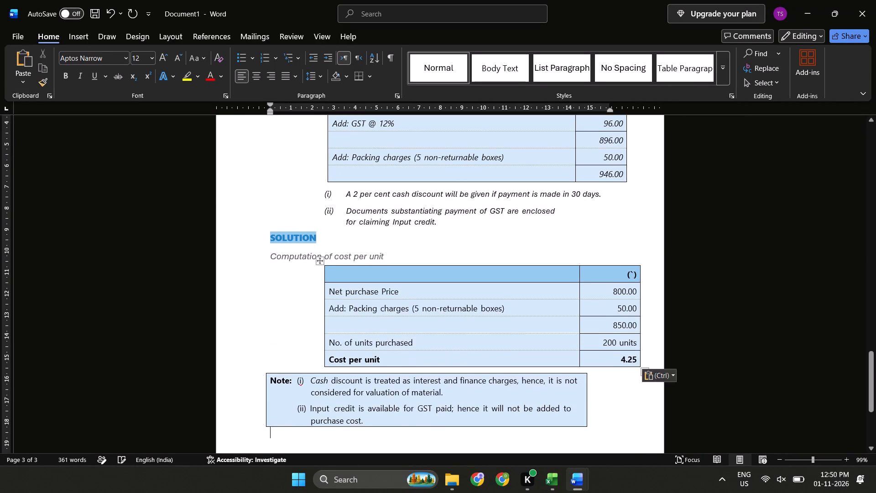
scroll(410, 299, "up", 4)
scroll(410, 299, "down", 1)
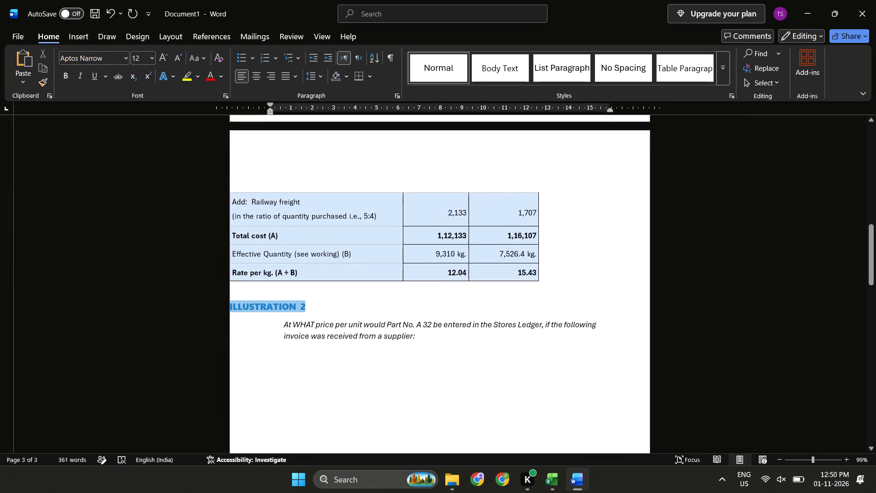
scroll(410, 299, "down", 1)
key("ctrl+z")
Copy only the ILLUSTRATION 2 heading and question paragraph from CH2_unlocked and paste them as plain text below Document1's last table.
key("alt+Tab")
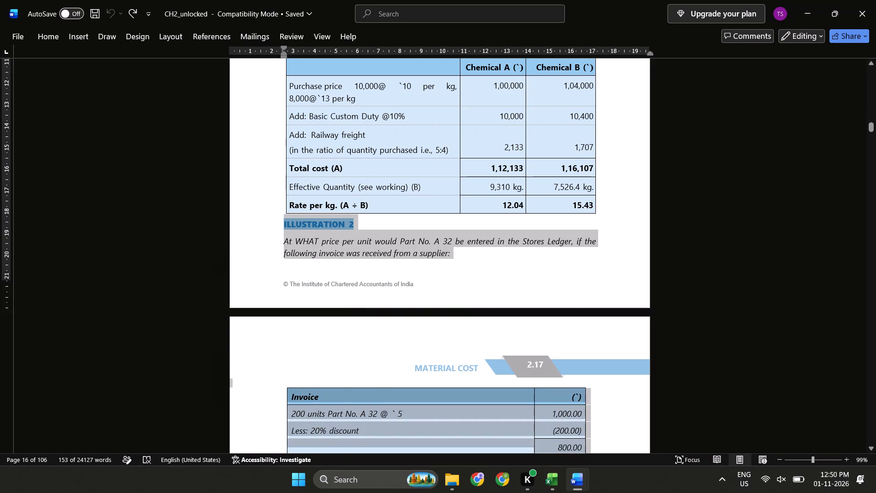
left_click(421, 253)
left_click_drag(451, 228, 292, 191)
key("ctrl+c")
key("alt+Tab")
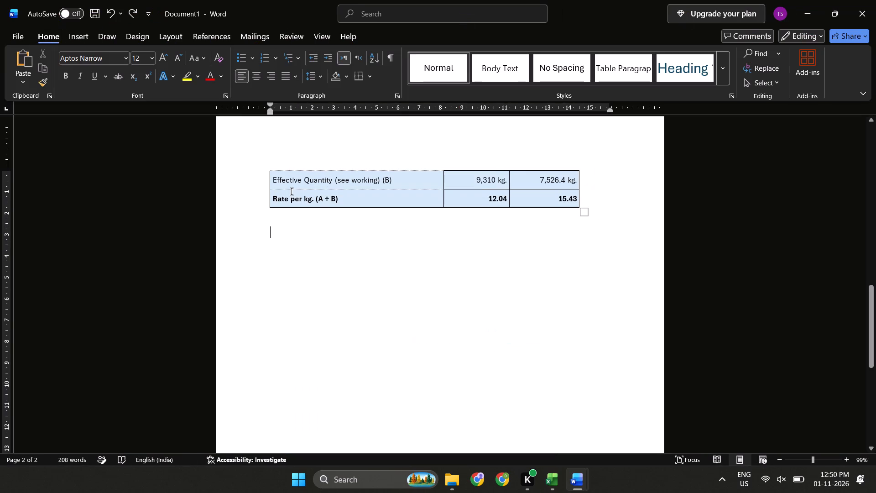
key("ctrl+v")
left_click(568, 280)
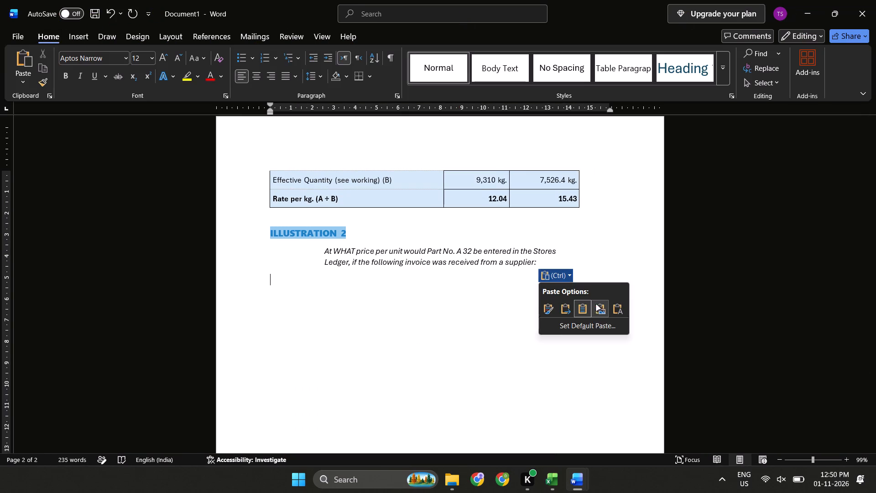
left_click(610, 314)
Copy the Part No. A 32 invoice table from CH2_unlocked and paste it below the Illustration 2 question in Document1.
key("alt+Tab")
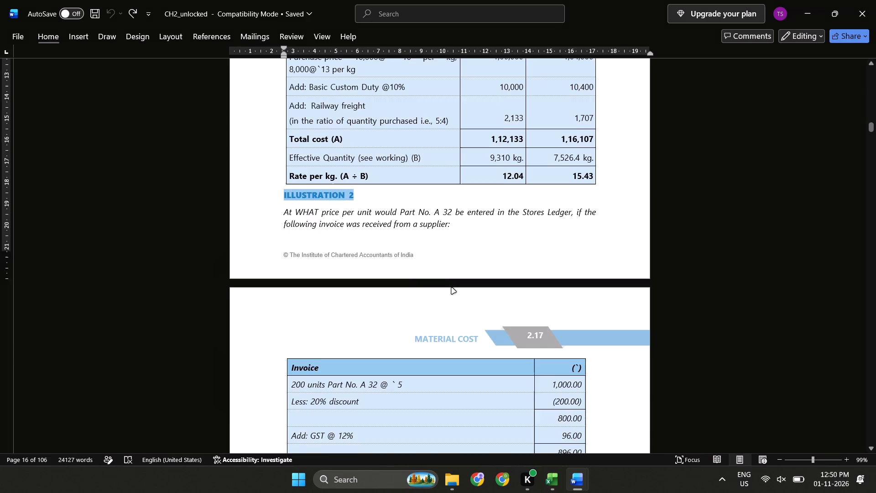
scroll(452, 288, "down", 1)
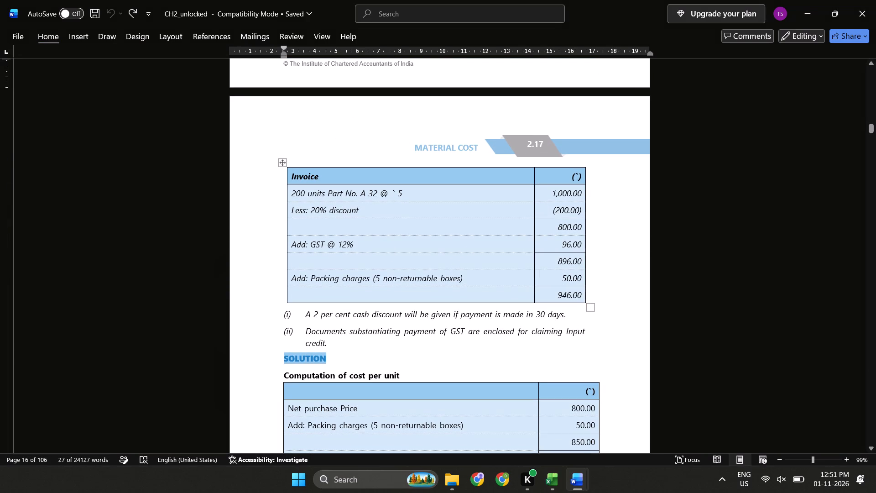
left_click_drag(587, 296, 327, 189)
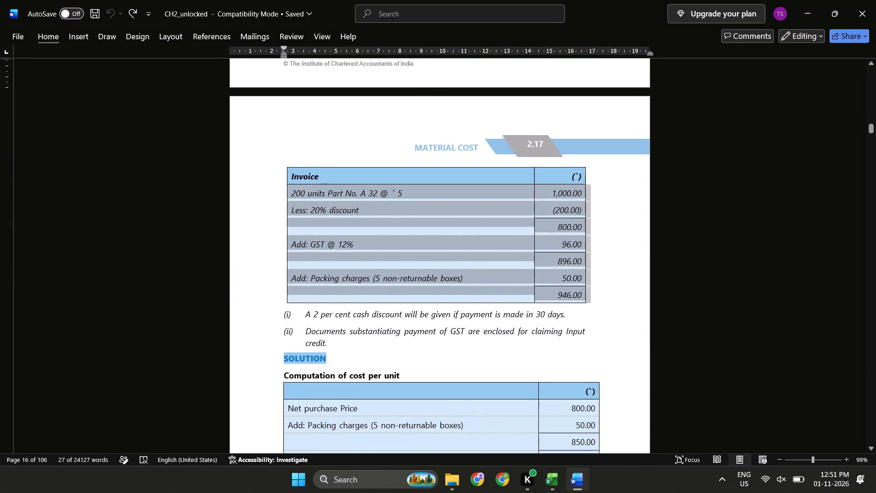
left_click_drag(327, 189, 325, 180)
key("ctrl+c")
key("alt+Tab")
key("Return")
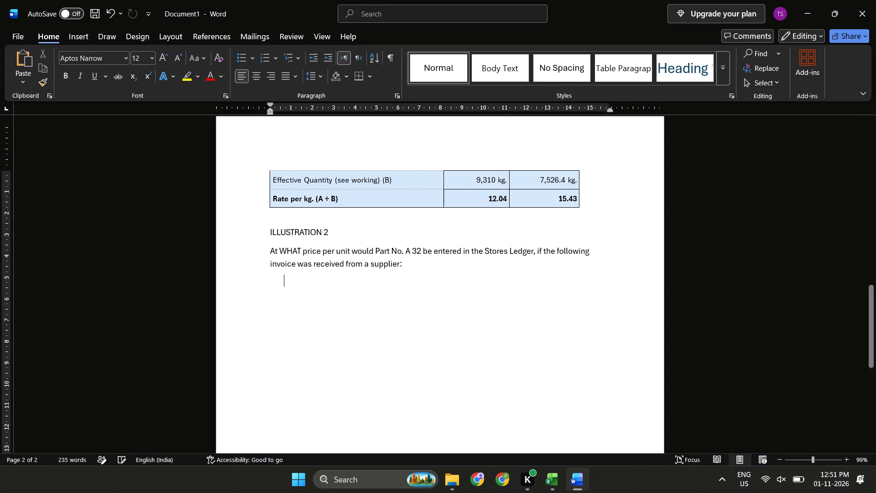
key("ctrl+v")
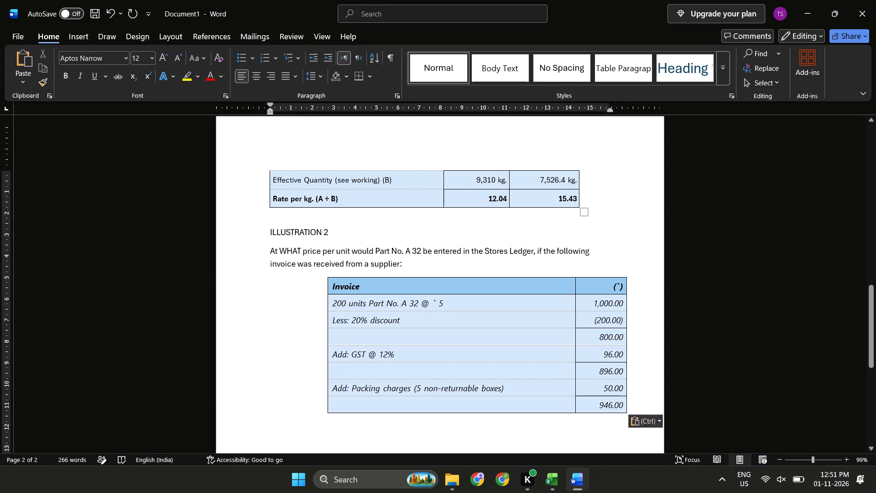
Align the pasted invoice table with the left margin of the text.
left_click(323, 274)
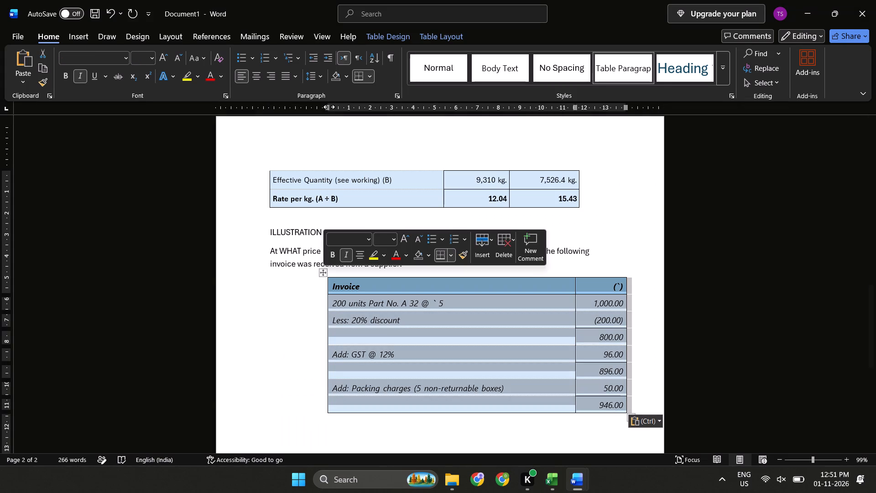
left_click_drag(329, 107, 270, 108)
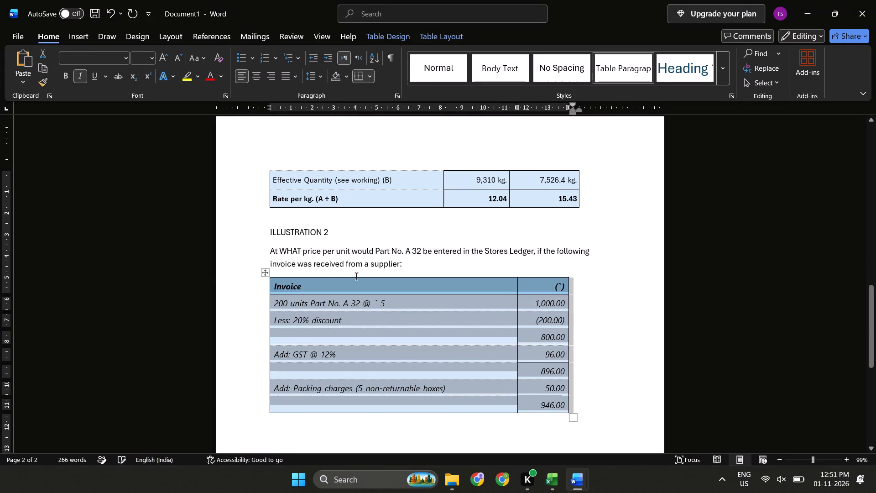
Copy the notes (i) and (ii) under the source invoice table and paste them as plain text below the invoice table in Document1.
scroll(356, 277, "down", 1)
left_click(553, 319)
key("Return")
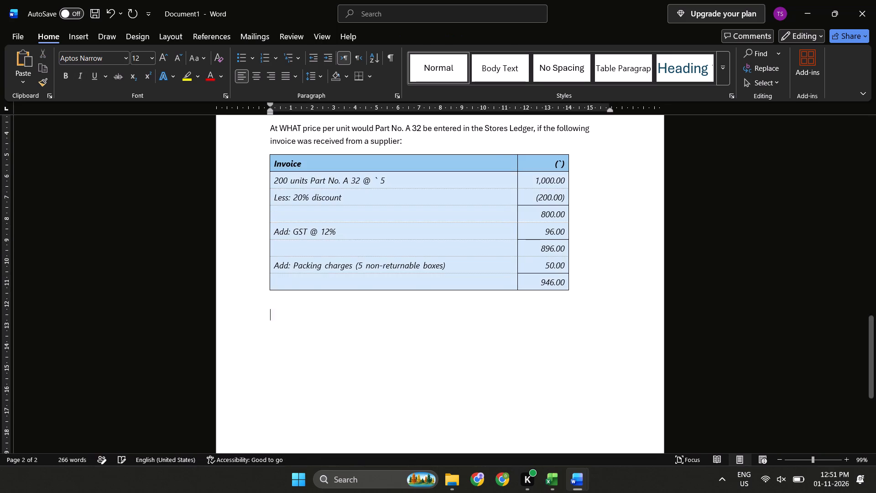
key("alt+Tab")
key("alt+Tab")
key("BackSpace")
key("alt+Tab")
scroll(390, 334, "down", 1)
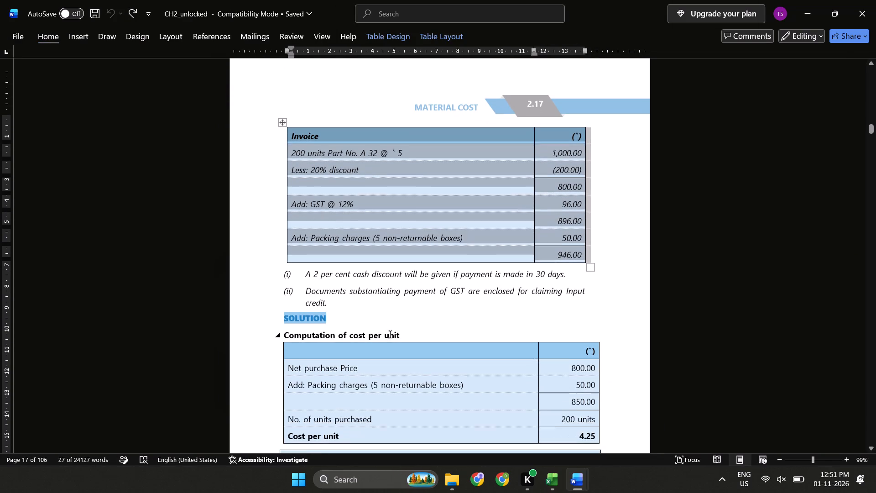
left_click_drag(327, 303, 281, 271)
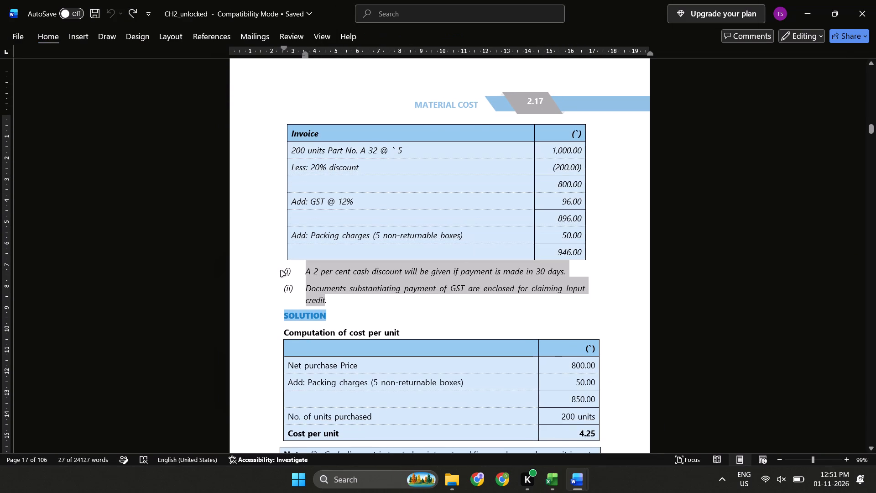
key("ctrl+c")
key("alt+Tab")
key("ctrl+v")
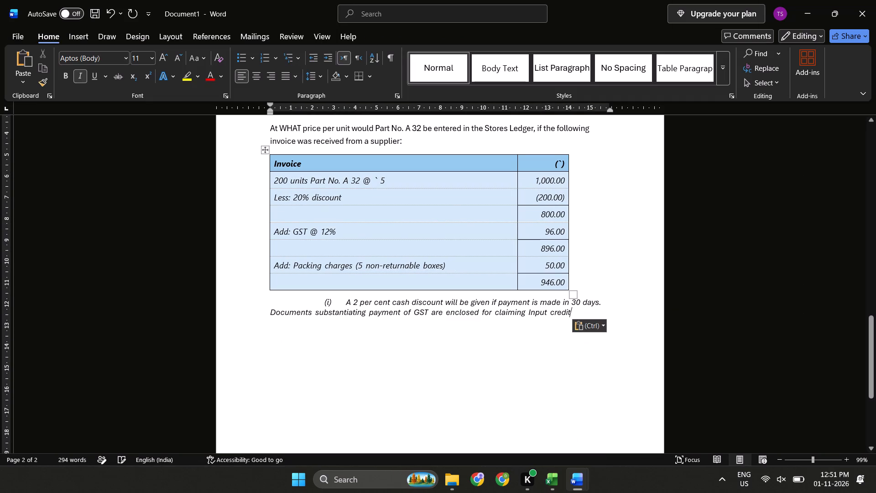
left_click(589, 325)
left_click(657, 364)
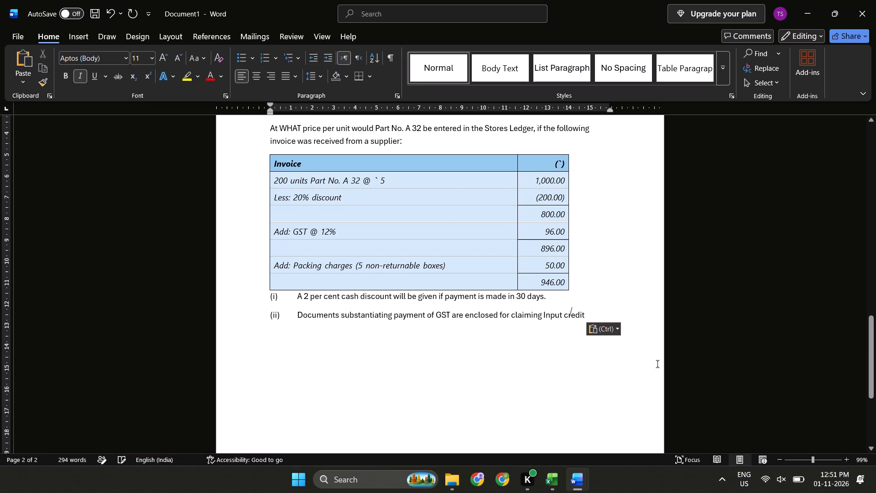
key("alt+Tab")
key("alt+Tab")
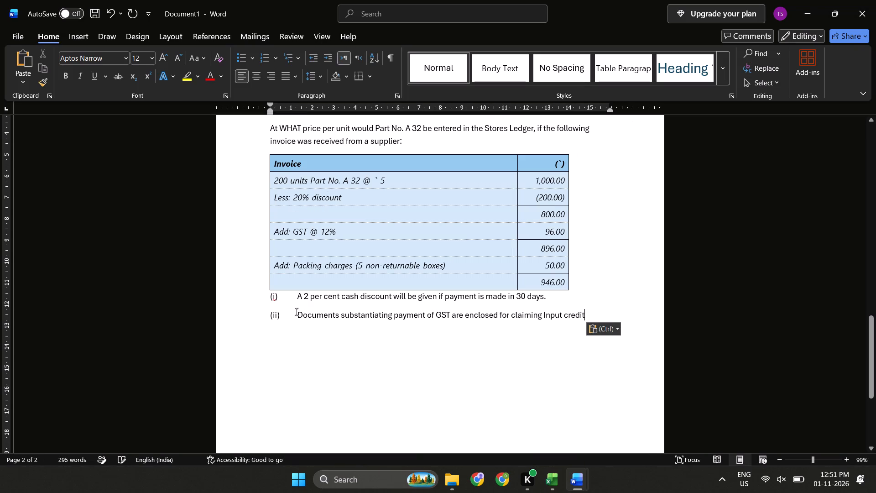
Format the cash discount and GST document notes as an indented (i), (ii) list with no extra gap between them.
left_click(297, 312)
key("Up")
key("BackSpace")
key("space")
key("Down")
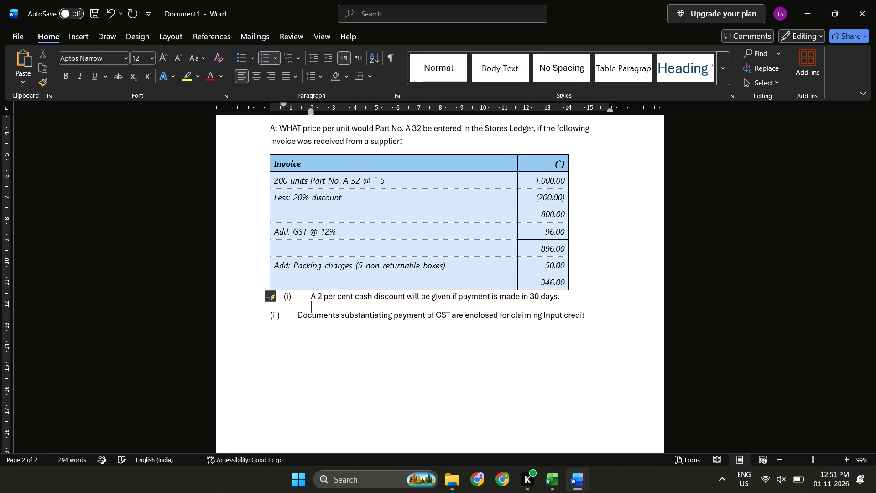
key("Down")
key("Left")
key("Left")
key("Left")
key("BackSpace")
key("Tab")
key("Down")
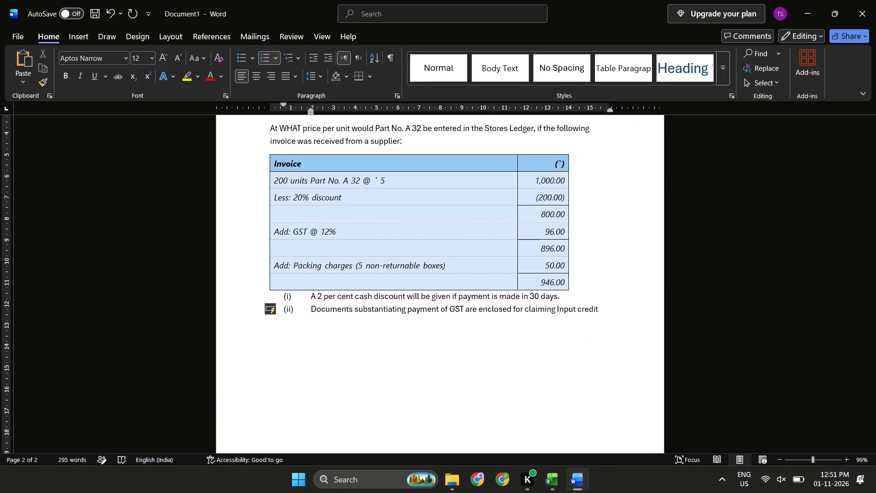
key("Escape")
key("alt+Tab")
key("alt+Tab")
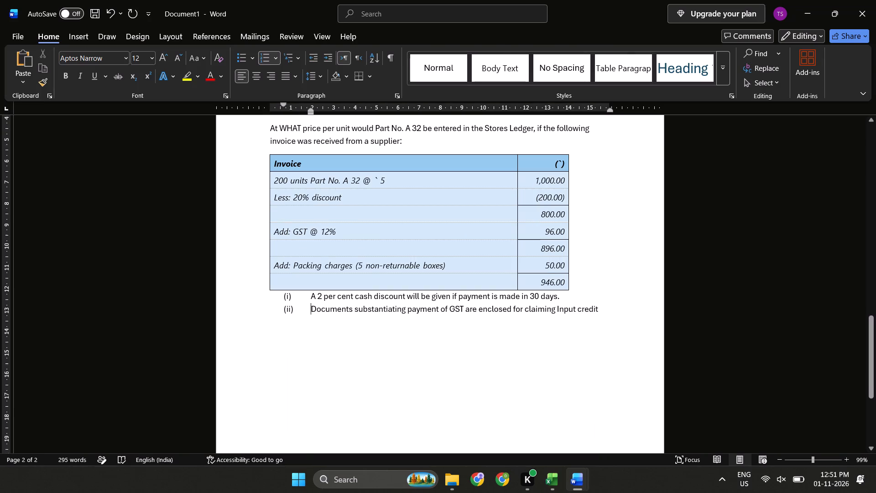
Copy the Illustration 2 solution with its cost table and Note box from CH2_unlocked and paste it below the notes in Document1.
key("alt+Tab")
key("alt+Tab")
scroll(319, 360, "down", 1)
key("alt+Tab")
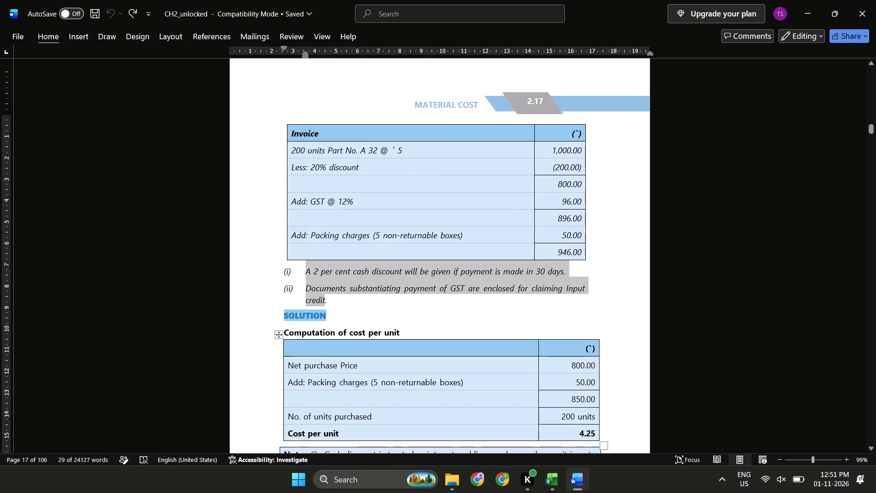
scroll(358, 340, "down", 1)
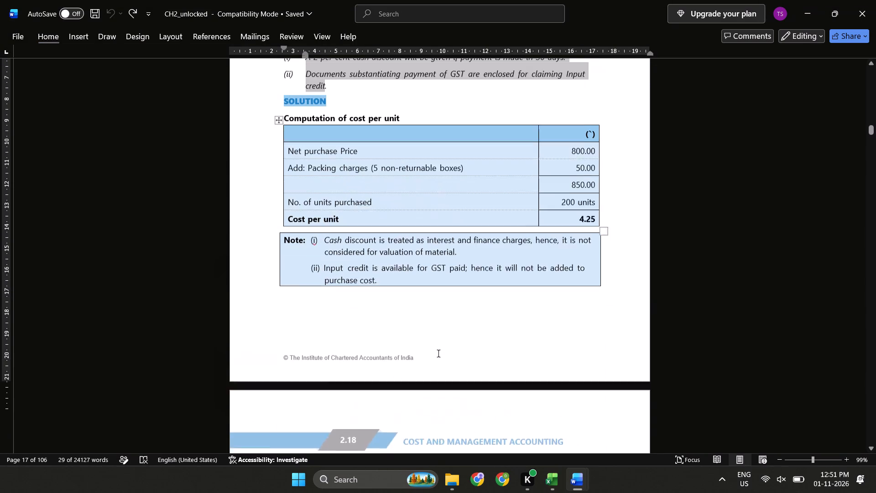
left_click_drag(379, 308, 292, 126)
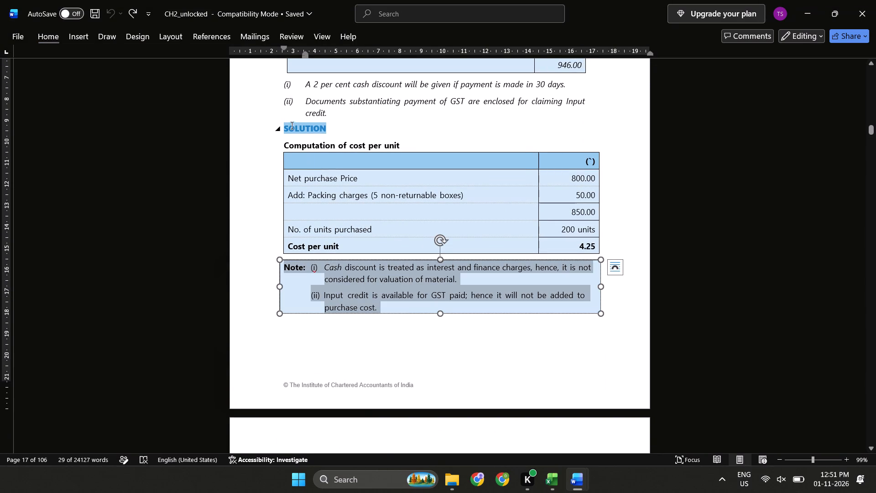
left_click_drag(292, 126, 288, 126)
key("Escape")
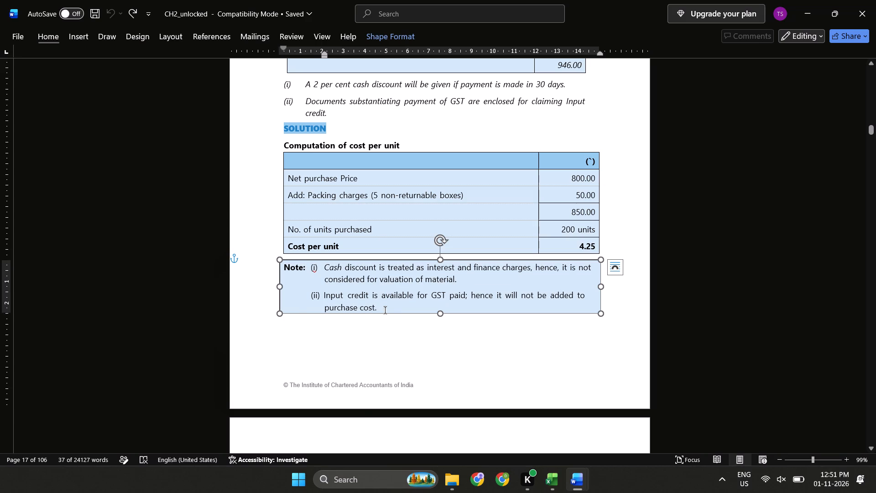
left_click(385, 308)
key("Escape")
left_click(437, 325)
left_click_drag(392, 325, 287, 130)
key("ctrl+c")
key("alt+Tab")
key("alt+Tab")
key("alt+Tab")
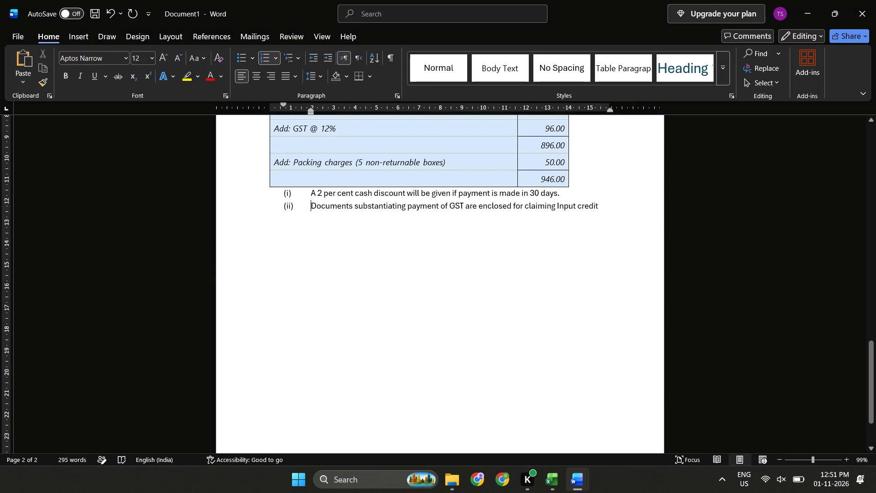
key("End")
key("Return")
key("BackSpace")
key("BackSpace")
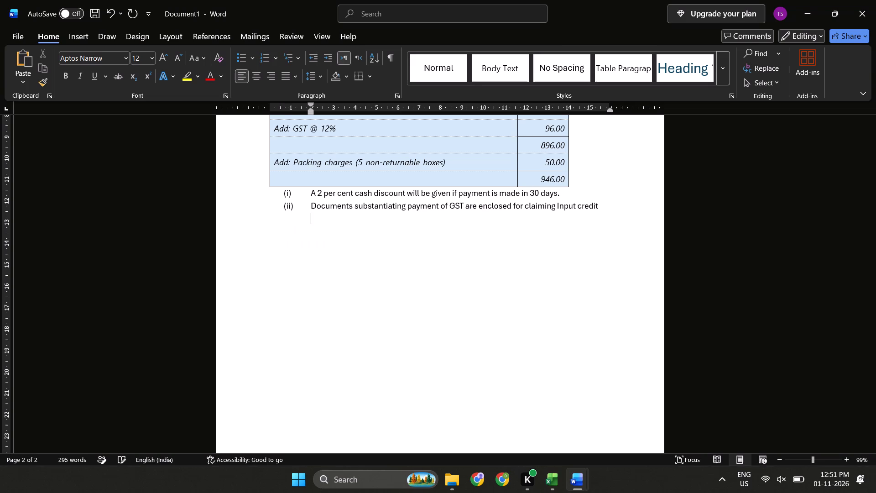
key("ctrl+v")
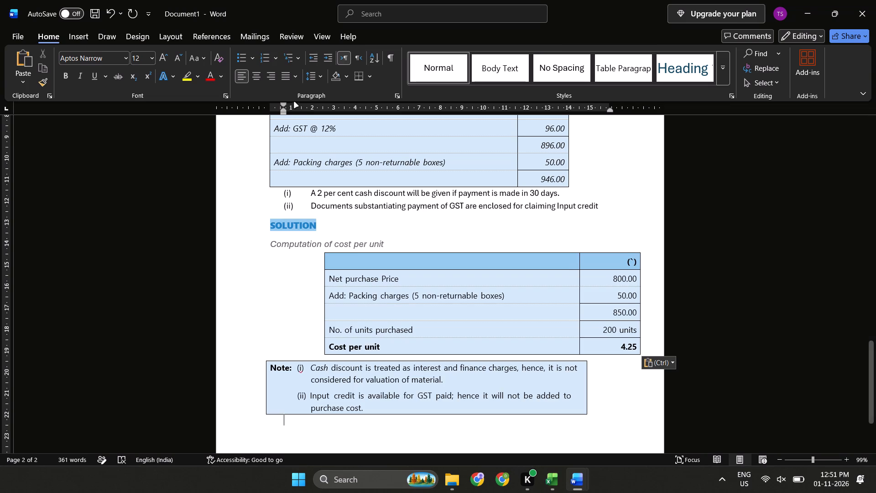
key("Escape")
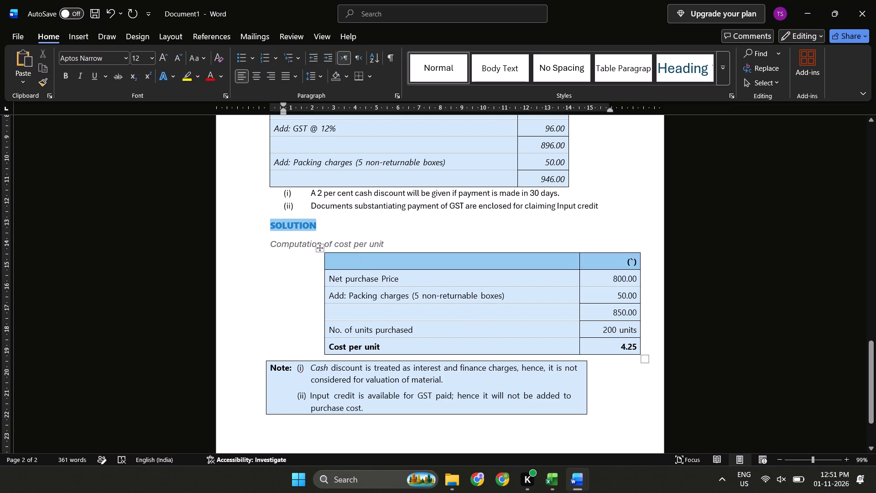
Align the pasted Computation of cost per unit table with the left margin of the text.
left_click_drag(318, 252, 271, 252)
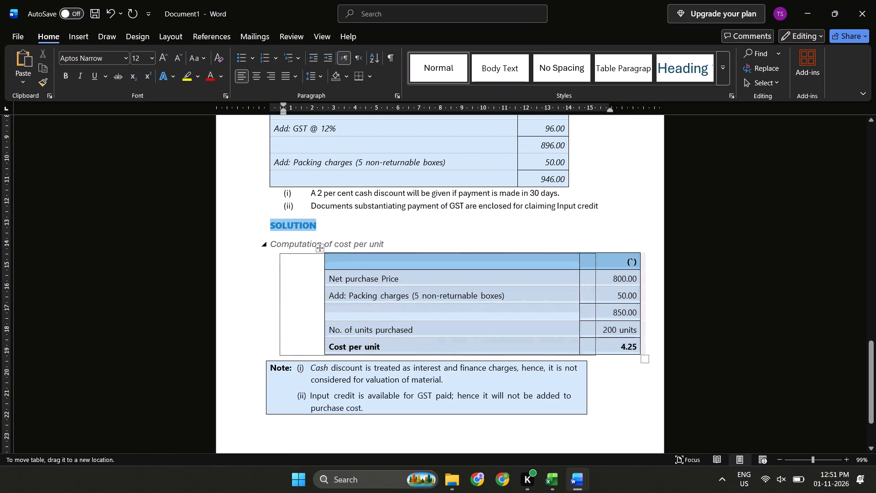
left_click_drag(271, 252, 266, 251)
key("ctrl+z")
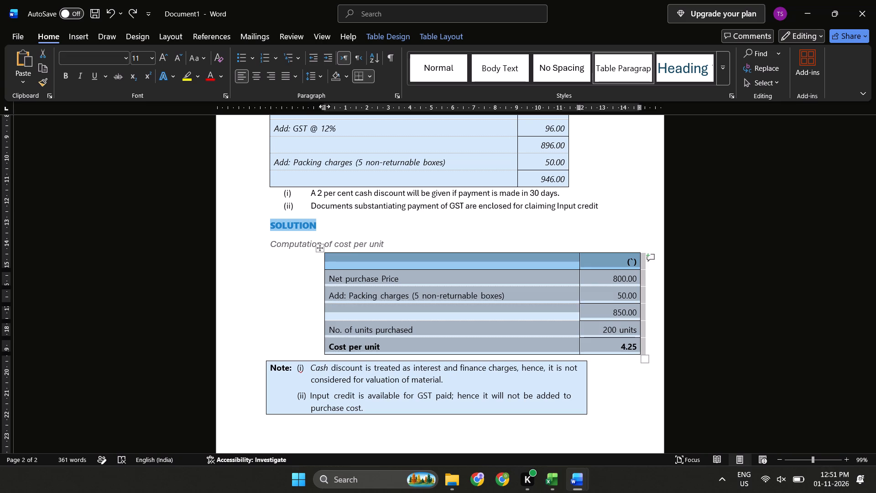
left_click_drag(324, 106, 266, 104)
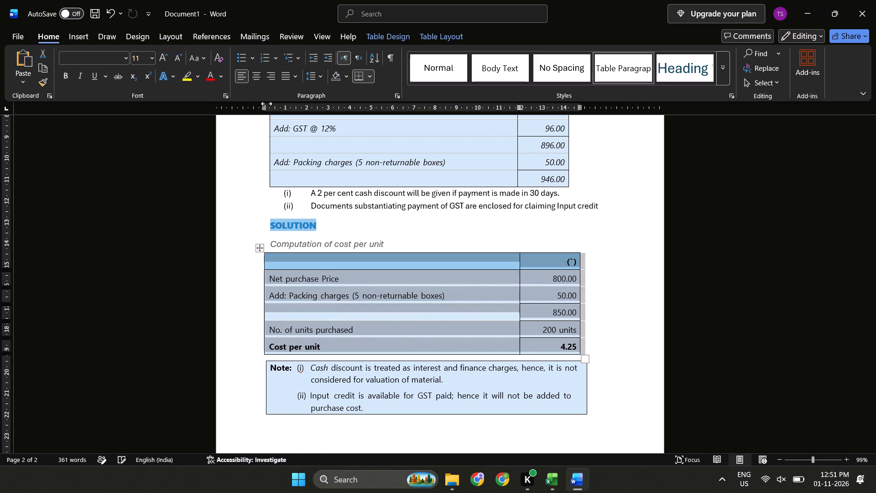
left_click_drag(267, 105, 272, 105)
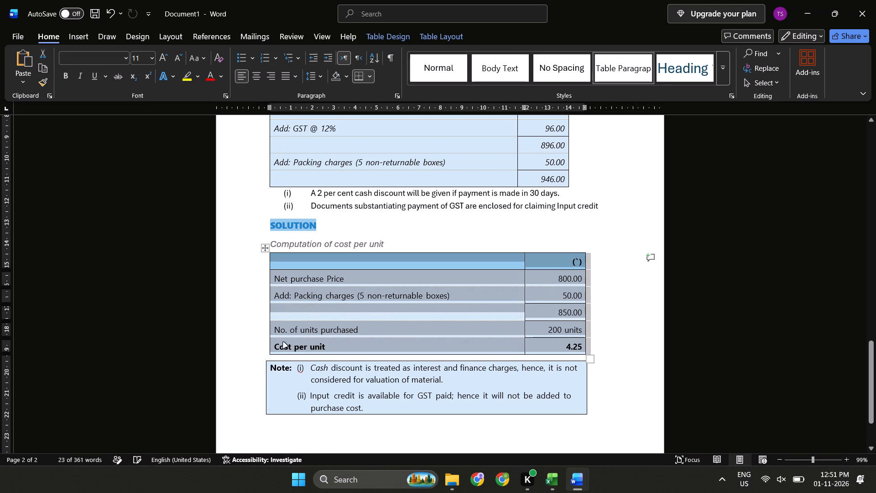
Bring the left edge of the Note box in line with the cost per unit table above it.
left_click(286, 370)
key("ctrl+a")
key("Escape")
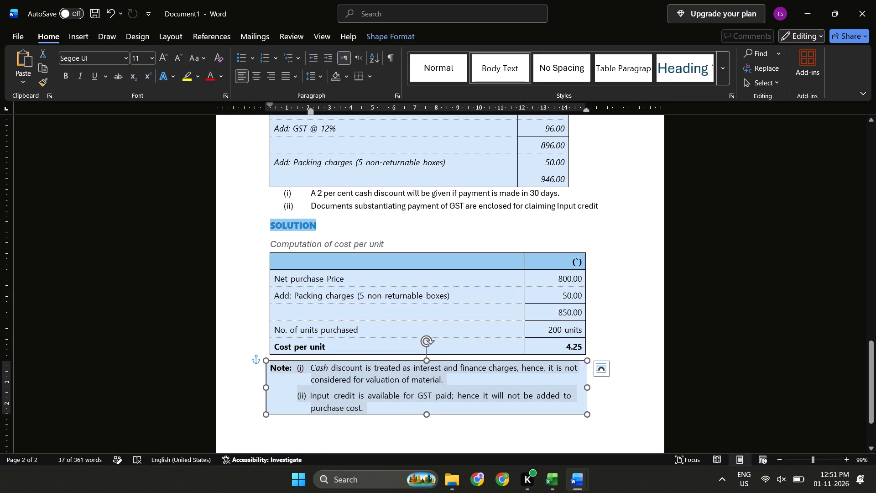
left_click_drag(270, 104, 275, 104)
key("ctrl+z")
left_click(267, 388)
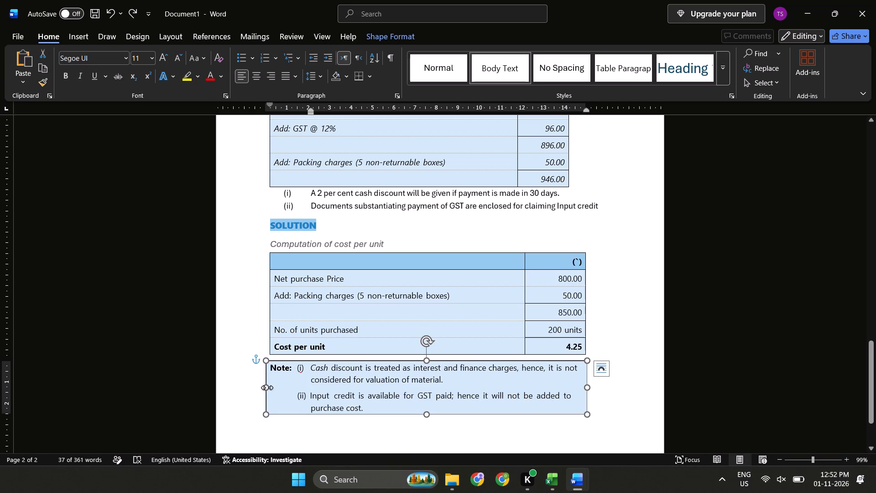
key("Escape")
left_click_drag(626, 393, 594, 388)
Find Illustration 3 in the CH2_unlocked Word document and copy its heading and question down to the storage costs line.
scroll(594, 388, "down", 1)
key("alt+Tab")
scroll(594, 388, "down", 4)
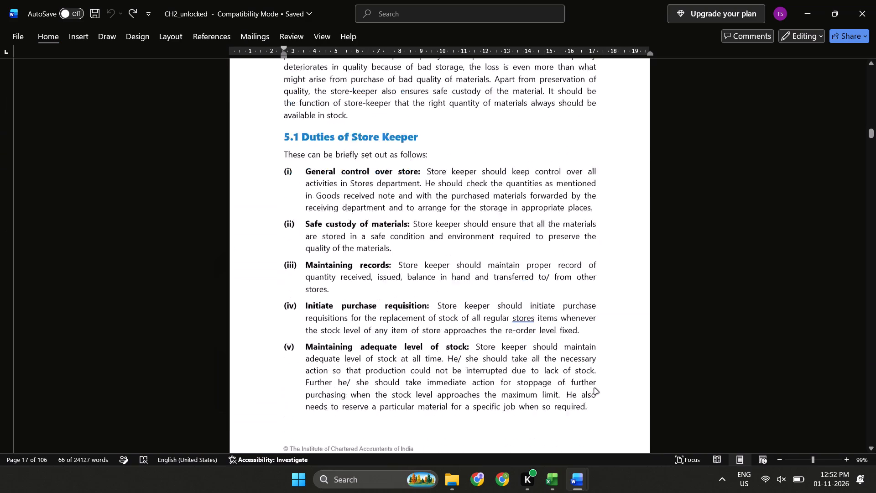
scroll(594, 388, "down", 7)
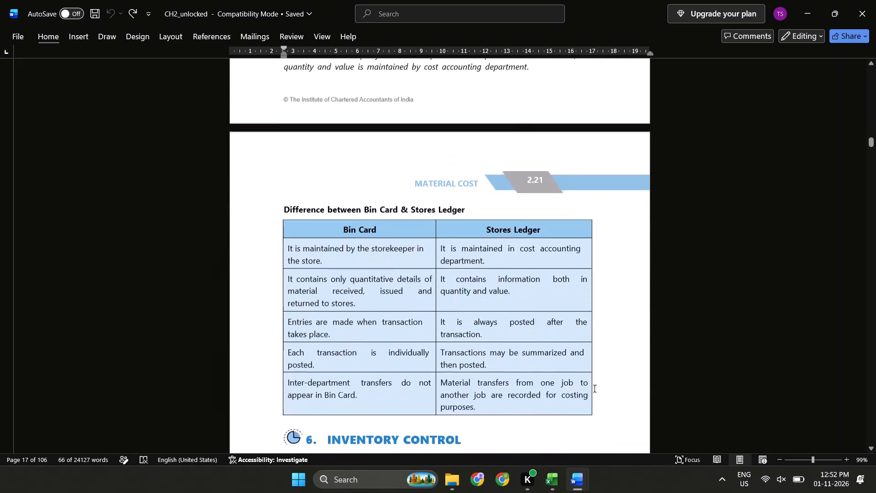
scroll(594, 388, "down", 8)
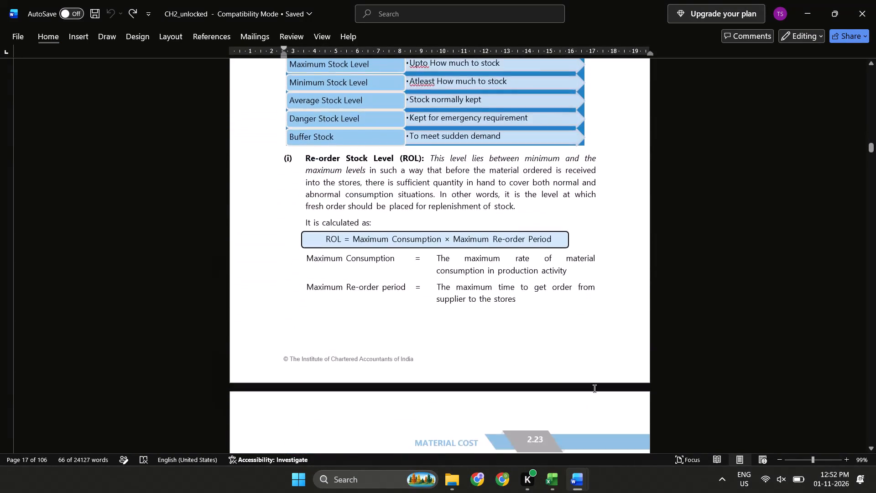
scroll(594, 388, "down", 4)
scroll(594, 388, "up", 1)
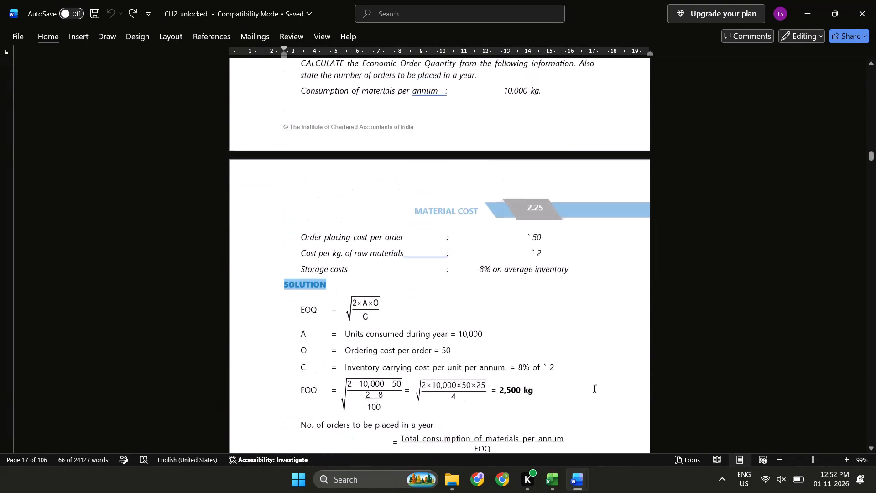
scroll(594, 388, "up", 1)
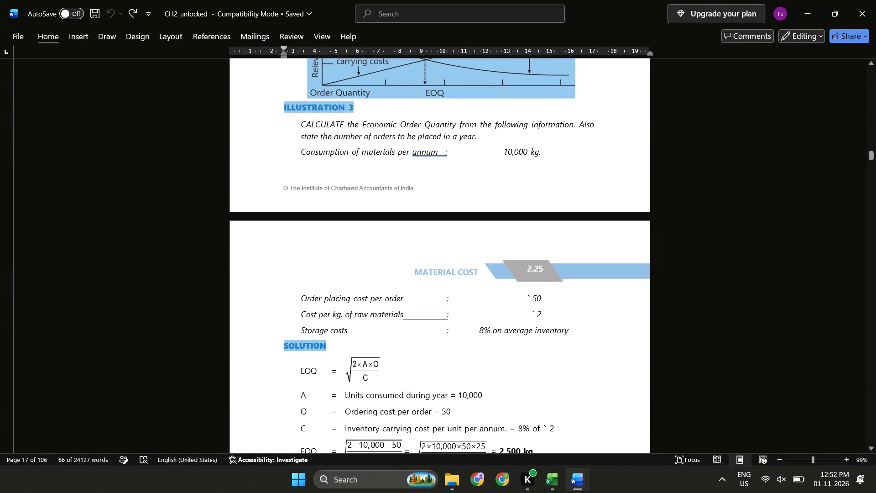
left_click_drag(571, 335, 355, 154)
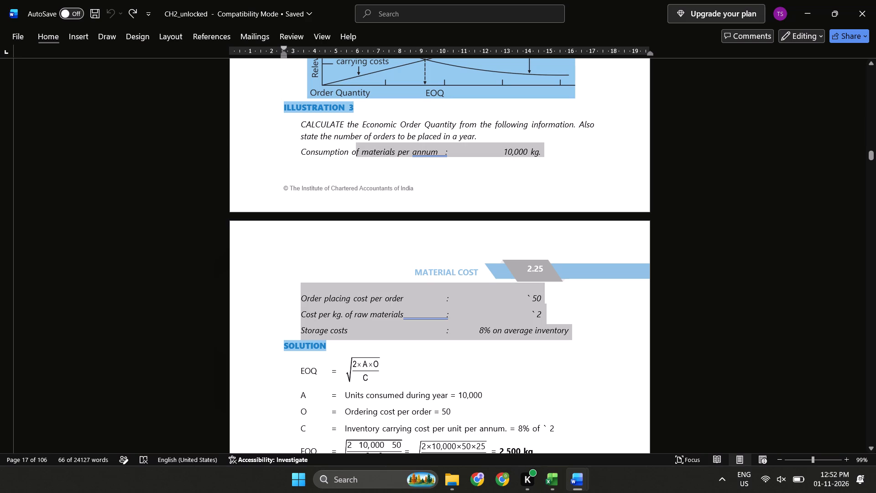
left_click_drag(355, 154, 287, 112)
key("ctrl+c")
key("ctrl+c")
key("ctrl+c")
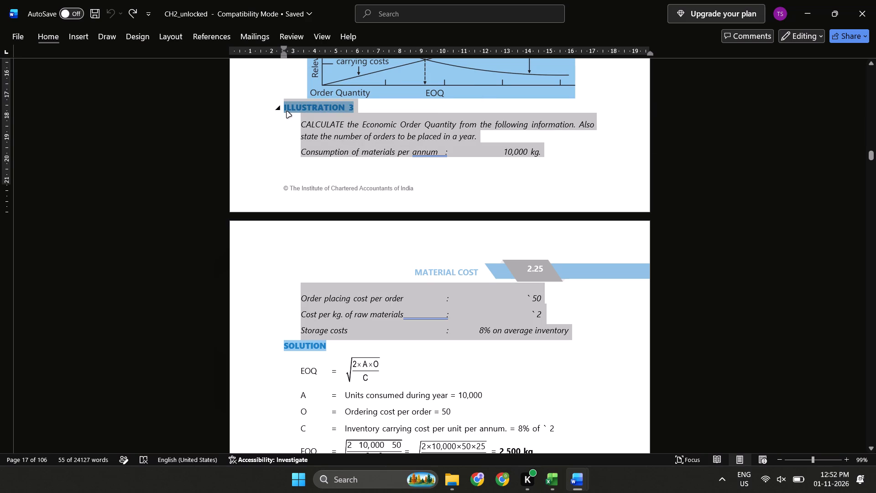
Open the CH2_unlocked PDF from the Question Bank folder, leaving it the only open PDF and hiding its Properties pane.
key("alt+Tab")
key("alt+Tab")
key("alt+Tab")
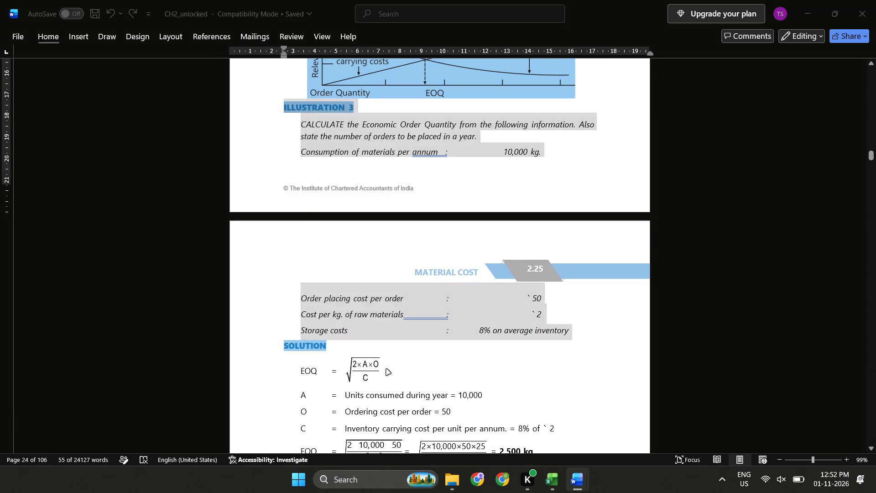
key("alt+Tab")
key("Up")
key("Up")
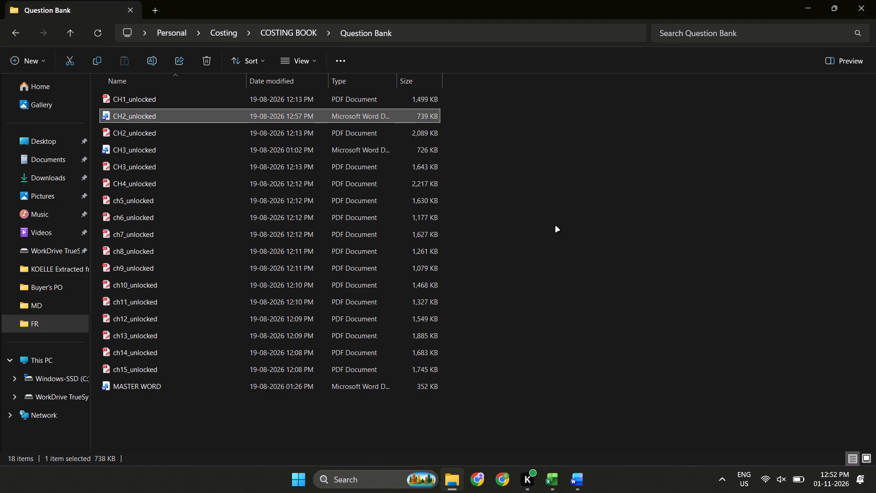
key("Return")
key("Down")
key("Down")
key("Return")
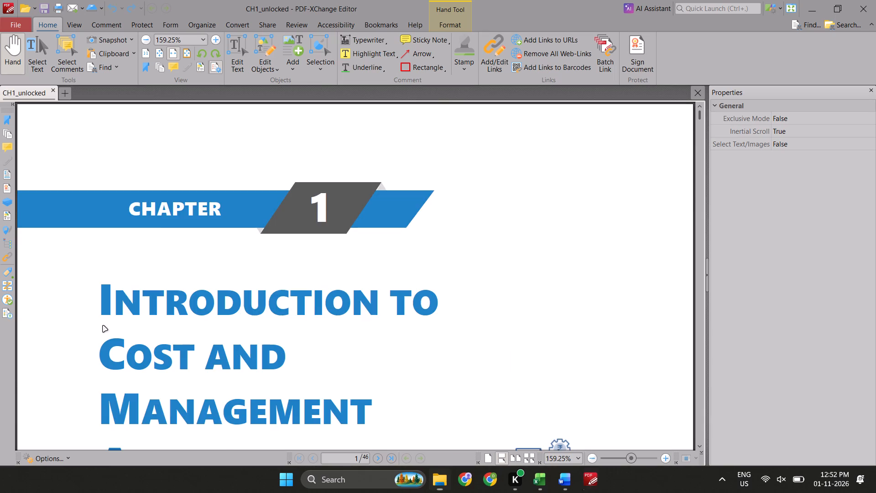
scroll(226, 342, "down", 3, "ctrl")
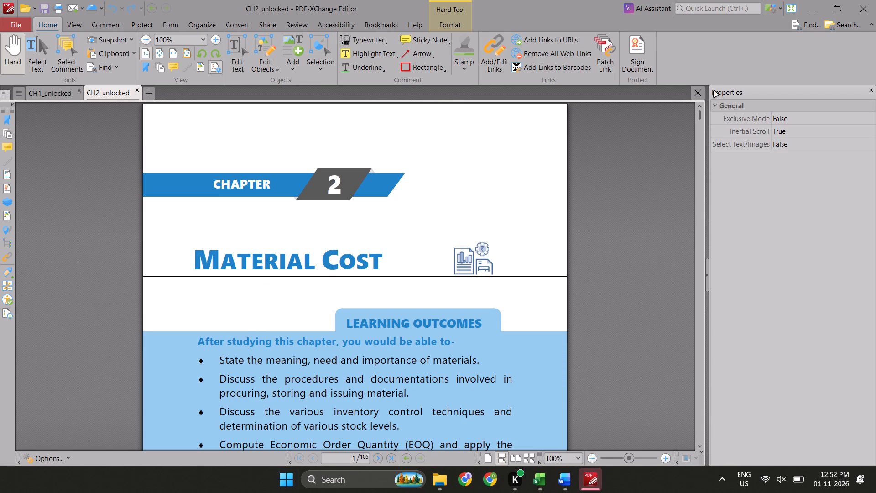
left_click(874, 89)
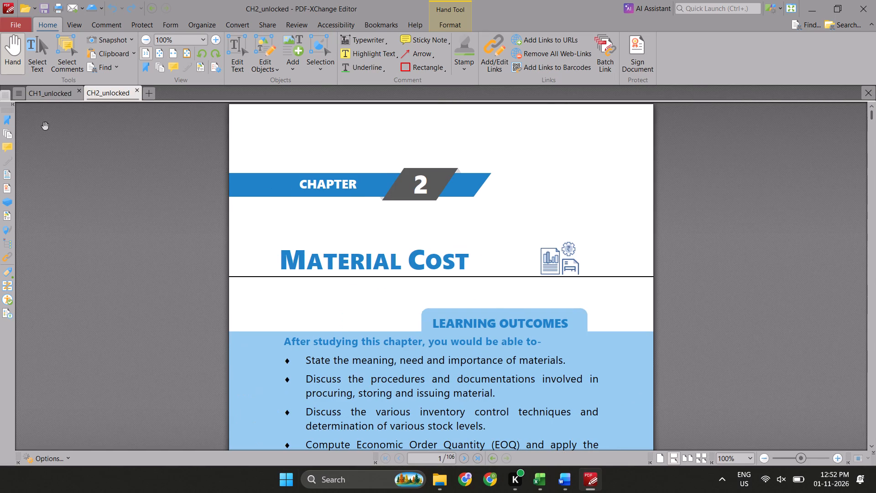
left_click(81, 89)
Search the PDF for "ILLUSTRA" to reach Illustration 3, and copy its heading and question down to the storage costs line.
scroll(232, 355, "down", 6)
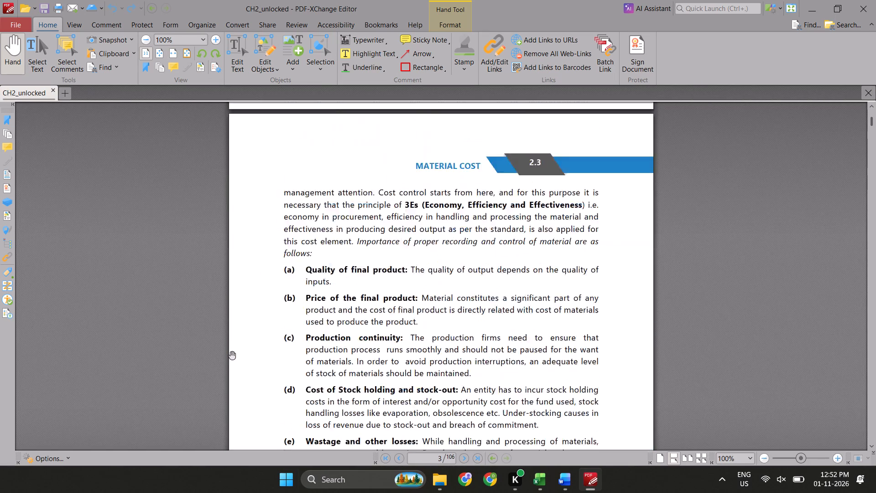
scroll(232, 355, "down", 14)
key("ctrl+f")
type("ILLUSTRA")
key("Return")
key("Return")
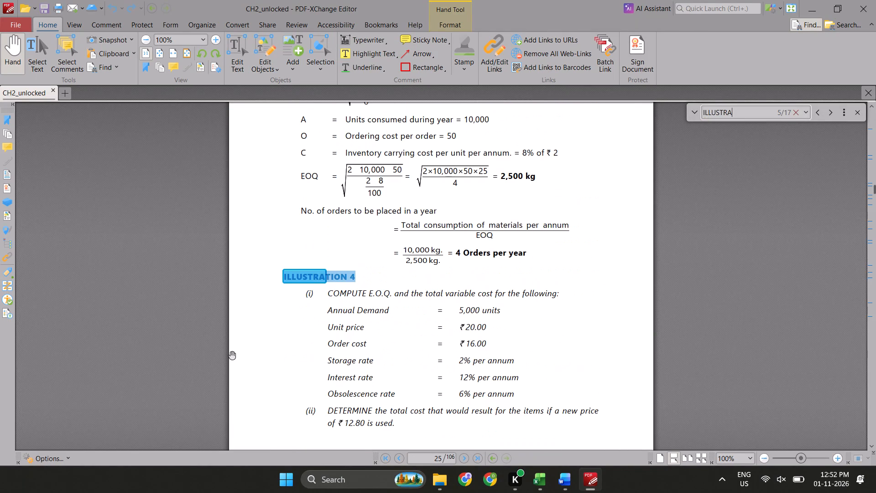
key("shift+Return")
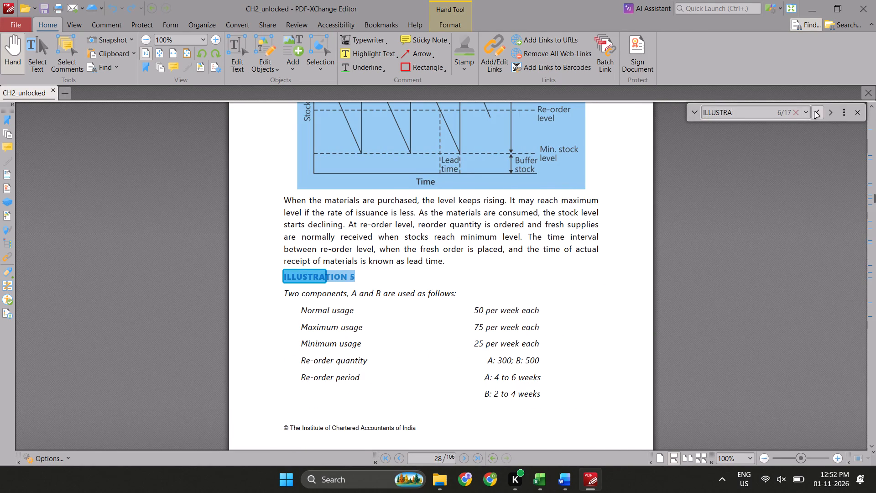
double_click(815, 112)
left_click(509, 325)
scroll(509, 325, "down", 1)
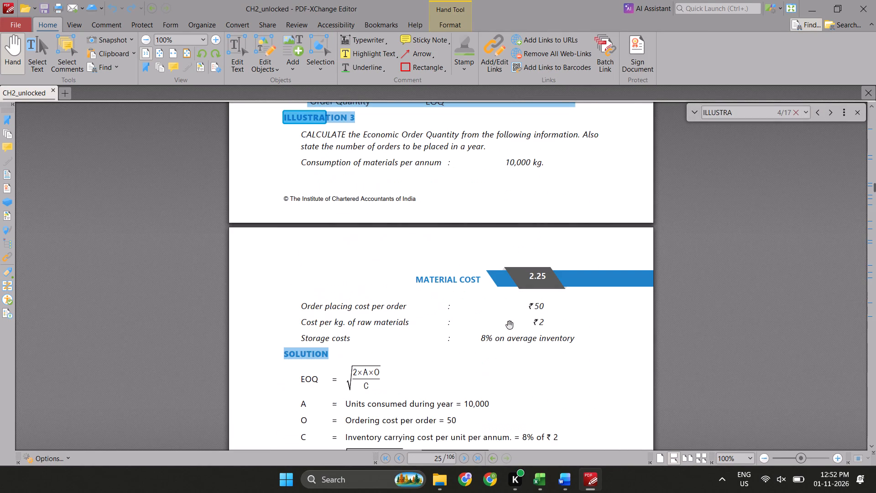
scroll(509, 325, "up", 1)
left_click(49, 53)
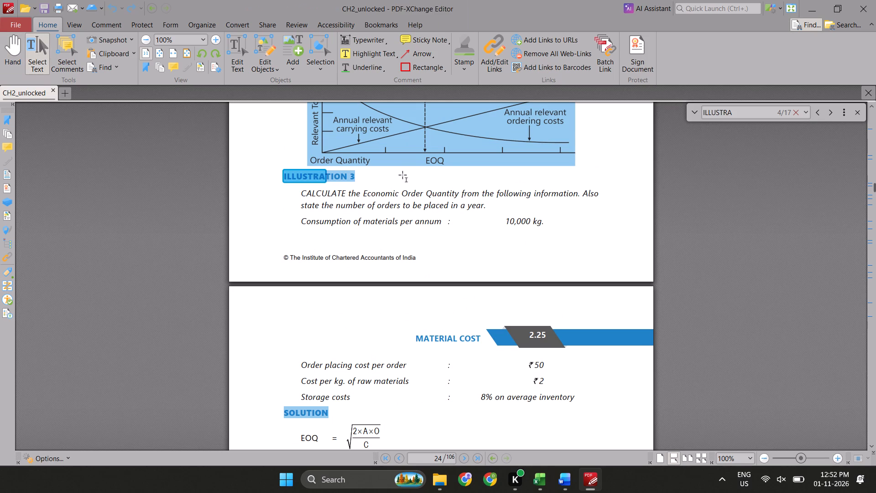
left_click_drag(577, 395, 284, 175)
key("ctrl+c")
key("ctrl+c")
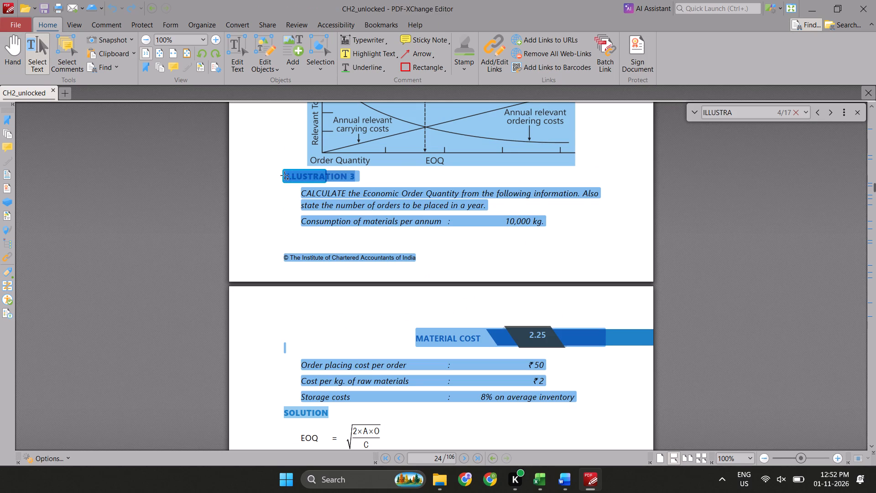
Close the CH2_unlocked Word document, keeping the PDF version of the chapter open.
key("alt+Tab")
key("alt+Tab")
key("alt+Tab")
key("alt+Tab")
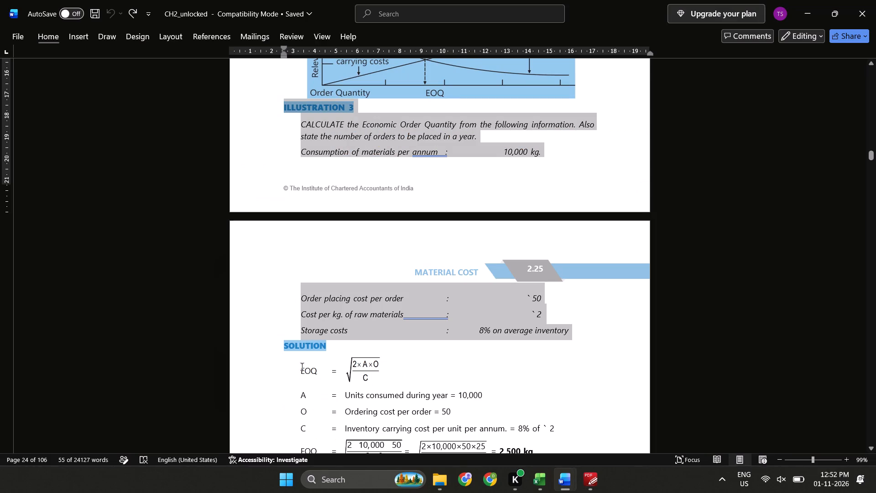
key("alt+Tab")
key("alt+Tab")
left_click(875, 0)
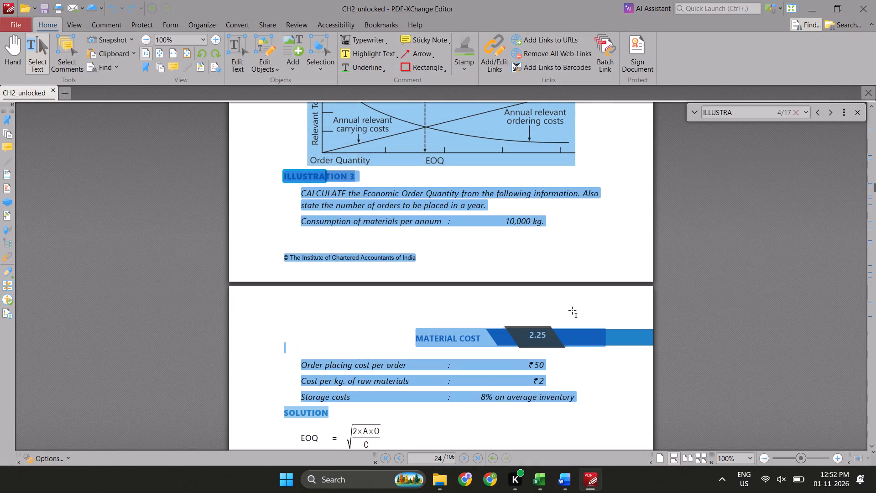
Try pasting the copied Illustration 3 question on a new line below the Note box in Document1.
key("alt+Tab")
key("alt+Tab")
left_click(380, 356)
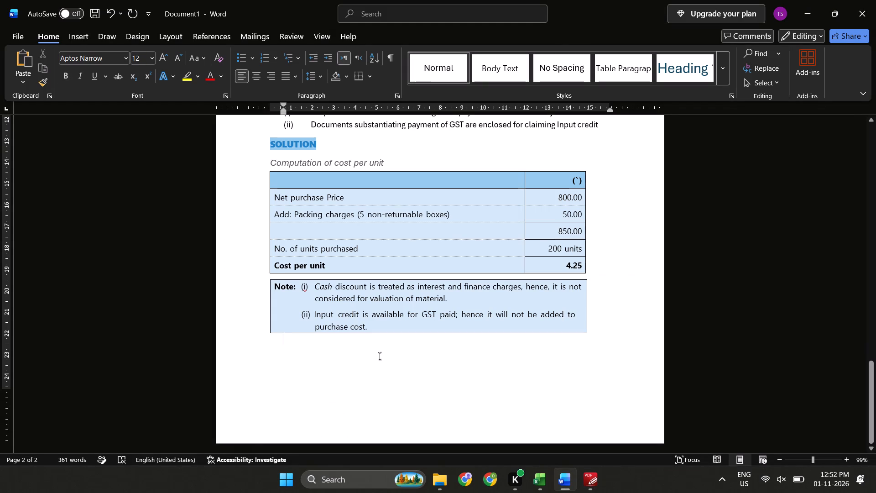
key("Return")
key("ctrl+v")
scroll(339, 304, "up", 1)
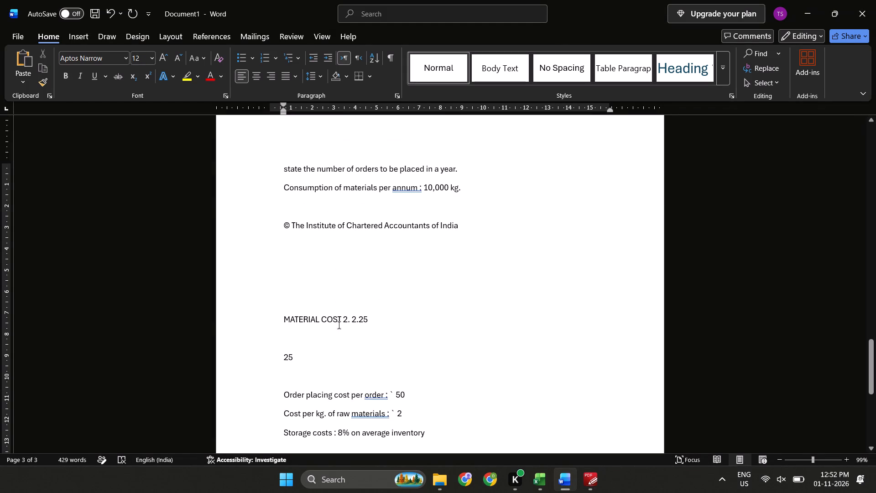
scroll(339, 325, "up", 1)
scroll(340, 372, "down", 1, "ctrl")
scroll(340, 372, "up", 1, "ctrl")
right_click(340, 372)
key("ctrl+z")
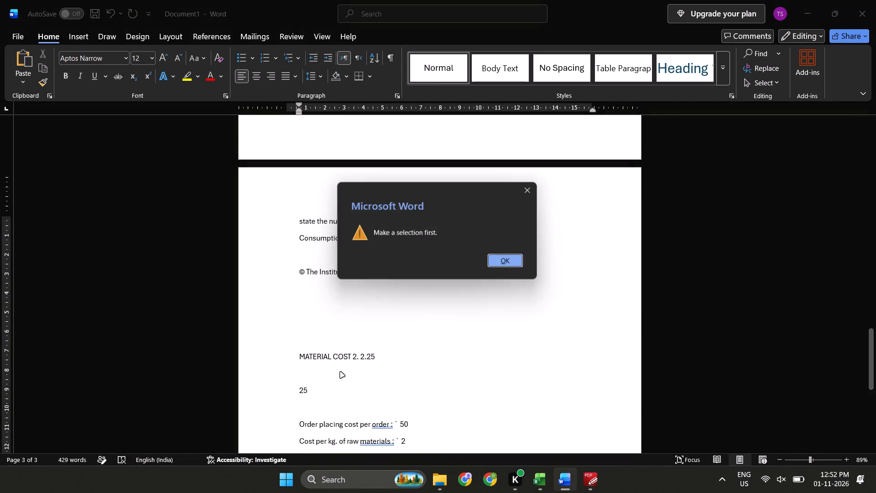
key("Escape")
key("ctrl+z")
Switch to the CH2_unlocked PDF and examine Illustration 3, its EOQ solution and the pages before it.
key("alt+Tab")
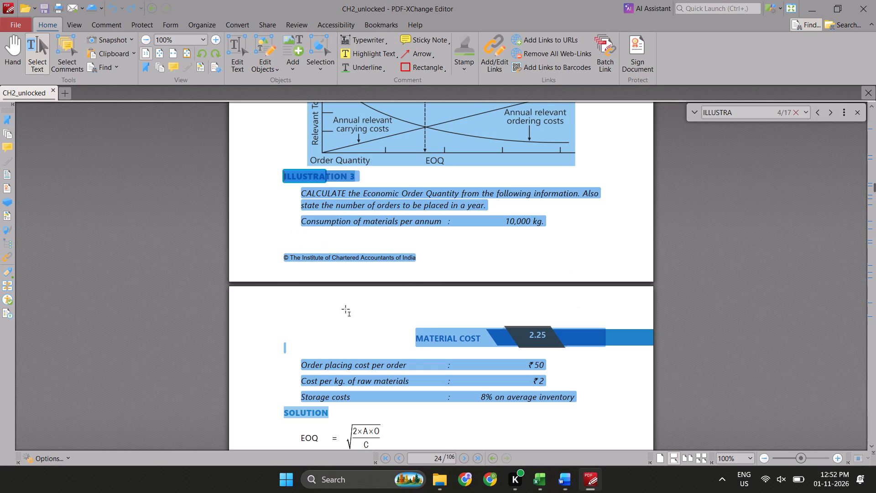
left_click(392, 339)
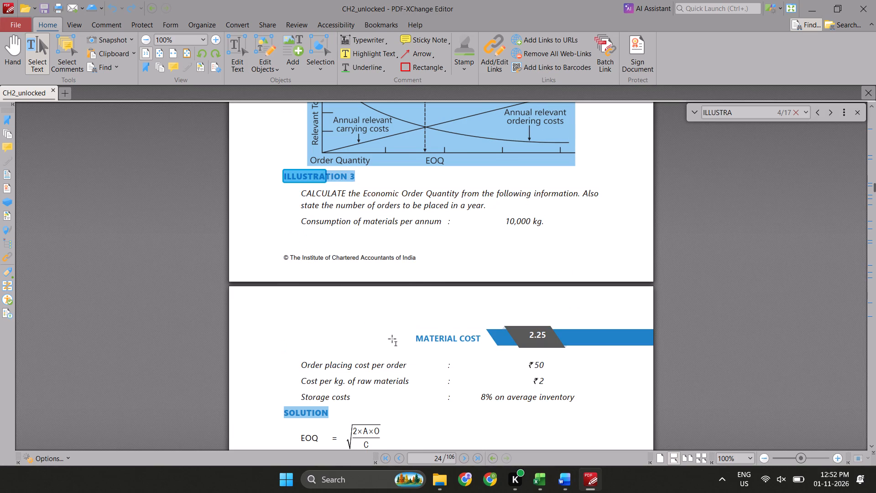
scroll(335, 290, "down", 1)
scroll(335, 290, "up", 1)
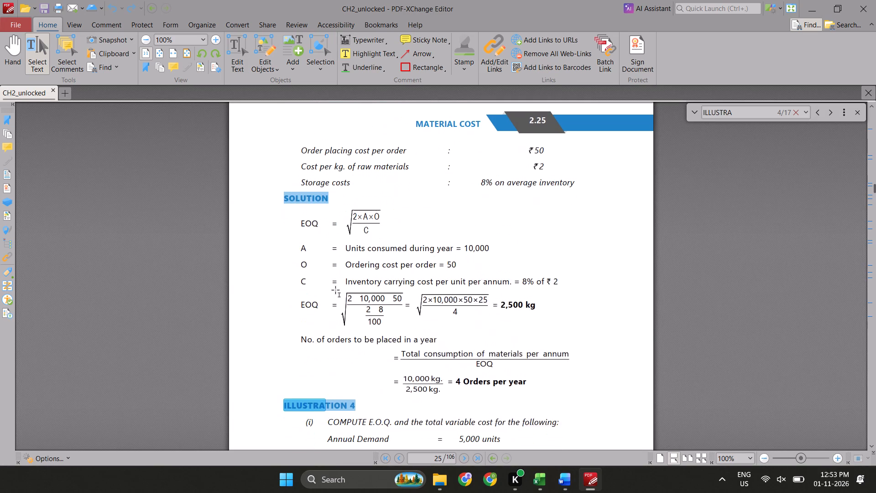
scroll(335, 290, "up", 1)
key("alt+Tab")
scroll(370, 317, "up", 1, "ctrl")
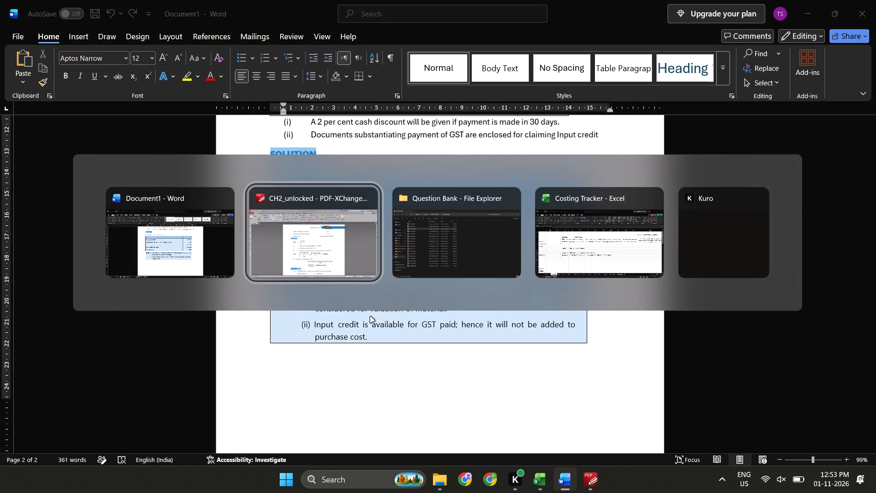
scroll(370, 317, "up", 4)
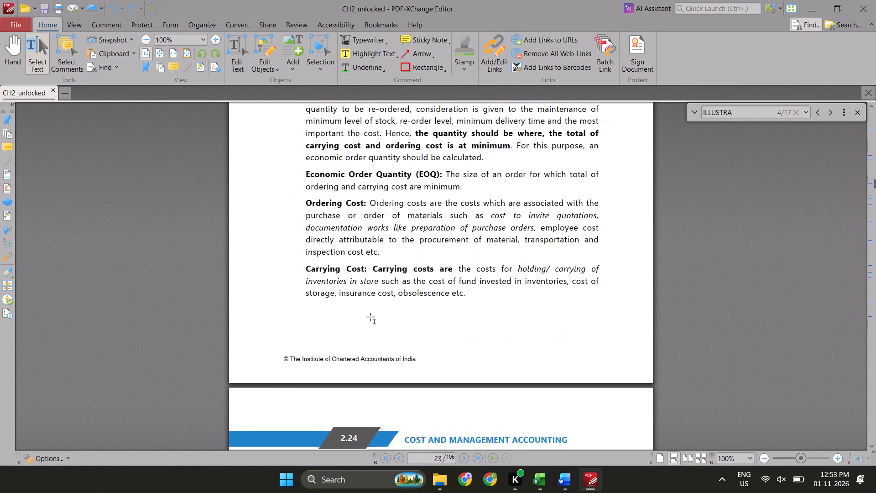
scroll(370, 317, "up", 4)
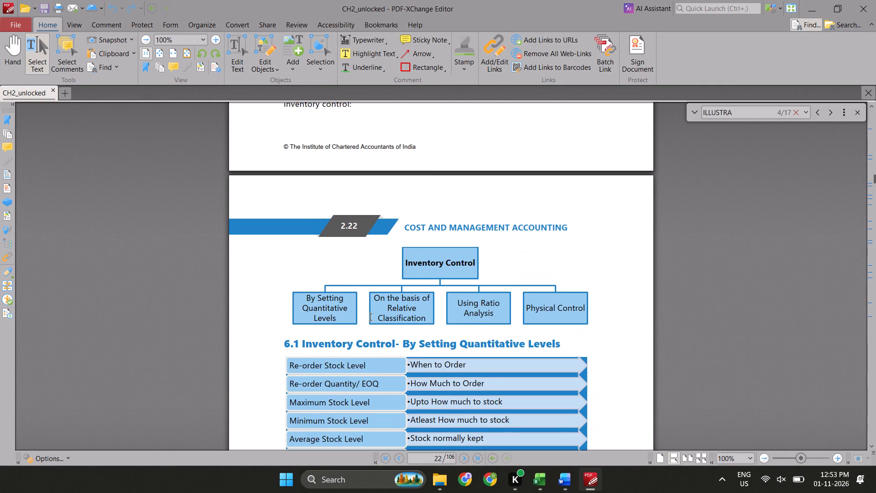
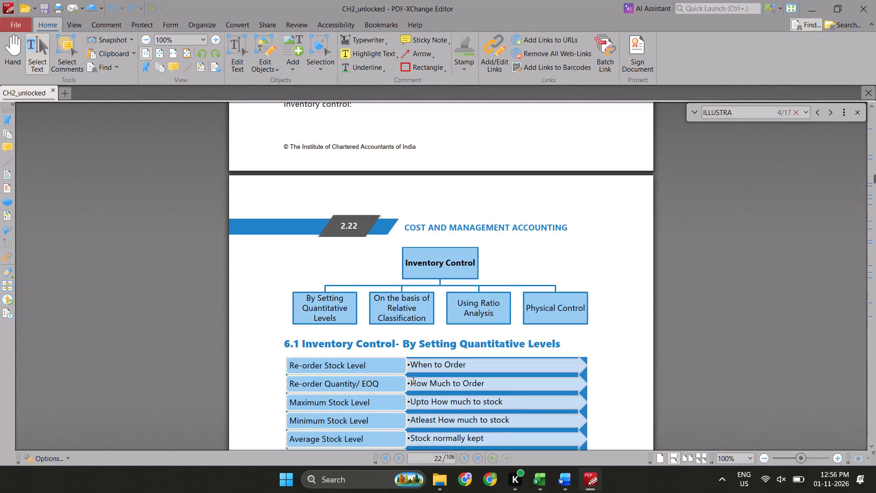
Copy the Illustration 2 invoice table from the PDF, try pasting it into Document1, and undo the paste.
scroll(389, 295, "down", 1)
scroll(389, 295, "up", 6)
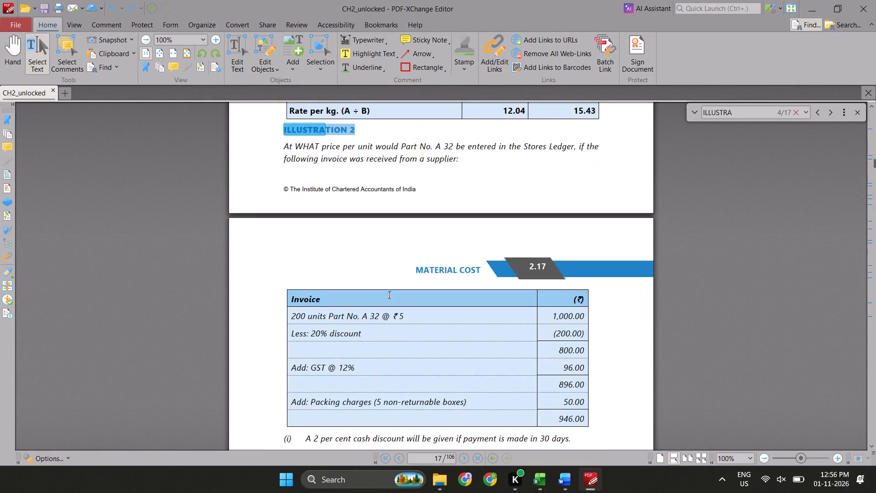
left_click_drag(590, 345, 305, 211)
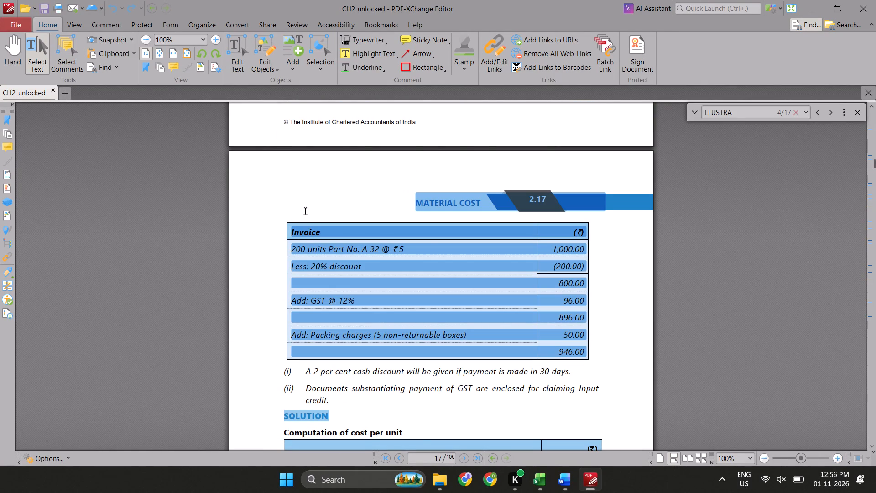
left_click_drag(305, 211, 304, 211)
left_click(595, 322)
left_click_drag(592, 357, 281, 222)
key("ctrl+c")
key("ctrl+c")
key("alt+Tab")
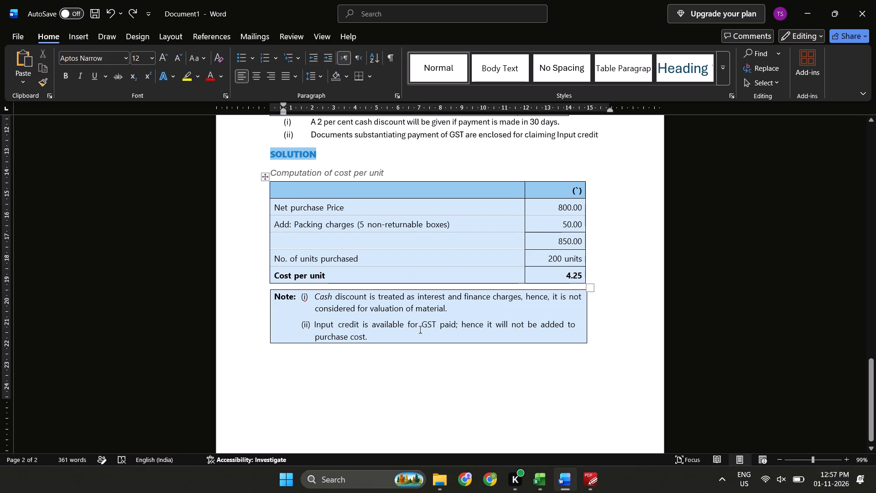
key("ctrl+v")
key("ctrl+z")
Open the CH2_unlocked Word document from the Question Bank folder in File Explorer.
key("alt+Tab")
key("alt+Tab")
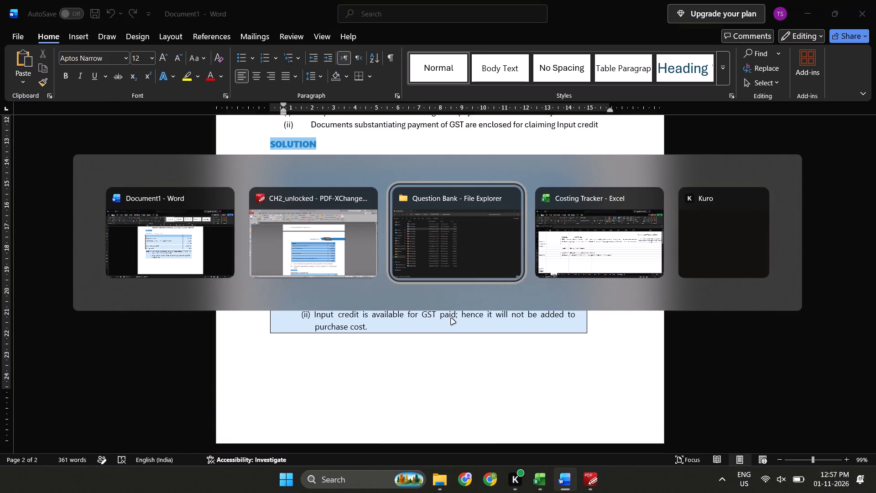
key("Up")
key("Down")
key("Down")
key("Up")
key("Up")
key("Return")
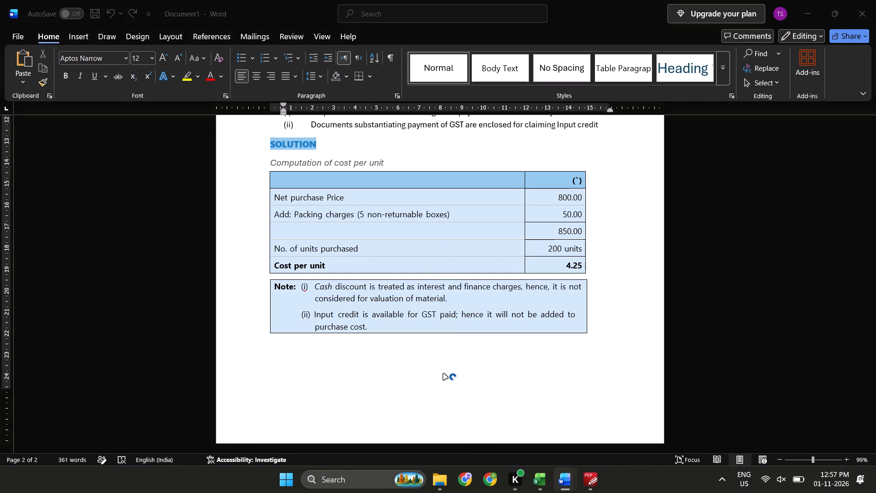
Switch to the CH2_unlocked PDF in PDF-XChange Editor and close it.
key("alt+Tab")
key("alt+Tab")
key("alt+Tab")
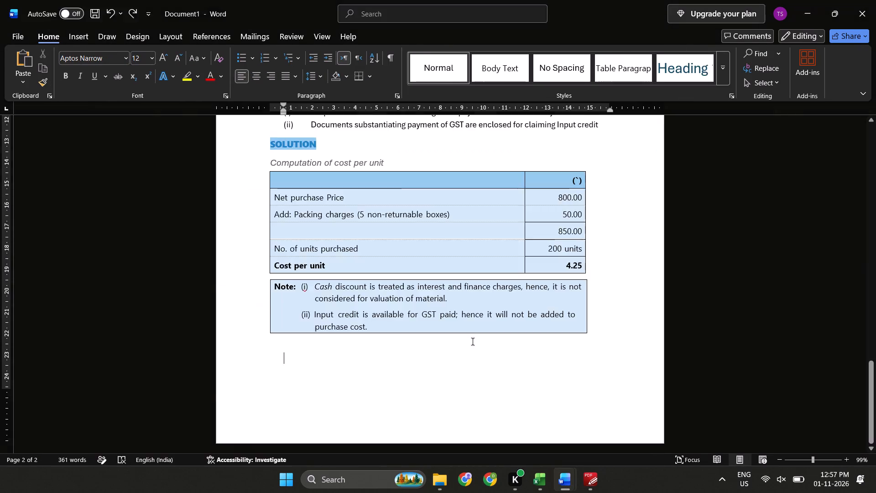
key("alt+Tab")
key("alt+Tab")
key("alt+Tab")
key("alt+Tab")
key("alt+Tab")
key("alt+Tab")
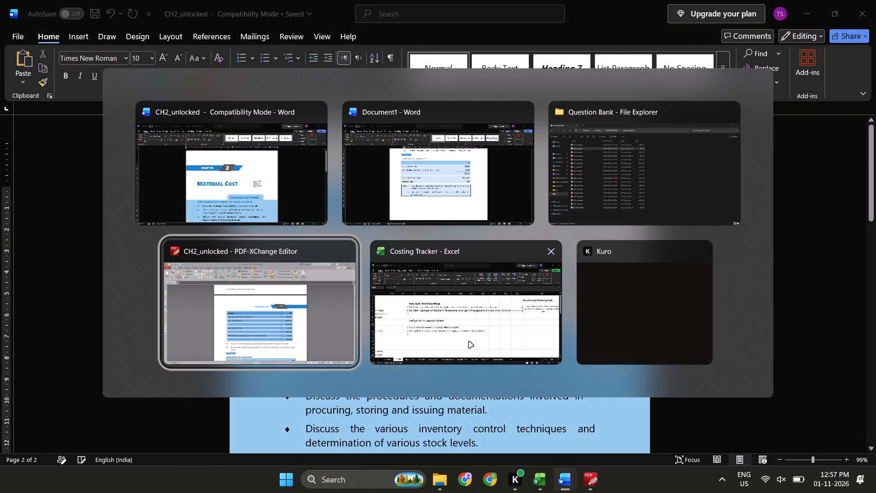
left_click(875, 0)
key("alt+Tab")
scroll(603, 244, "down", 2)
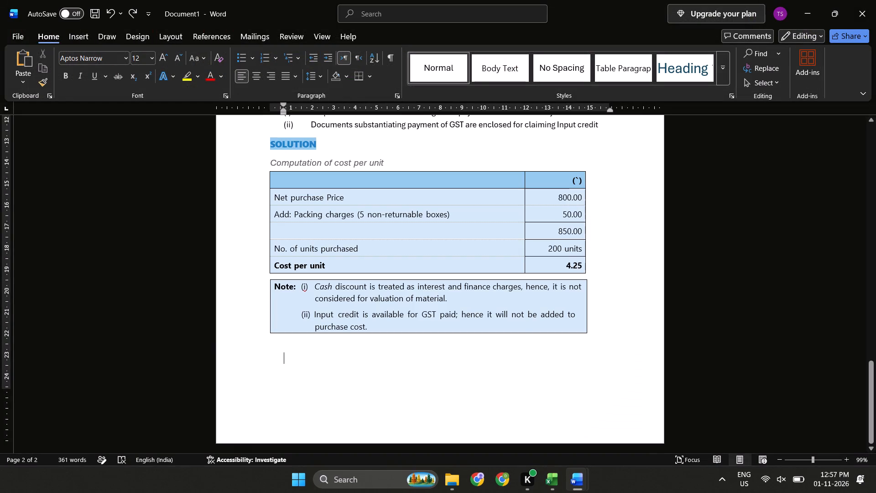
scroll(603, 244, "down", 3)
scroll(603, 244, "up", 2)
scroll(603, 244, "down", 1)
In the CH2_unlocked Word document, delete the opening content from the chapter title through the section 3.4 purchase questions.
key("alt+Tab")
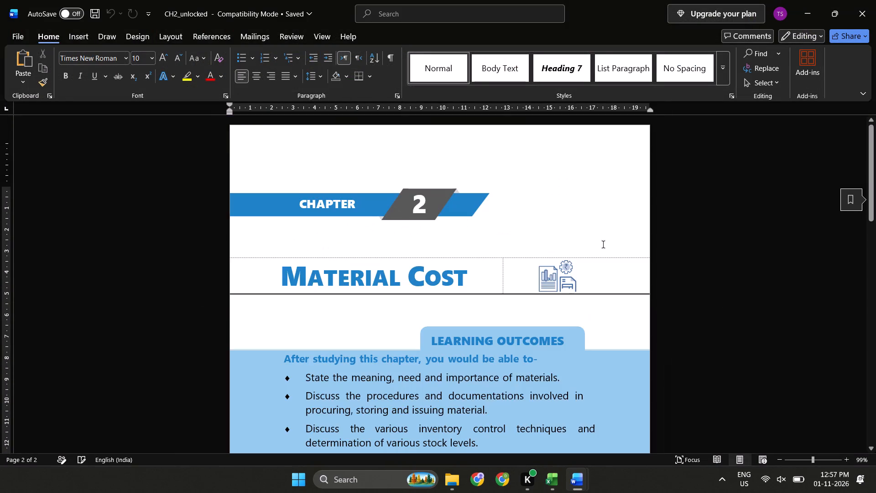
scroll(522, 233, "down", 8)
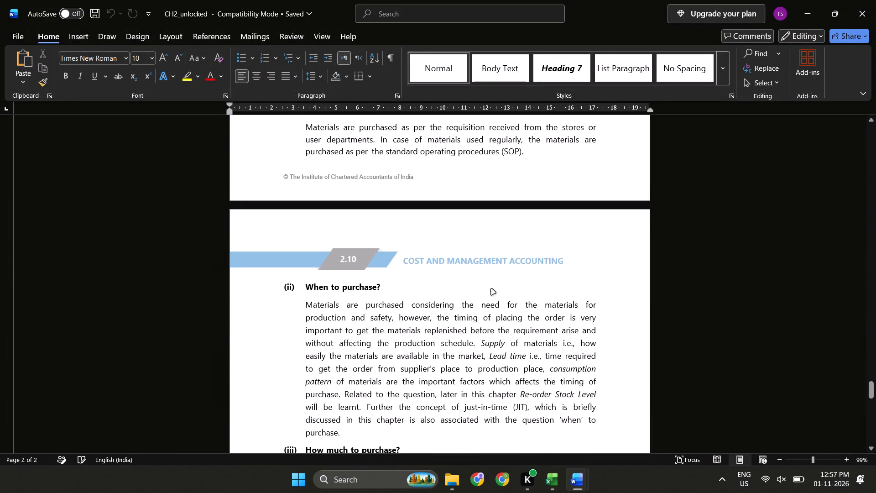
scroll(464, 361, "down", 1)
left_click_drag(408, 424, 391, 39)
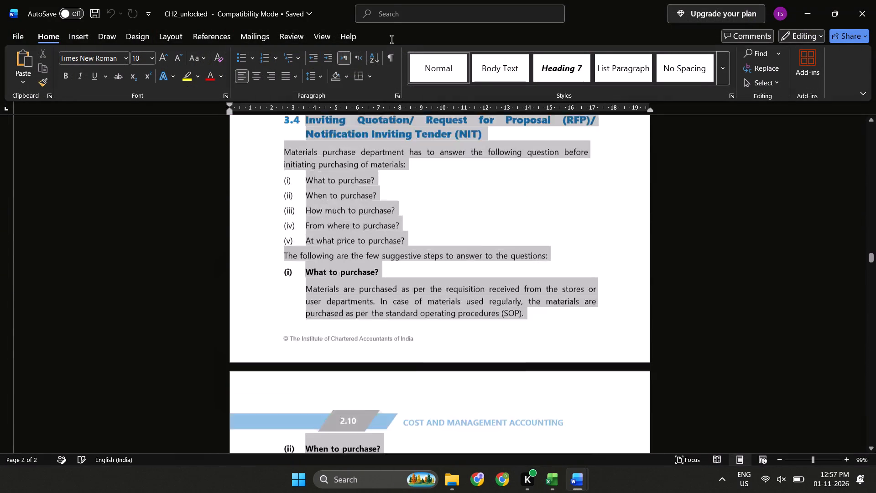
left_click_drag(391, 39, 400, 0)
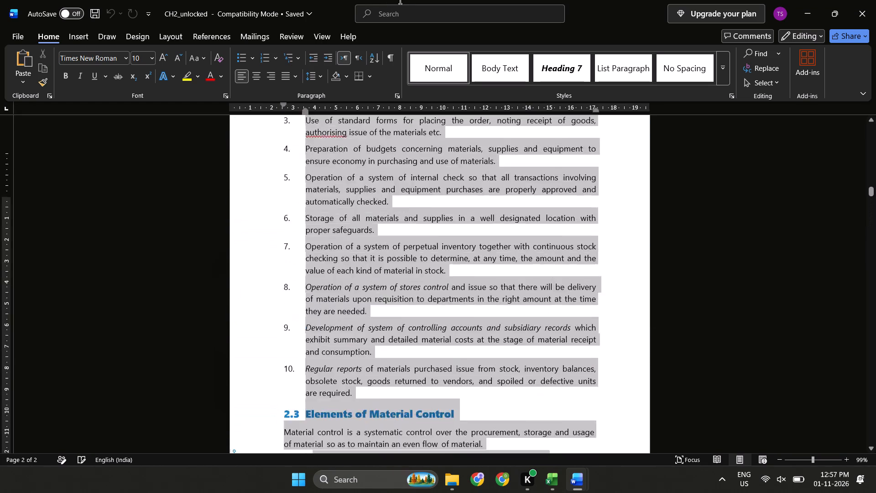
left_click_drag(400, 0, 406, 0)
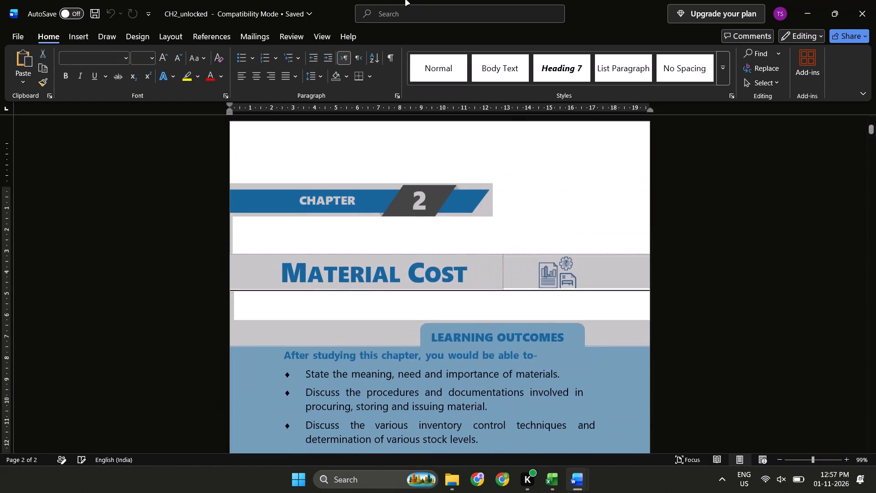
key("BackSpace")
Delete all remaining theory text and tables from the document's start up to the Illustration 1 heading.
key("shift+Down")
key("shift+Down")
key("shift+Down")
key("shift+Down")
key("shift+Down")
key("shift+Down")
key("shift+Down")
key("shift+Down")
key("shift+Down")
key("shift+Down")
key("shift+Down")
key("shift+Down")
key("shift+Down")
key("shift+Down")
key("shift+Down")
key("shift+Down")
key("shift+Down")
key("shift+Down")
key("shift+Down")
key("shift+Down")
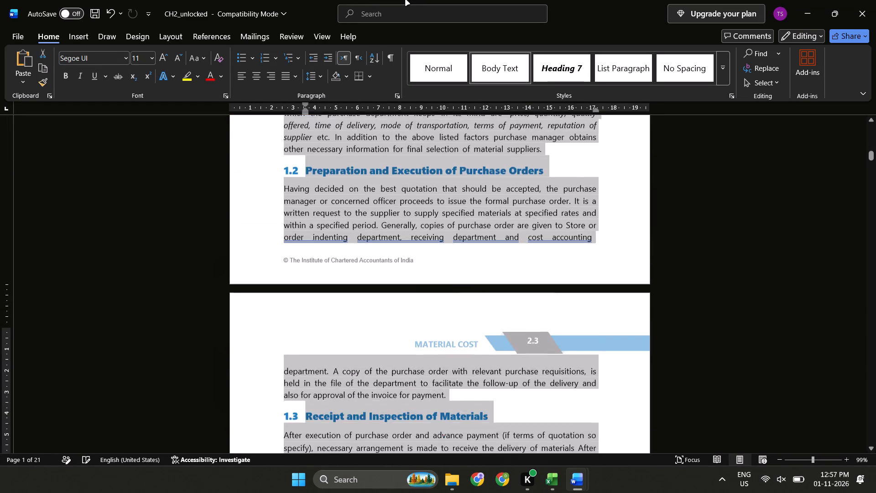
key("shift+Page_Down")
key("shift+Page_Down")
key("shift+Page_Down")
key("shift+Page_Down")
key("shift+Page_Down")
key("shift+Page_Down")
key("shift+Page_Down")
key("shift+Page_Down")
key("shift+Page_Up")
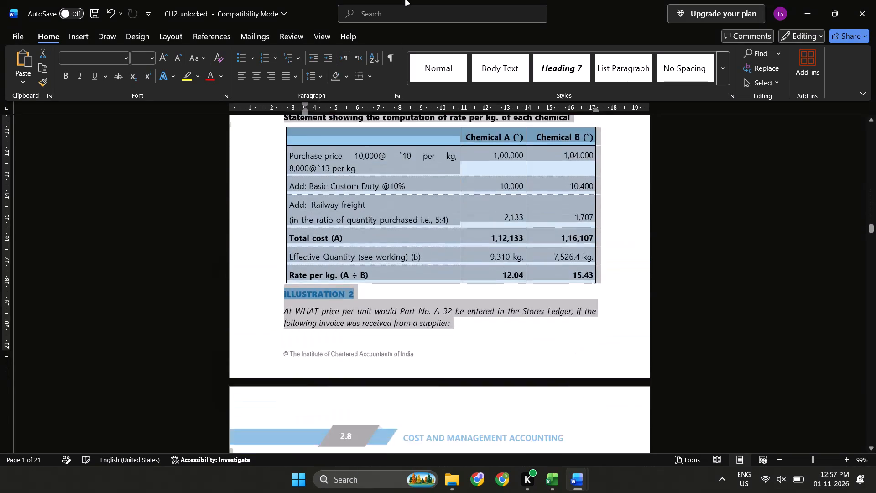
key("shift+Page_Up")
key("shift+Page_Up")
key("shift+Page_Up")
key("shift+Page_Down")
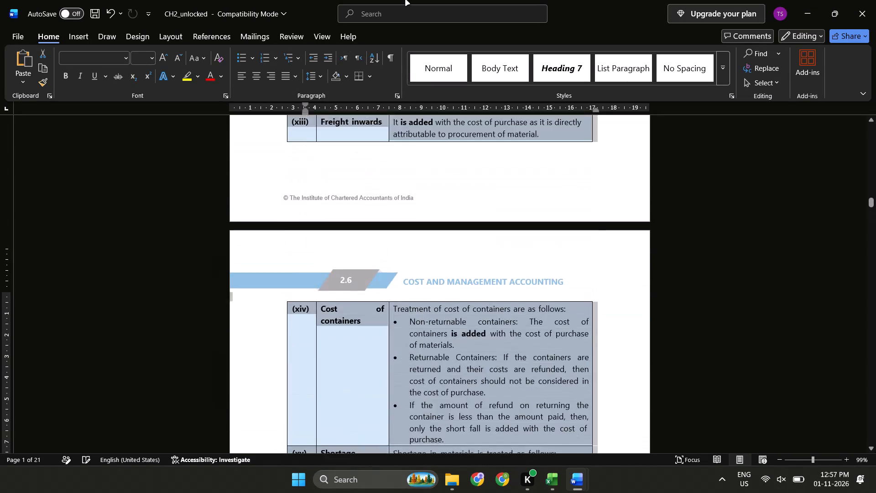
key("shift+Up")
key("shift+Up")
key("shift+Up")
key("shift+Up")
key("shift+Up")
key("shift+Up")
key("shift+Up")
key("shift+Up")
key("shift+Up")
key("shift+Up")
key("shift+Up")
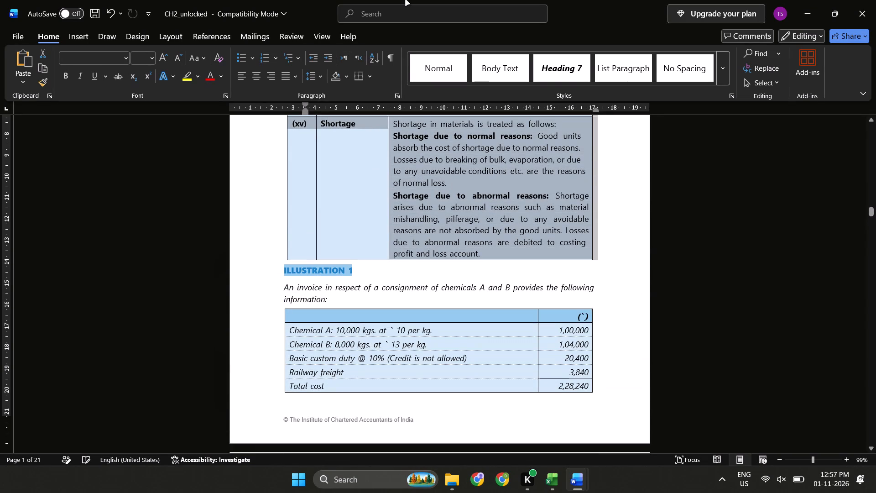
key("BackSpace")
Examine the Illustration 1 question and its solution tables in the trimmed document.
key("Up")
key("Down")
key("Down")
key("Down")
key("Down")
key("Down")
key("Down")
key("Down")
key("Down")
key("Down")
key("Down")
key("Down")
key("Down")
key("Down")
key("Down")
key("Down")
key("Down")
key("Down")
key("Down")
key("Down")
key("Down")
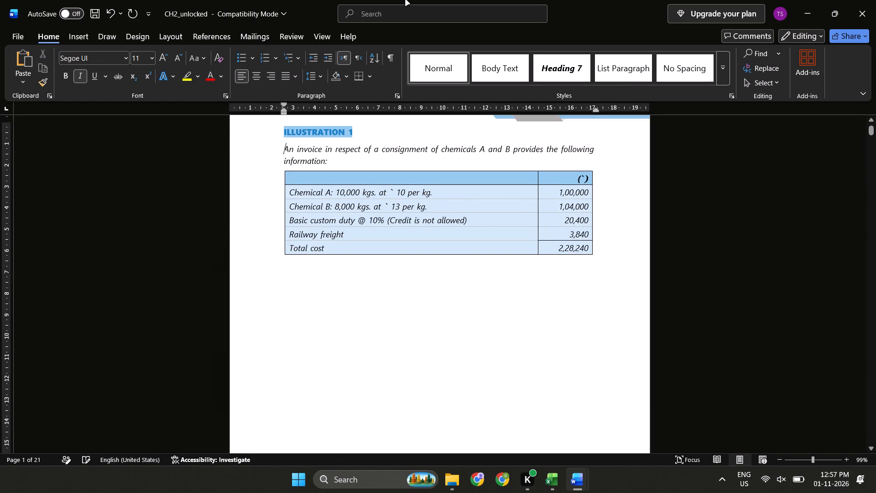
key("Up")
key("Up")
key("Up")
key("Up")
key("Up")
key("Up")
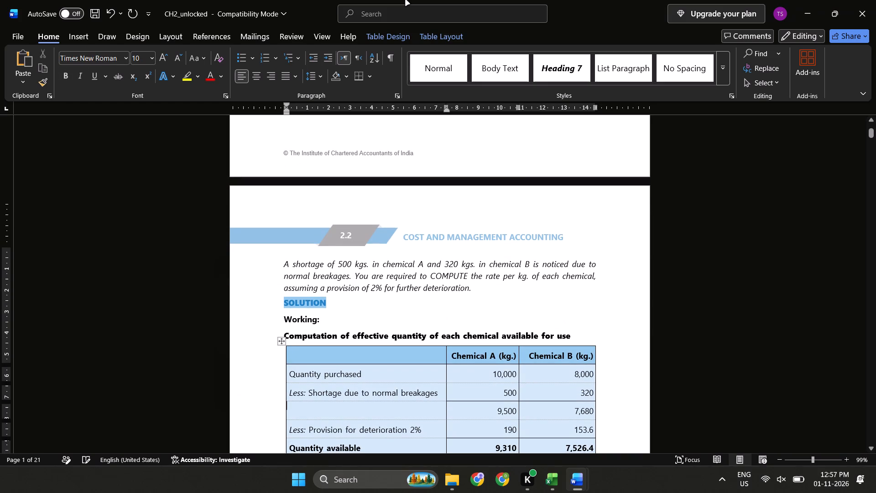
key("Up")
key("Up")
Open the even-page header and delete the blue banner shape holding page number 2.2.
double_click(424, 186)
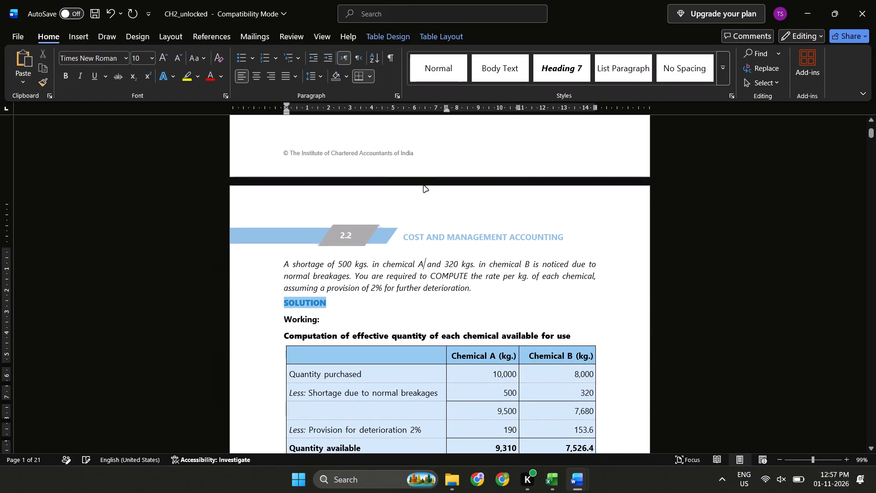
left_click(426, 198)
right_click(426, 198)
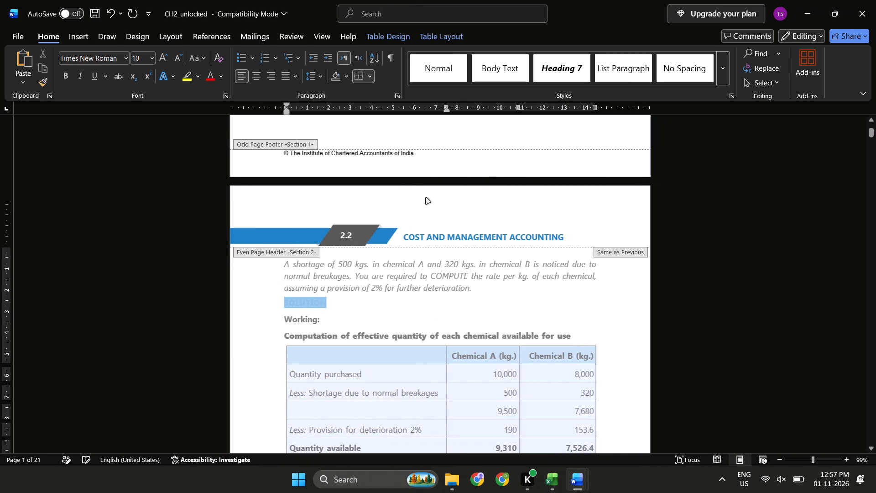
right_click(426, 198)
left_click(426, 198)
right_click(426, 198)
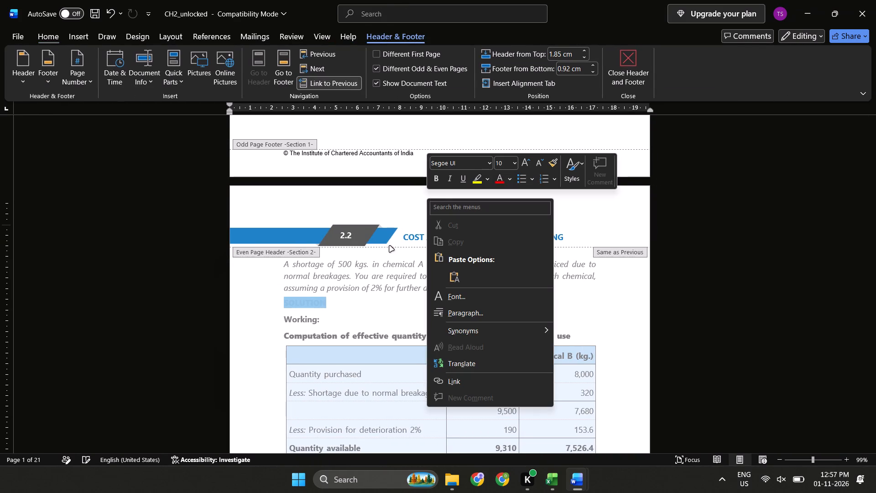
left_click(390, 246)
left_click_drag(574, 244, 344, 210)
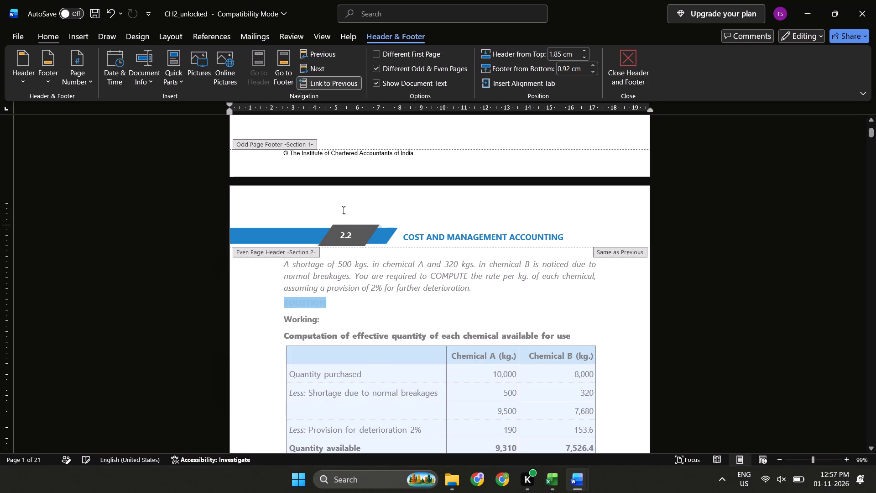
left_click_drag(344, 210, 567, 229)
left_click_drag(567, 229, 342, 231)
left_click(342, 231)
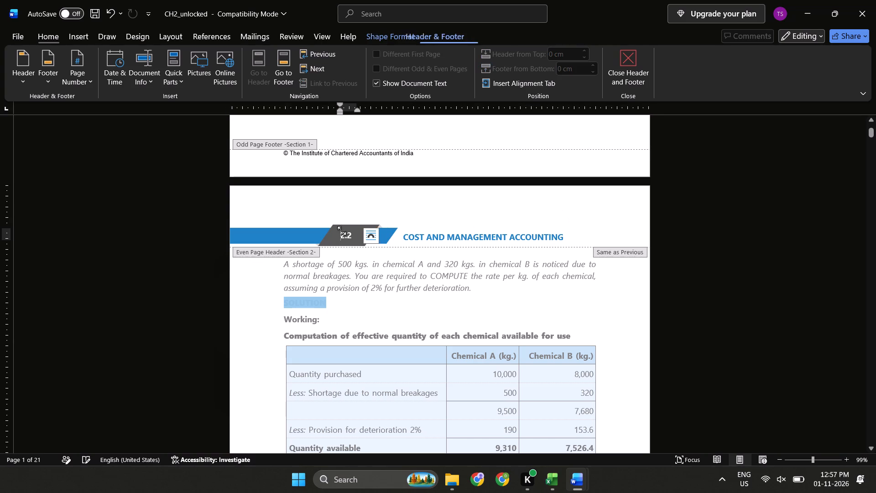
left_click_drag(567, 233, 367, 233)
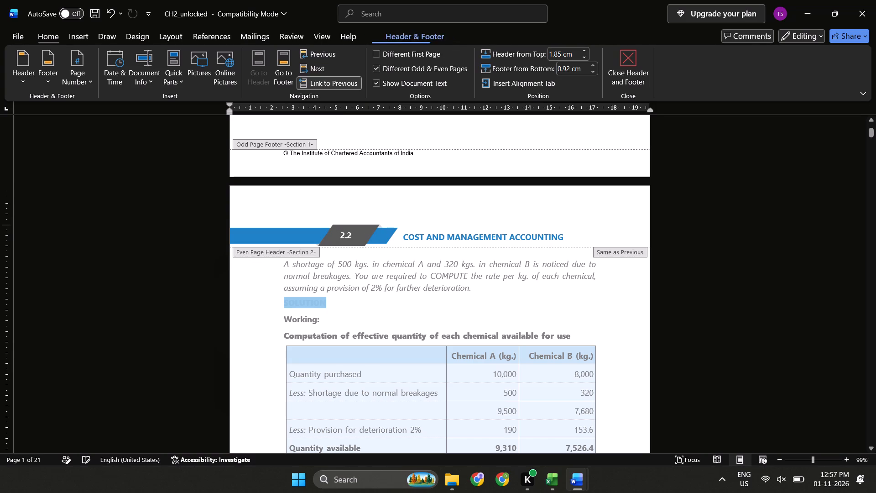
left_click(367, 233)
key("Delete")
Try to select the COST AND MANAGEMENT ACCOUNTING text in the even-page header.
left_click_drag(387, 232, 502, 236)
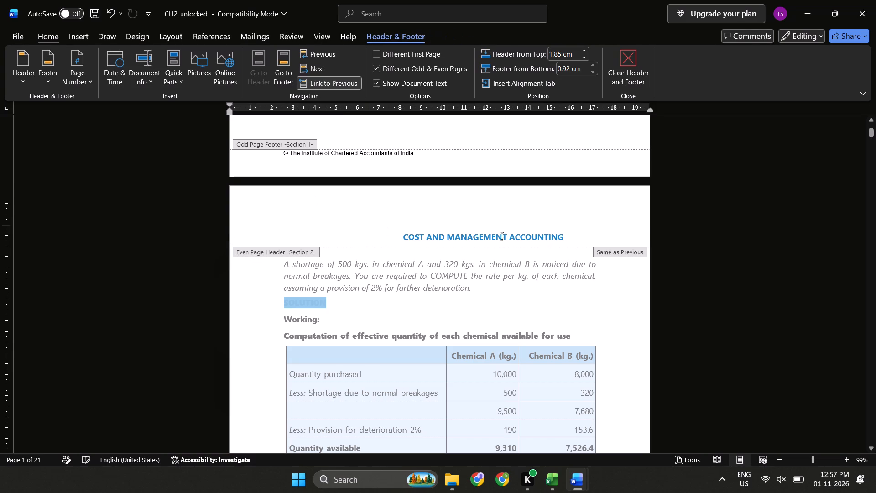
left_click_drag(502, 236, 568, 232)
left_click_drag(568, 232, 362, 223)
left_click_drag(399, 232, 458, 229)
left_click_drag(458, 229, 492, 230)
Delete the MATERIAL COST text box and the 2.1 page-number banner from the first page's odd-page header.
scroll(492, 230, "up", 20)
scroll(492, 230, "up", 17)
double_click(438, 180)
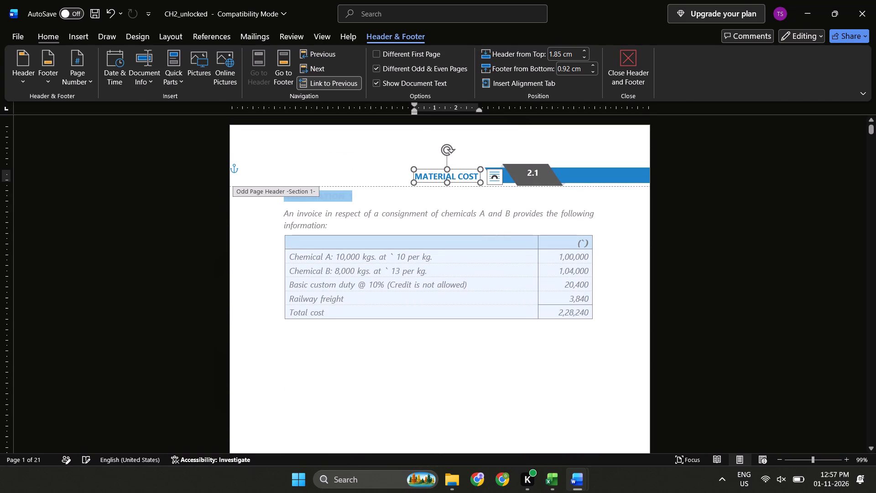
key("Delete")
left_click(522, 166)
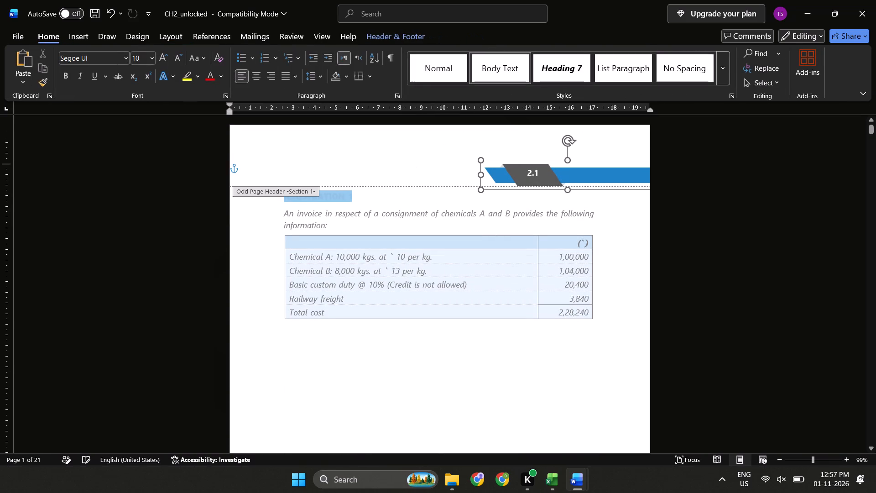
key("Delete")
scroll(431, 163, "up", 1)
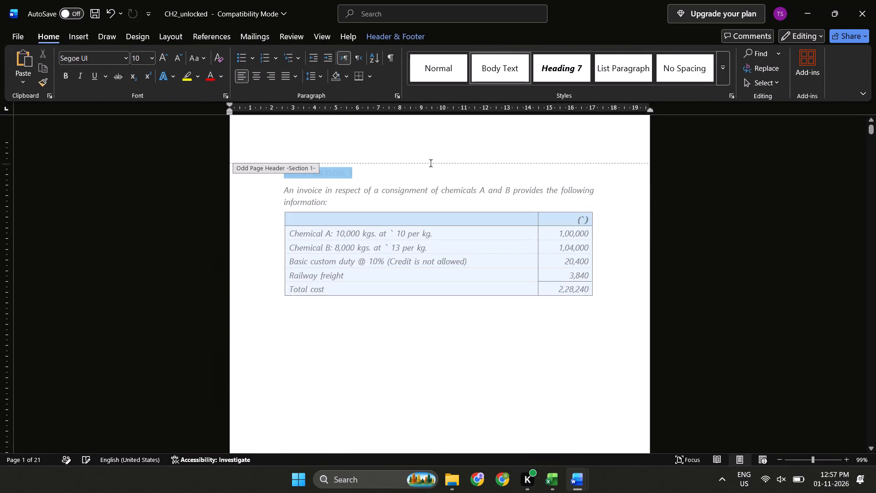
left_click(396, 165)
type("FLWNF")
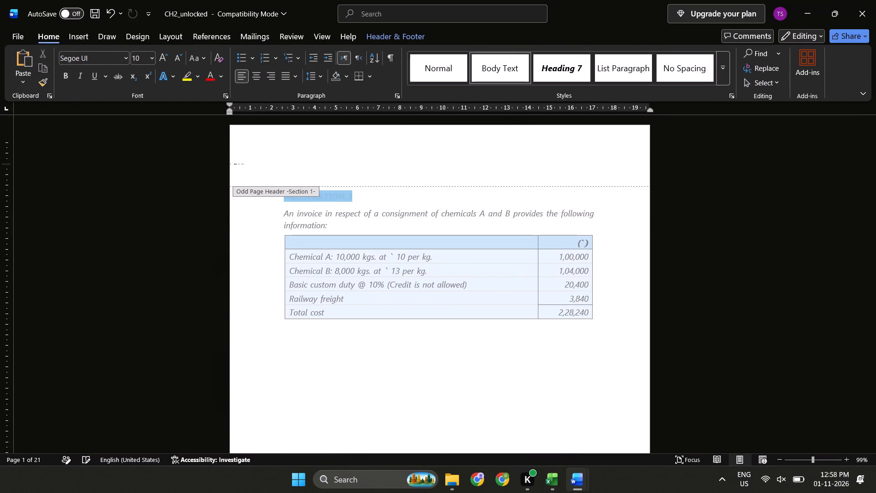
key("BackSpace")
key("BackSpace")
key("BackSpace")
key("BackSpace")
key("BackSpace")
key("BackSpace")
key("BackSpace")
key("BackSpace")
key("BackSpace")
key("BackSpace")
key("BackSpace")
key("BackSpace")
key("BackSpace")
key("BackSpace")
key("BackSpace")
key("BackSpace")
Turn off different odd and even page headers and footers for the document.
left_click(406, 31)
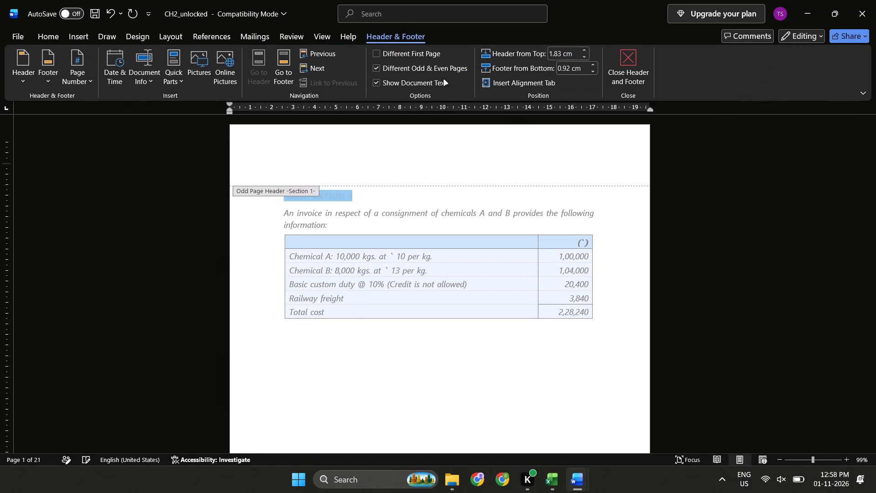
left_click(392, 71)
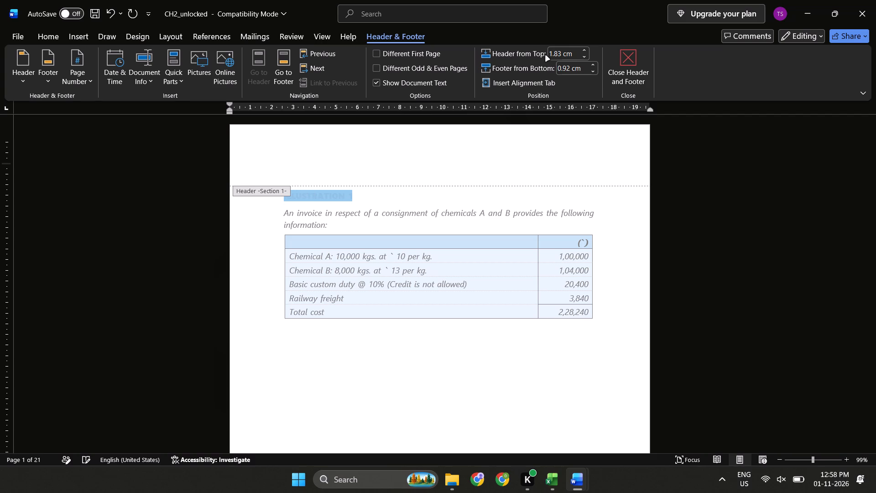
Leave header editing and look through the following pages for remaining header and footer content.
left_click(623, 71)
scroll(478, 211, "down", 5)
left_click(453, 291)
scroll(453, 291, "down", 20)
scroll(453, 291, "down", 2)
scroll(453, 291, "up", 1)
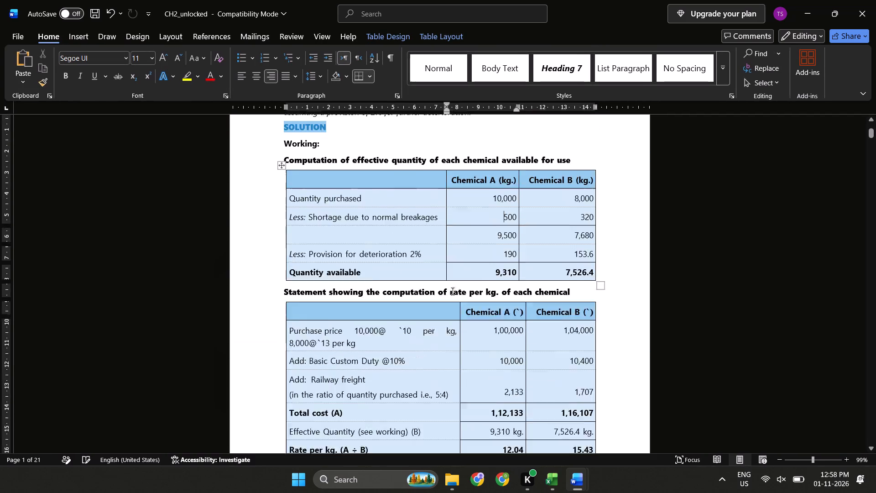
scroll(453, 291, "up", 1)
scroll(453, 291, "down", 2)
scroll(453, 291, "up", 1)
scroll(453, 291, "down", 1)
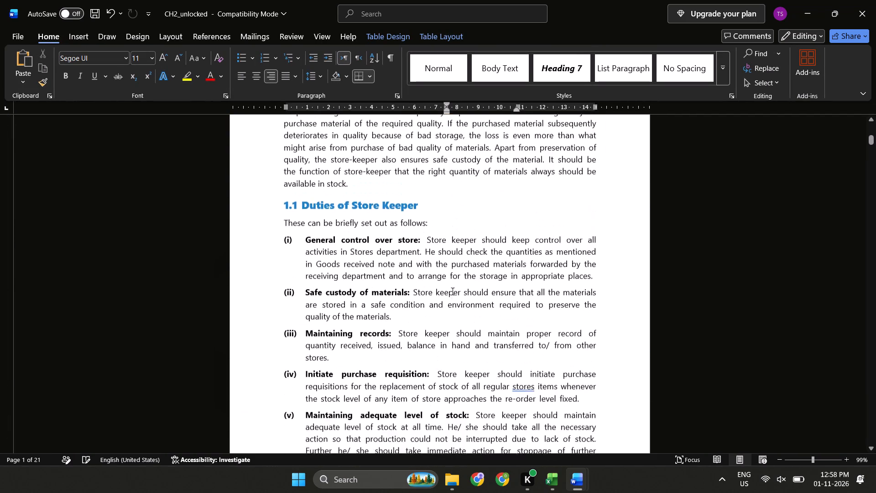
scroll(453, 291, "down", 4)
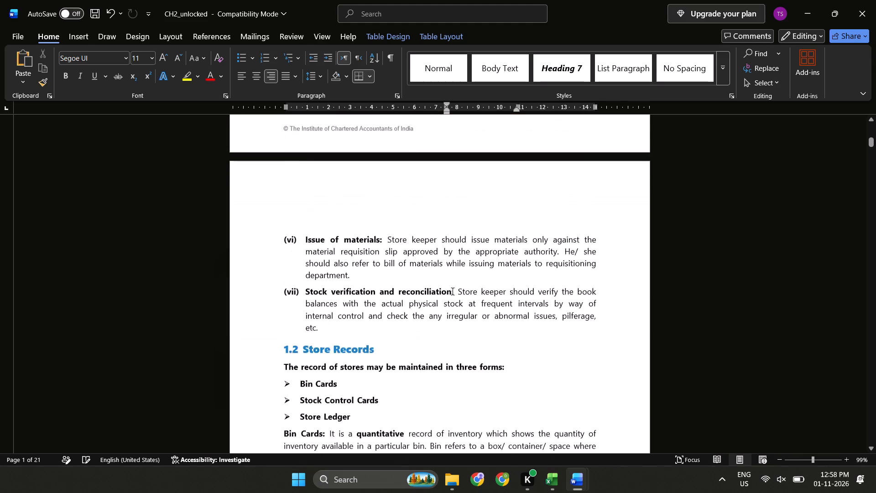
scroll(453, 291, "down", 2)
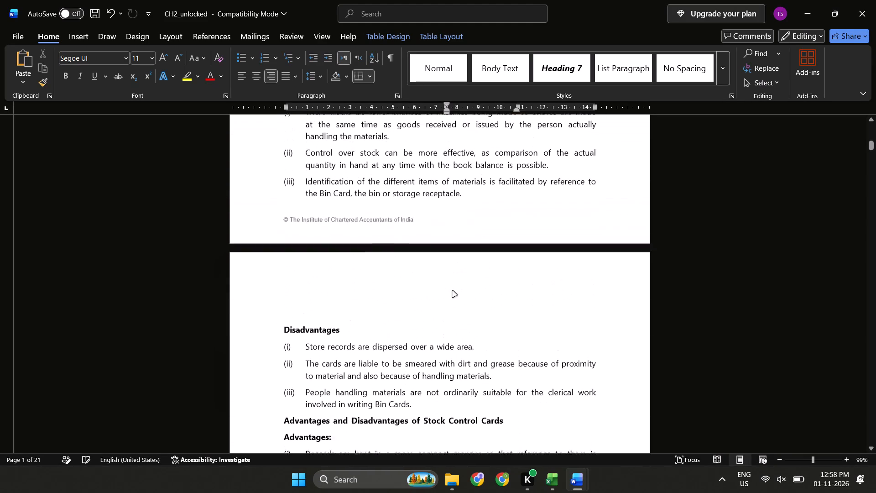
Delete the "© The Institute of Chartered Accountants of India" text box from the page footer and return to the document body.
triple_click(366, 236)
left_click(356, 226)
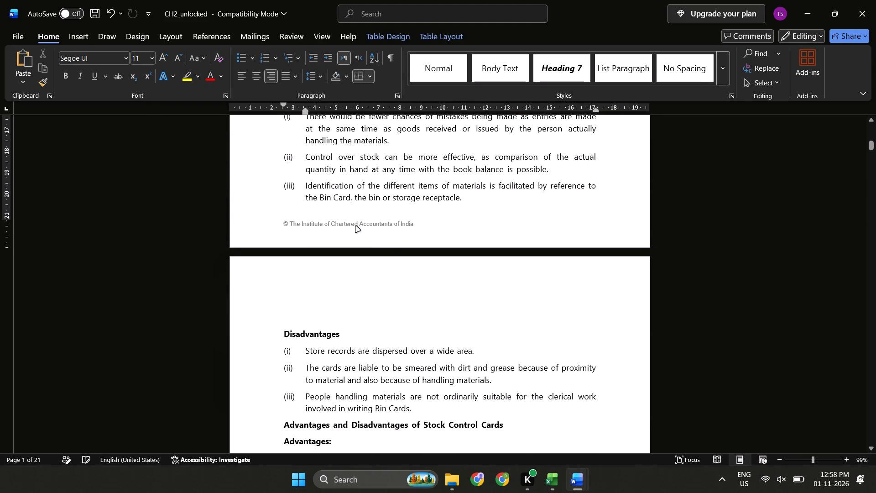
left_click_drag(433, 220, 412, 222)
left_click(412, 222)
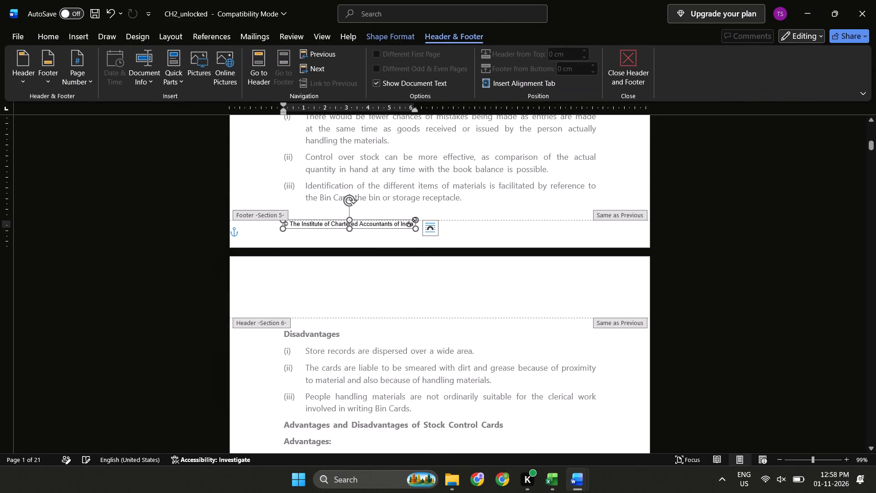
key("Delete")
scroll(335, 297, "down", 2)
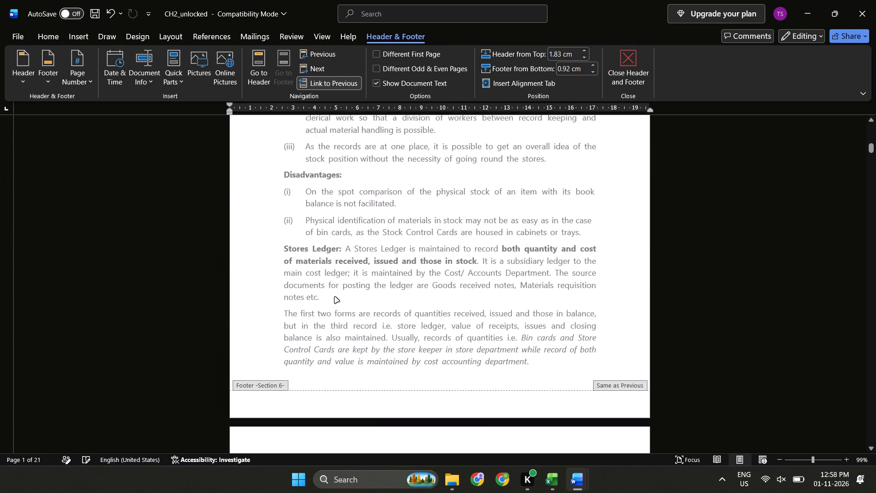
scroll(335, 297, "up", 20)
scroll(335, 297, "up", 16)
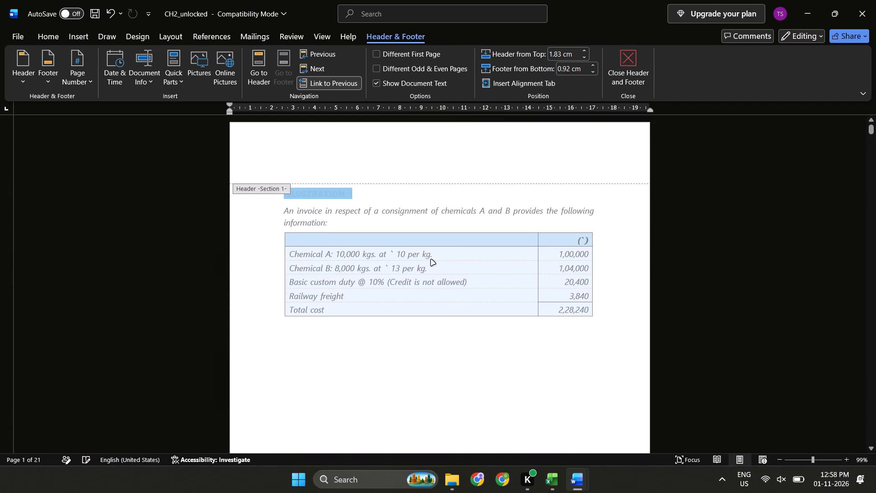
double_click(431, 260)
left_click(436, 369)
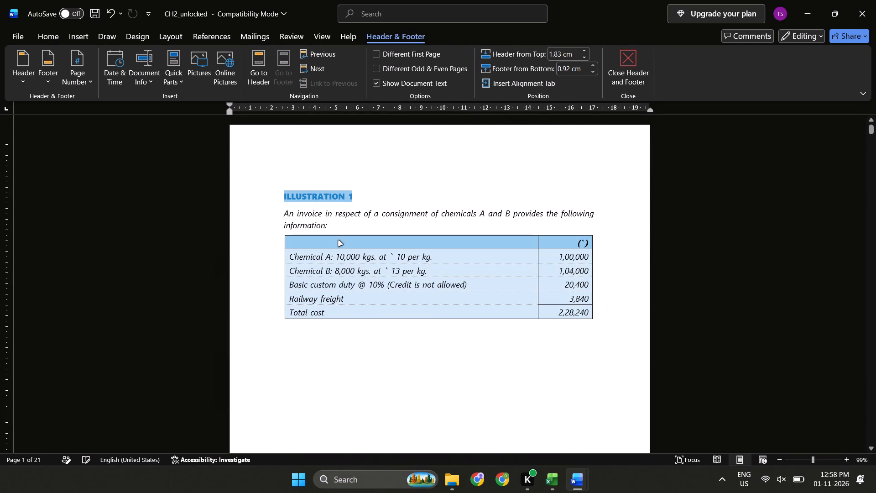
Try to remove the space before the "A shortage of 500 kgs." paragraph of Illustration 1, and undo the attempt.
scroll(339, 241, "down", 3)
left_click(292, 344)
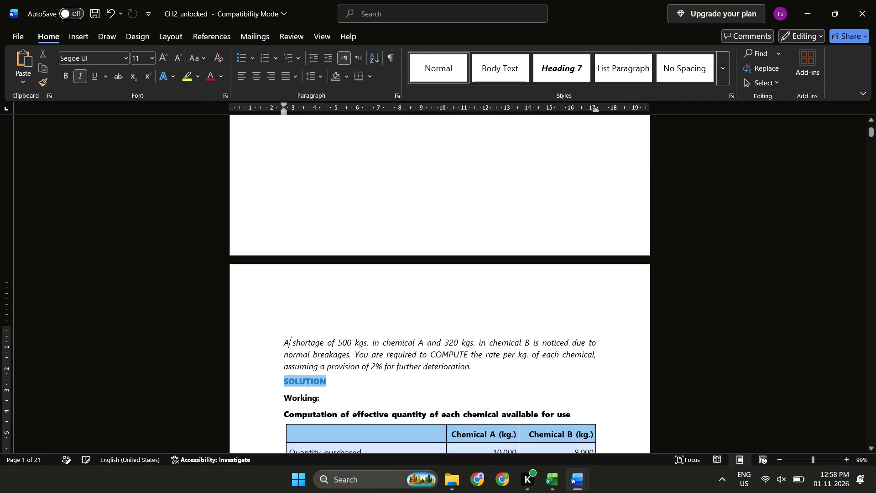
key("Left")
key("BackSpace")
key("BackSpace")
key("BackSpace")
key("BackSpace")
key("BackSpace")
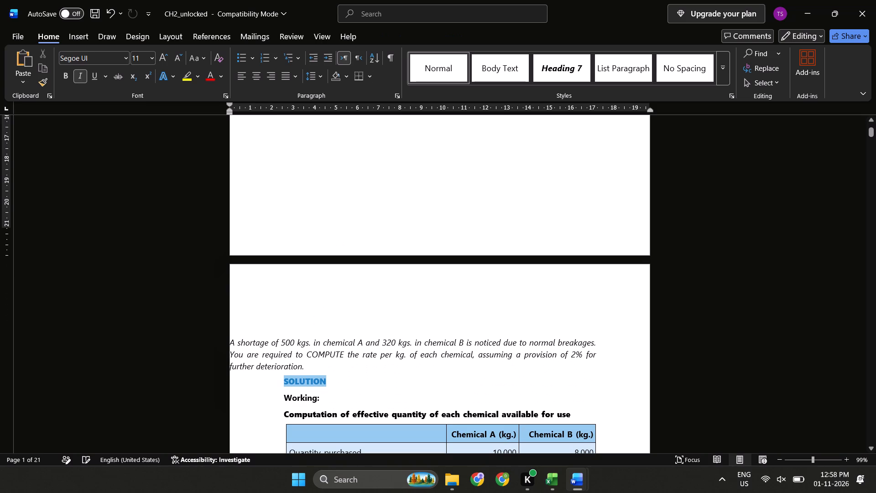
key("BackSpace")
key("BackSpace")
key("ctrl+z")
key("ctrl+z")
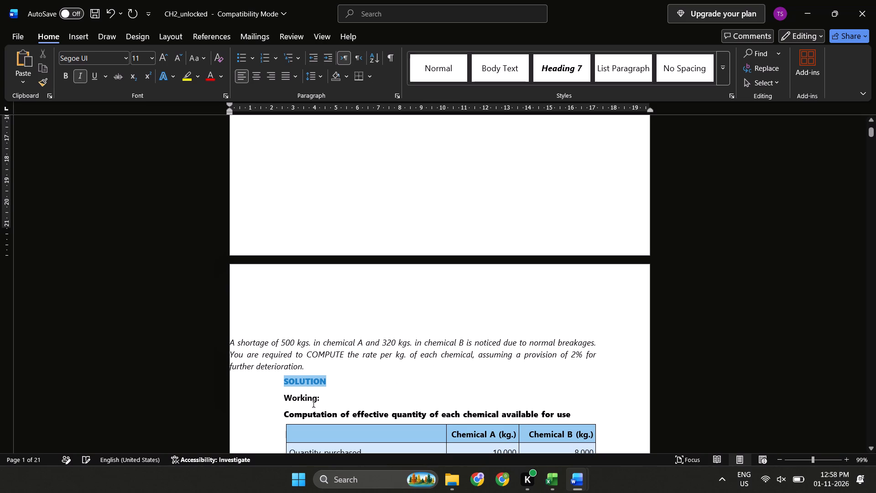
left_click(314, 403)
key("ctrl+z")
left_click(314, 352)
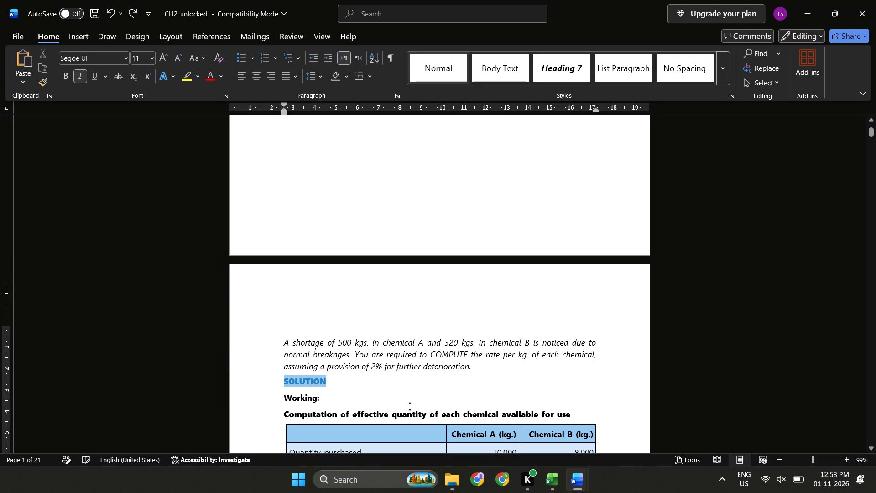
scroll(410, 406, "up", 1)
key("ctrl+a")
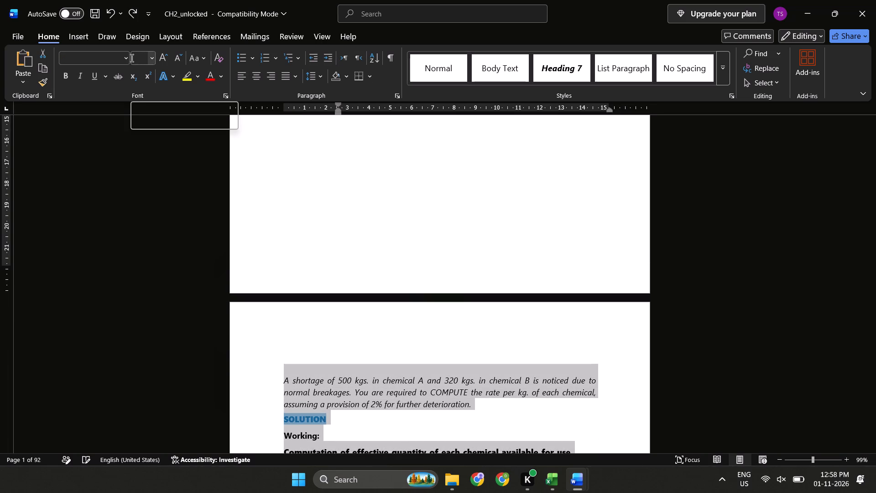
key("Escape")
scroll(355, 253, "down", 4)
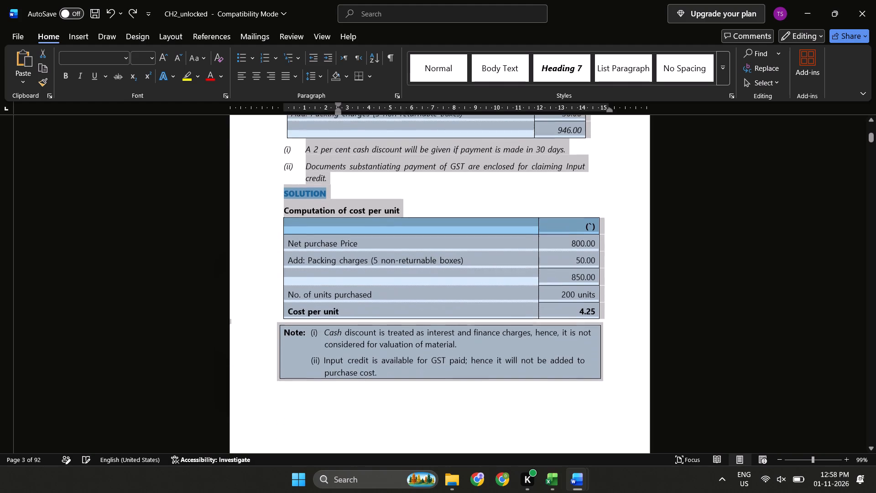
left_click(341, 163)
Delete the theory from the "MATERIAL STORAGE & RECORDS" heading through the EOQ graph just before ILLUSTRATION 3.
scroll(427, 380, "down", 2)
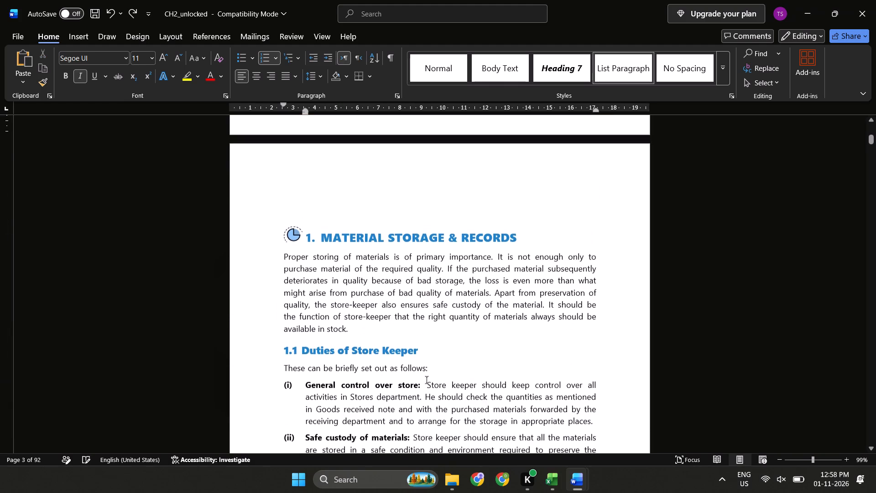
left_click_drag(287, 220, 432, 478)
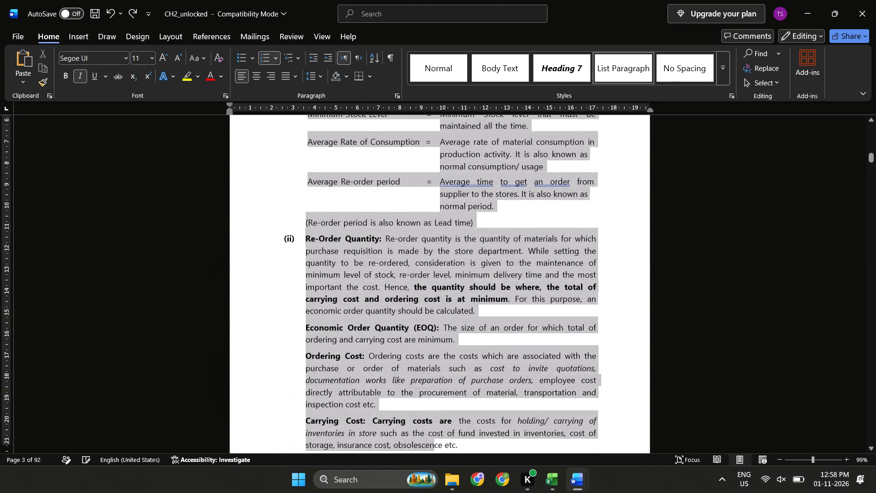
left_click_drag(432, 478, 385, 110)
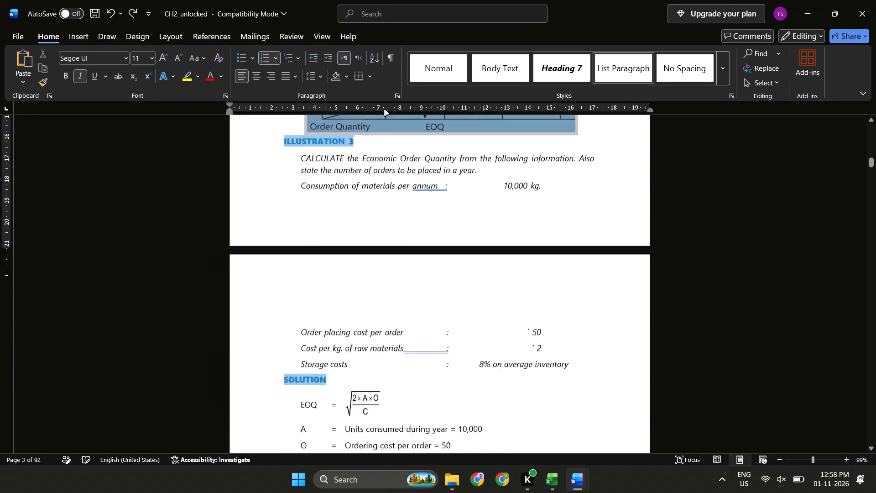
left_click_drag(385, 110, 368, 164)
key("BackSpace")
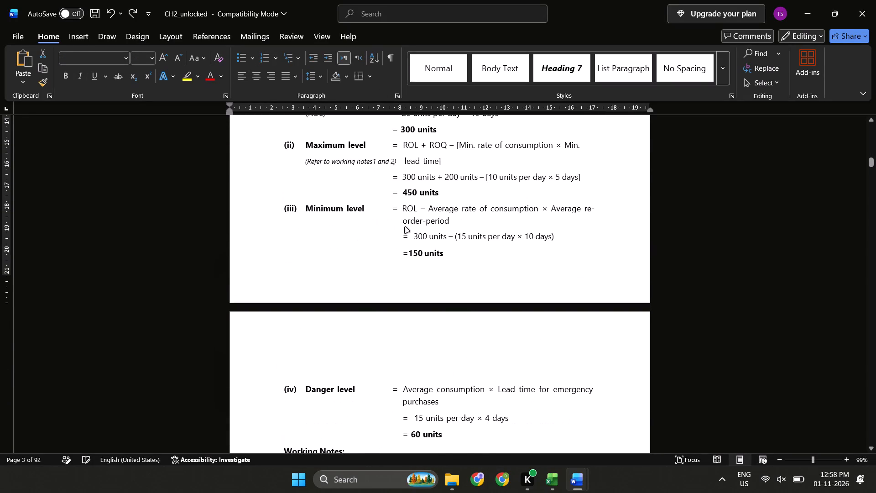
Delete the stock level theory from "Minimum Stock Level" through the lead time paragraph just before ILLUSTRATION 5.
scroll(404, 286, "up", 2)
scroll(404, 286, "down", 3)
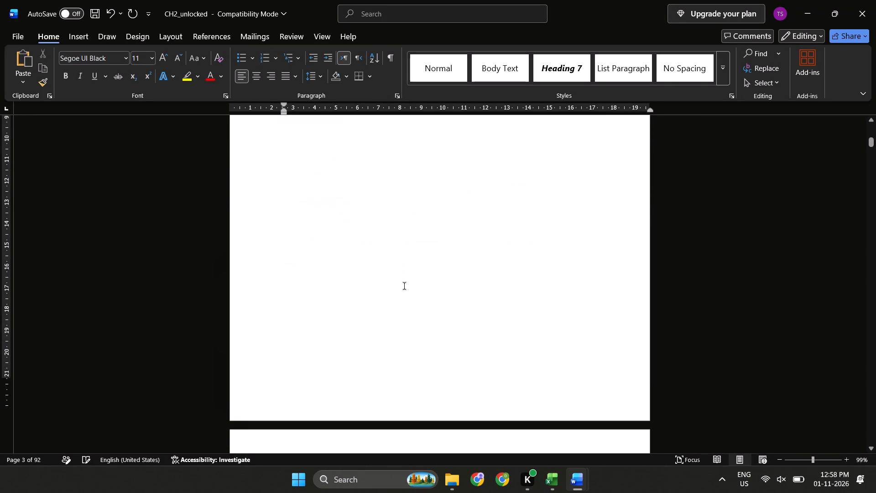
scroll(404, 286, "down", 4)
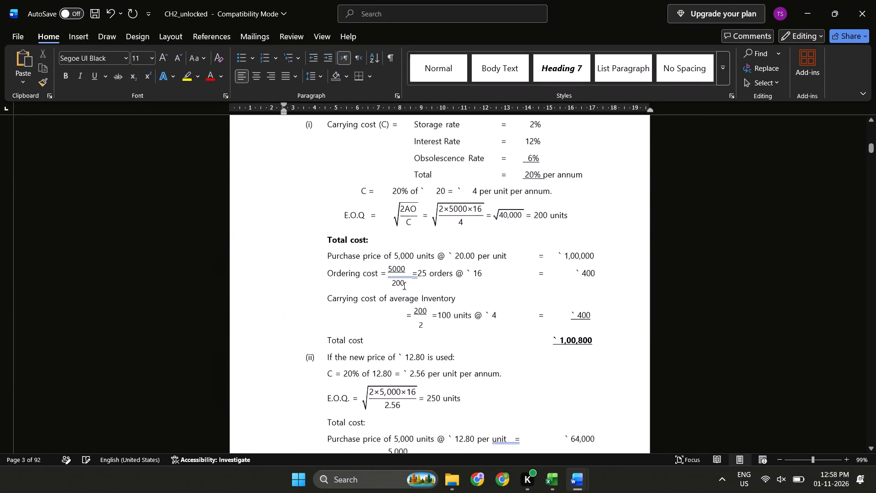
scroll(404, 286, "down", 3)
scroll(404, 286, "up", 1)
scroll(404, 286, "down", 1)
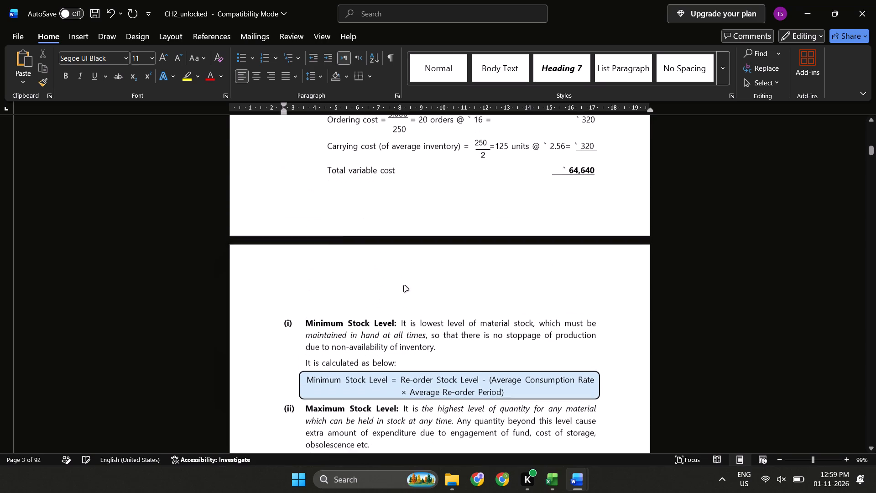
left_click_drag(280, 281, 415, 464)
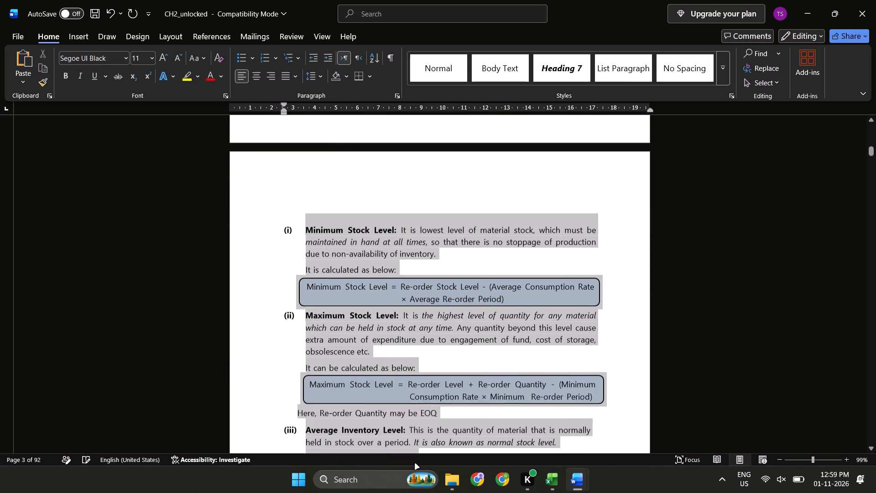
left_click_drag(415, 464, 413, 460)
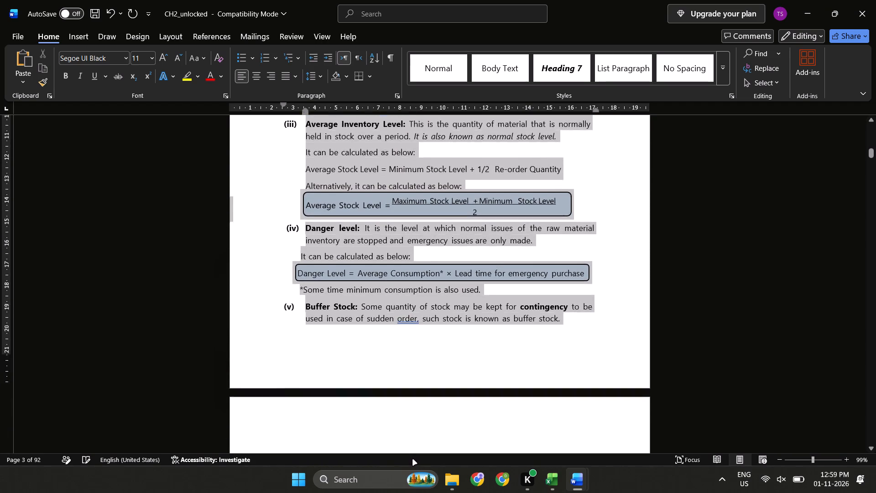
left_click_drag(413, 460, 374, 341)
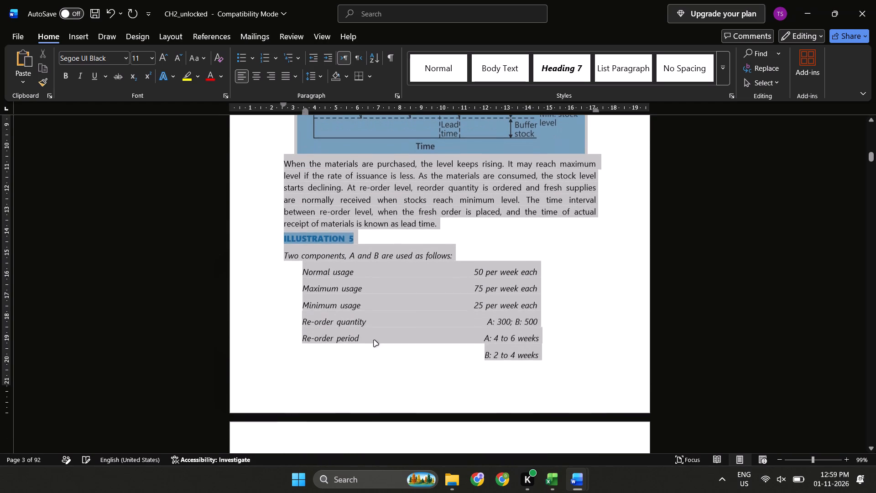
left_click_drag(374, 341, 440, 226)
left_click(440, 226)
key("BackSpace")
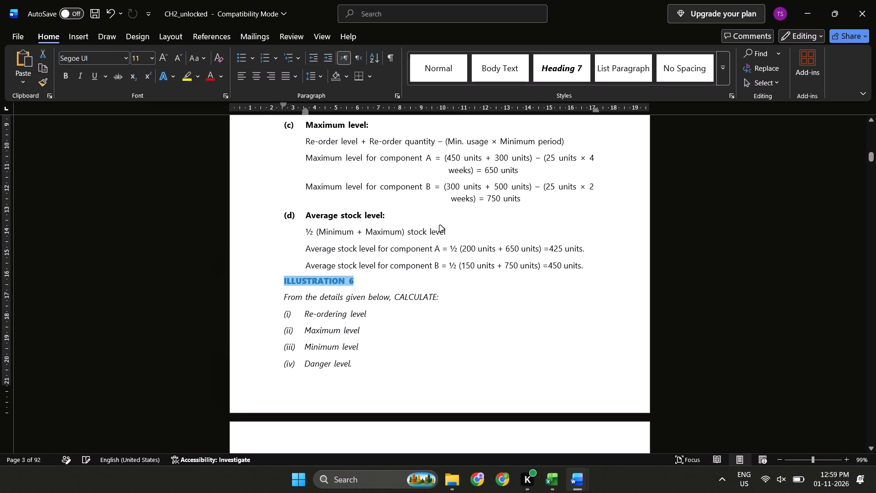
Delete the "Inventory Stock-Out" heading and its two theory paragraphs, leaving a line break before ILLUSTRATION 7.
scroll(440, 226, "up", 2)
scroll(440, 226, "down", 3)
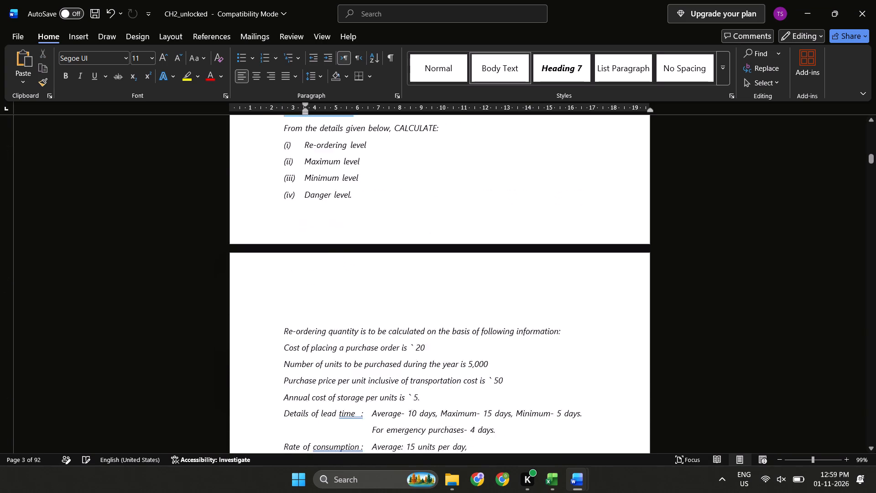
scroll(440, 226, "down", 2)
scroll(388, 309, "down", 1)
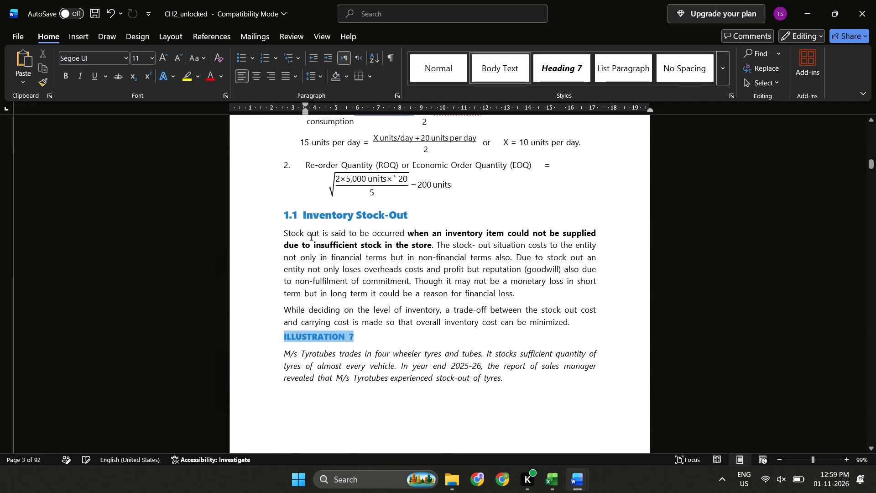
left_click_drag(278, 208, 564, 321)
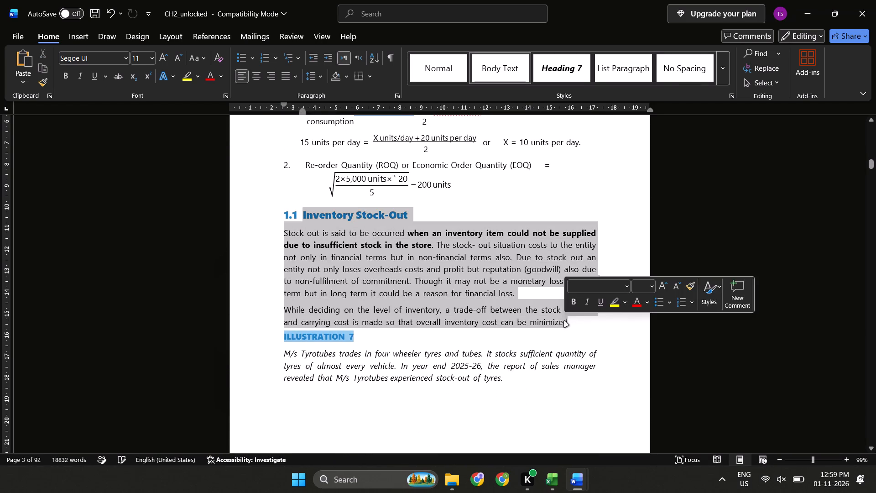
key("BackSpace")
key("BackSpace")
key("BackSpace")
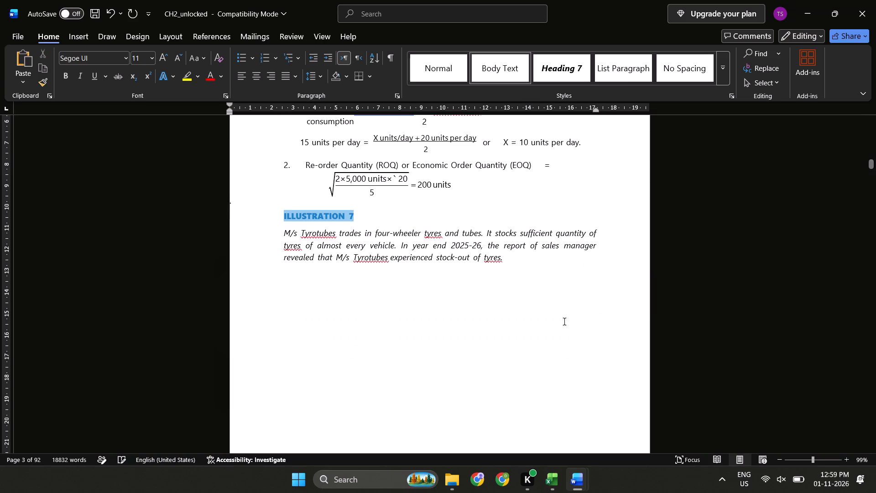
key("Return")
Delete the theory from the "Just In Time (JIT) Inventory Management" heading through the ABC category graph just before ILLUSTRATION 8.
scroll(552, 206, "down", 2)
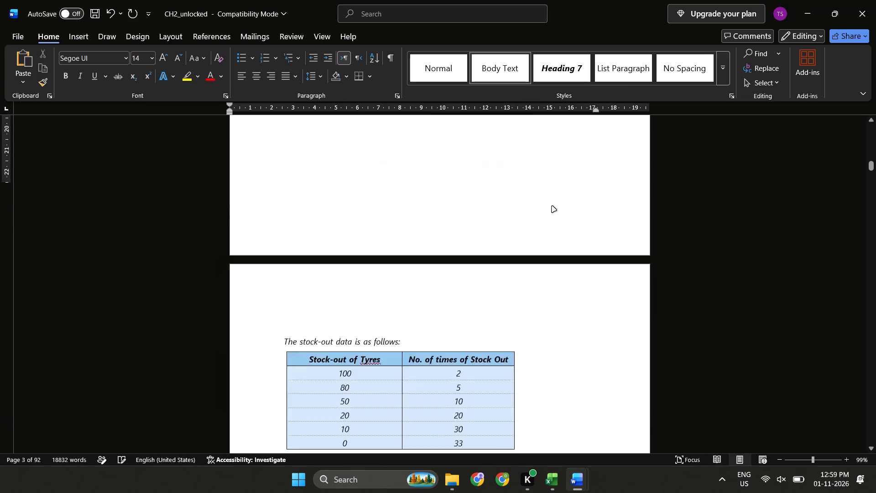
scroll(552, 206, "down", 6)
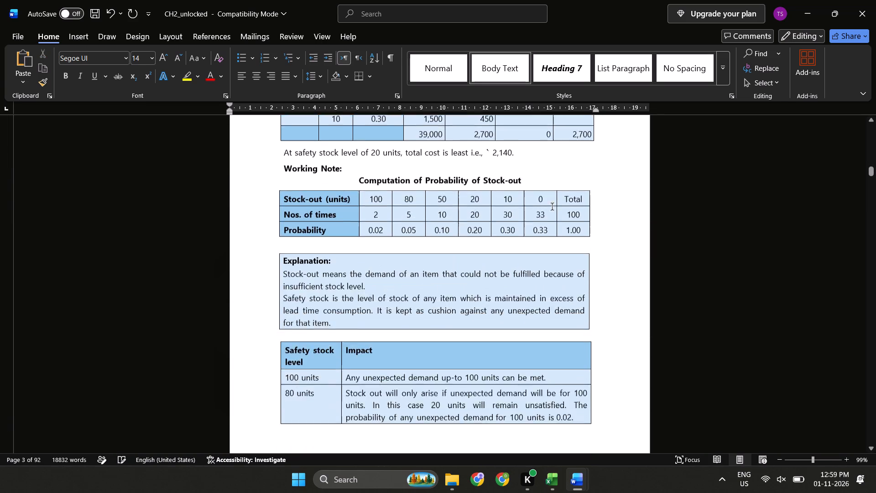
scroll(309, 278, "down", 1)
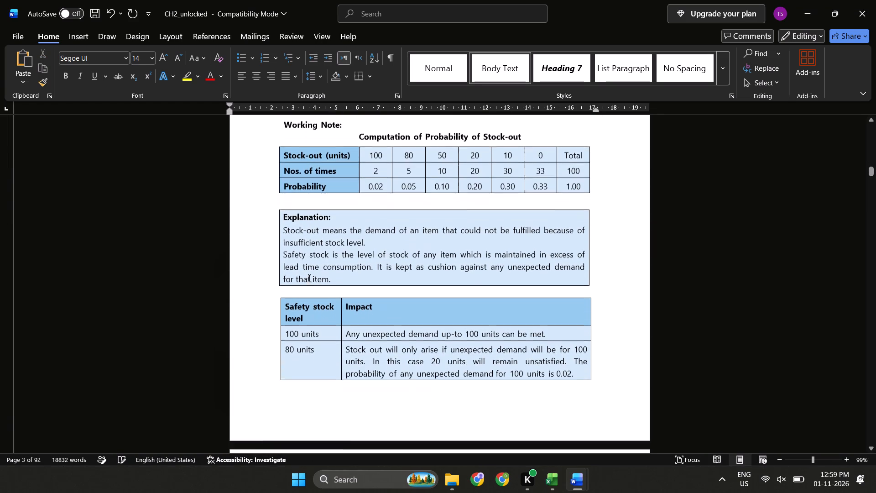
scroll(309, 278, "down", 3)
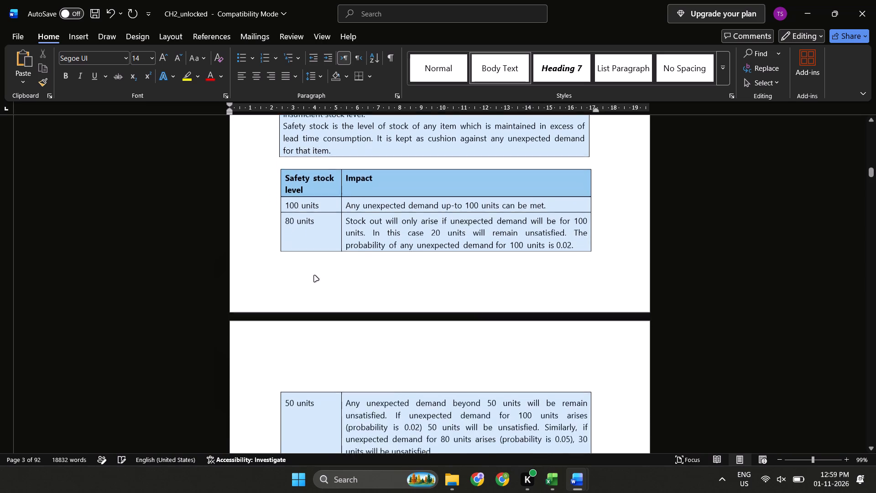
scroll(314, 276, "down", 3)
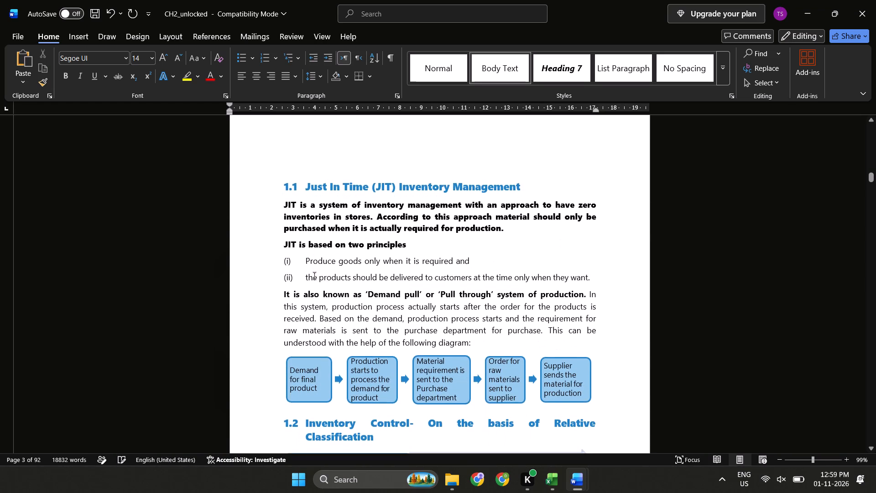
left_click_drag(277, 179, 458, 466)
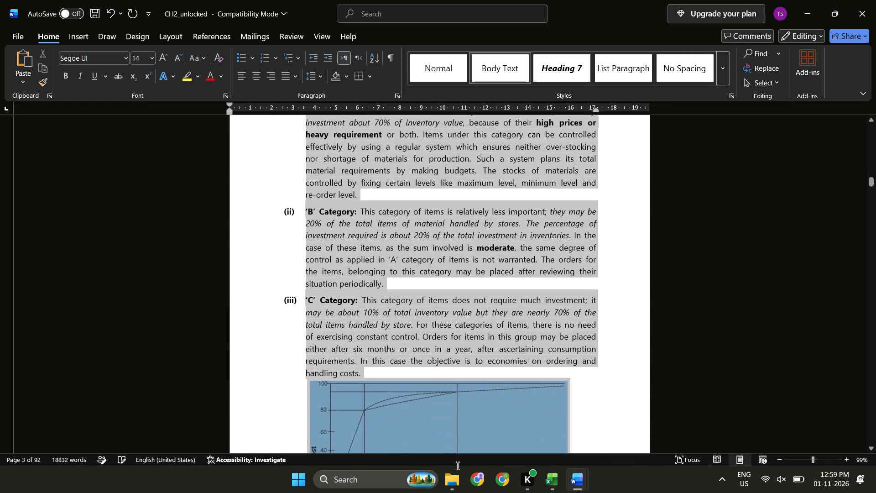
left_click_drag(458, 466, 329, 267)
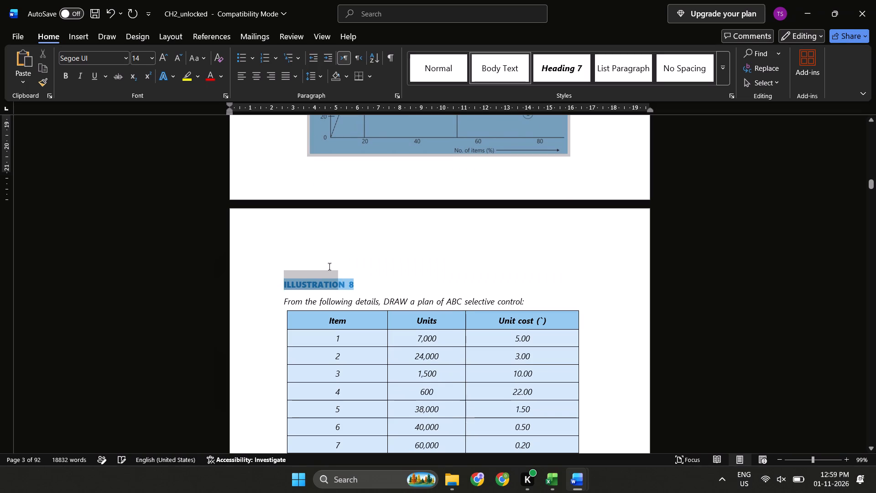
left_click_drag(329, 267, 546, 150)
left_click(546, 150)
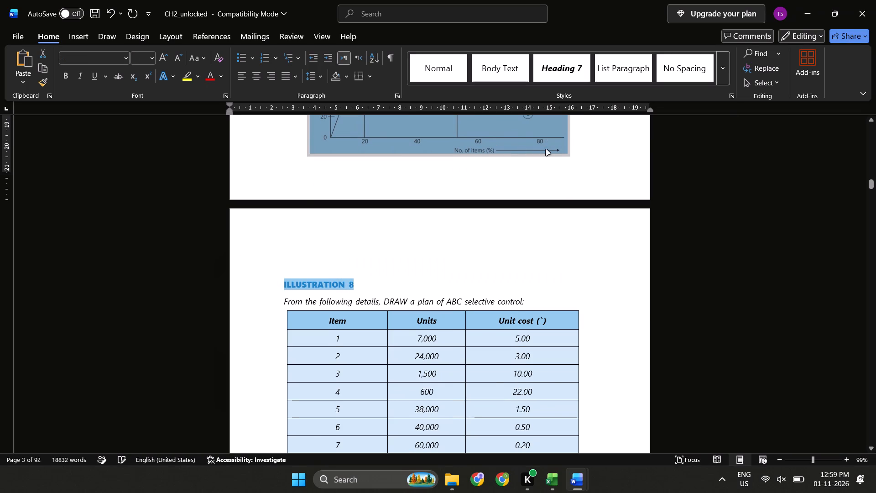
key("BackSpace")
Delete the theory from "Fast Moving, Slow Moving and Non-Moving (FSN) Inventory" through the slow-moving items paragraph just before ILLUSTRATION 10.
scroll(515, 291, "up", 4)
scroll(515, 291, "down", 1)
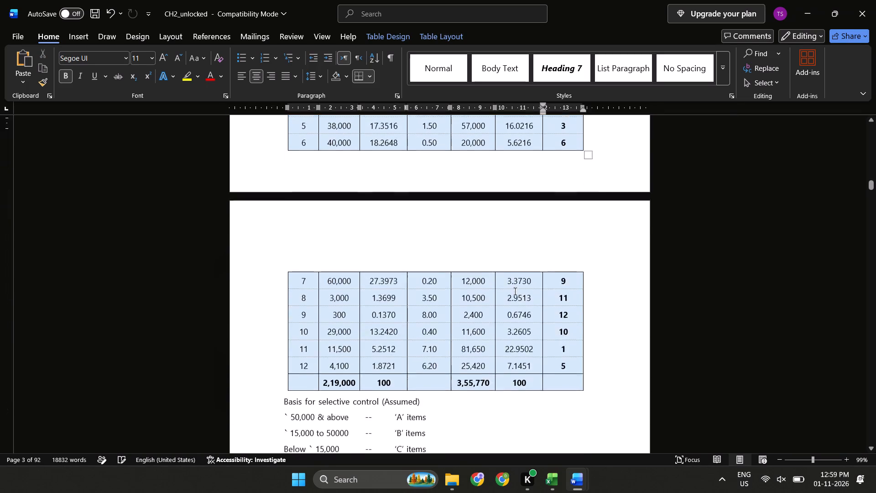
scroll(515, 291, "down", 3)
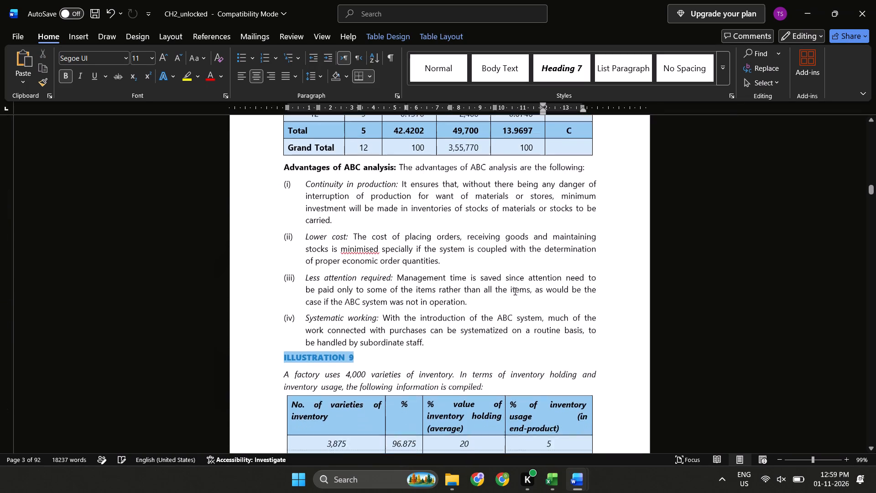
scroll(442, 340, "down", 6)
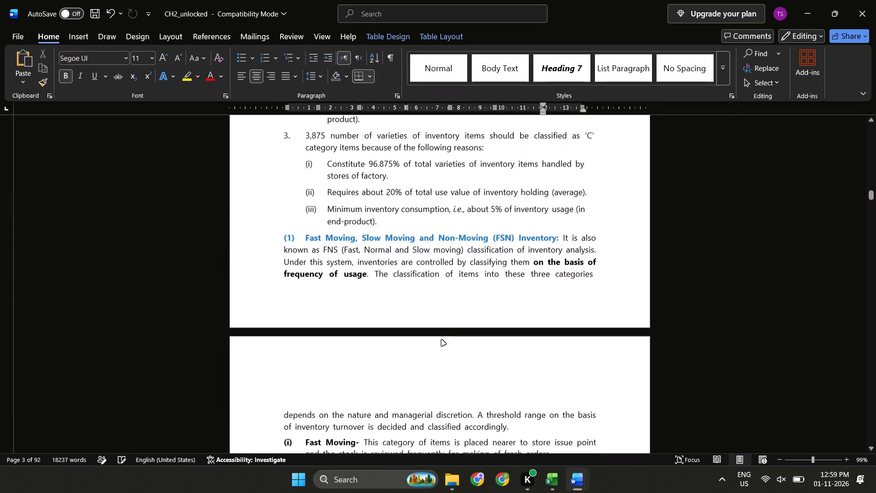
left_click_drag(279, 228, 439, 455)
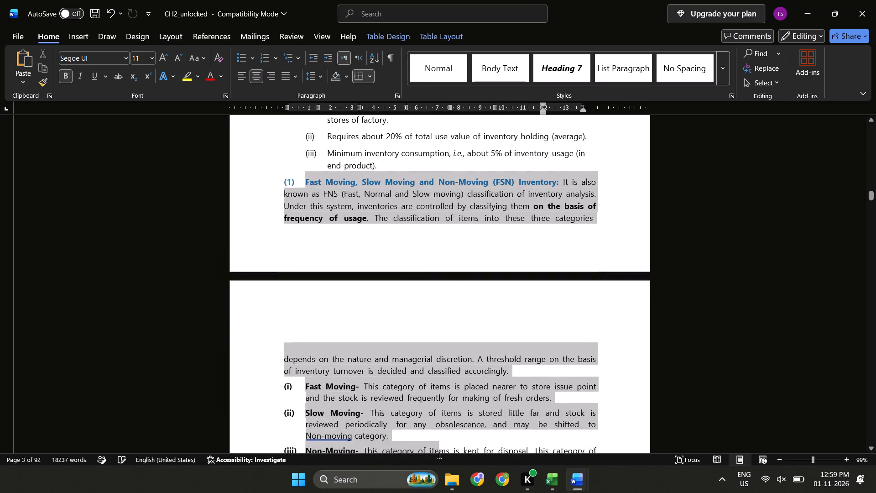
left_click_drag(439, 455, 438, 473)
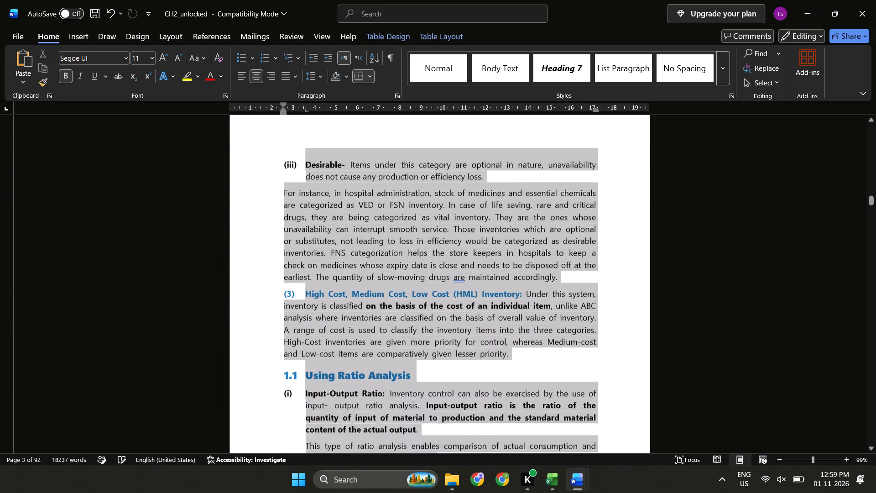
left_click_drag(438, 473, 438, 203)
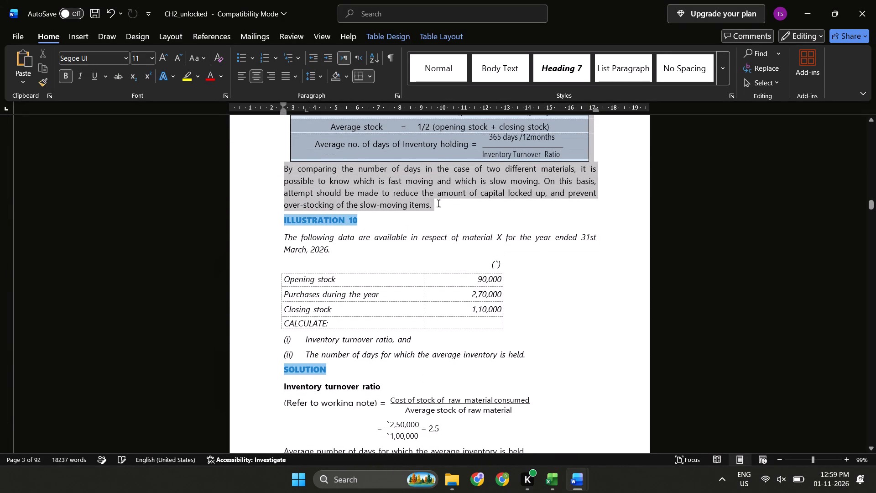
left_click_drag(438, 203, 438, 204)
key("BackSpace")
Delete the theory from the "Physical Control" heading through the boxed LIFO note just before ILLUSTRATION 12.
scroll(435, 300, "up", 1)
scroll(435, 300, "down", 1)
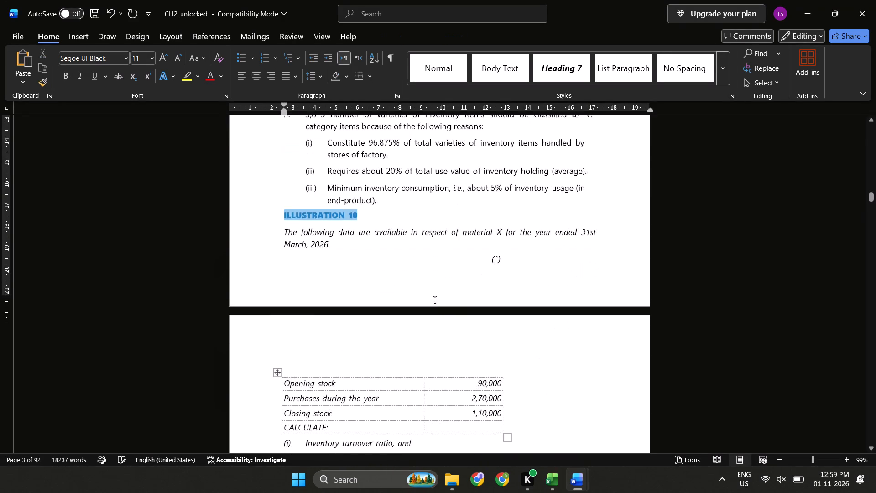
scroll(435, 300, "down", 3)
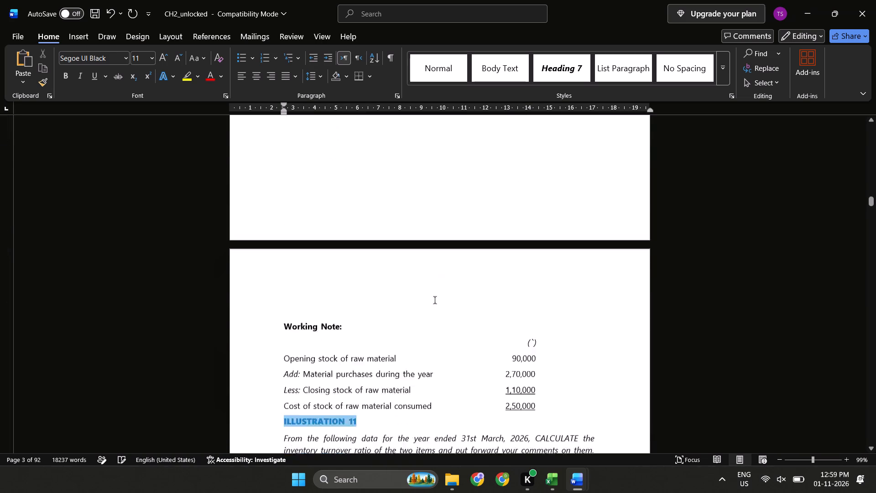
scroll(435, 300, "down", 2)
scroll(427, 242, "down", 2)
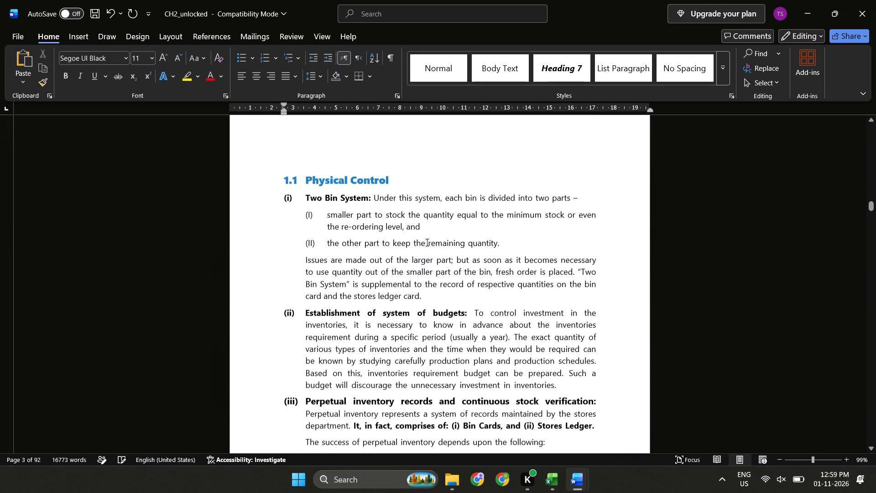
left_click_drag(281, 160, 433, 464)
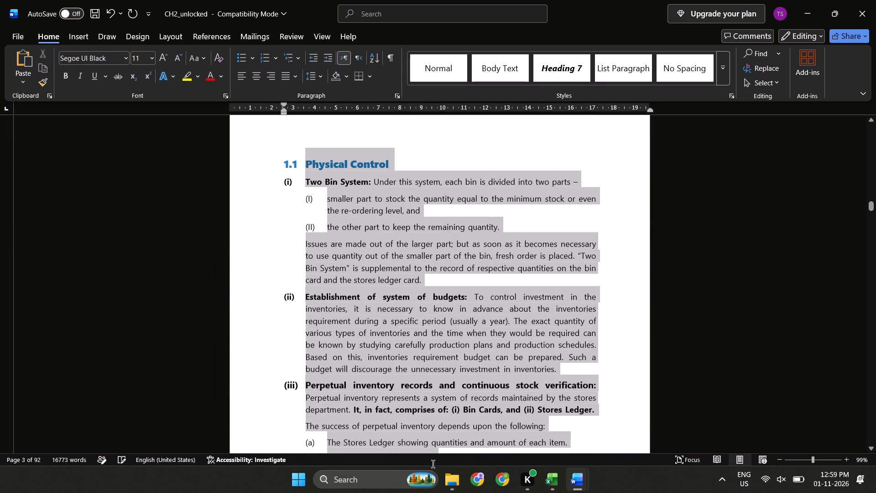
left_click_drag(433, 464, 428, 489)
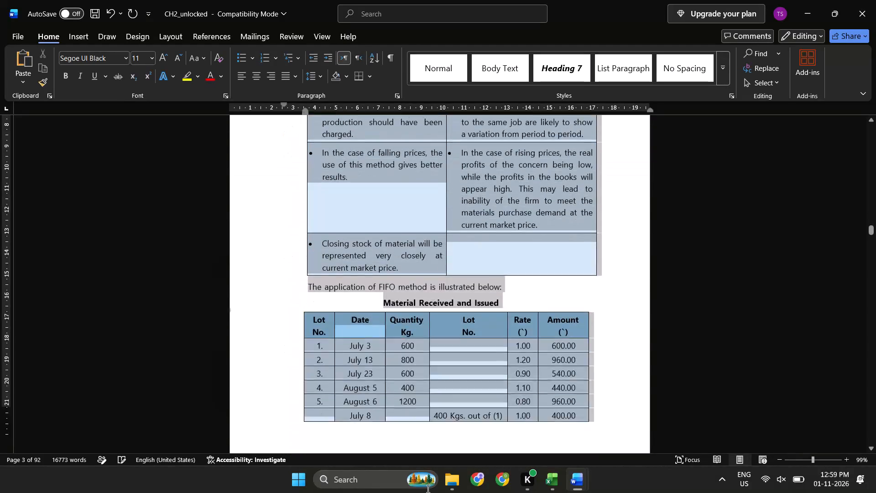
left_click_drag(428, 489, 395, 126)
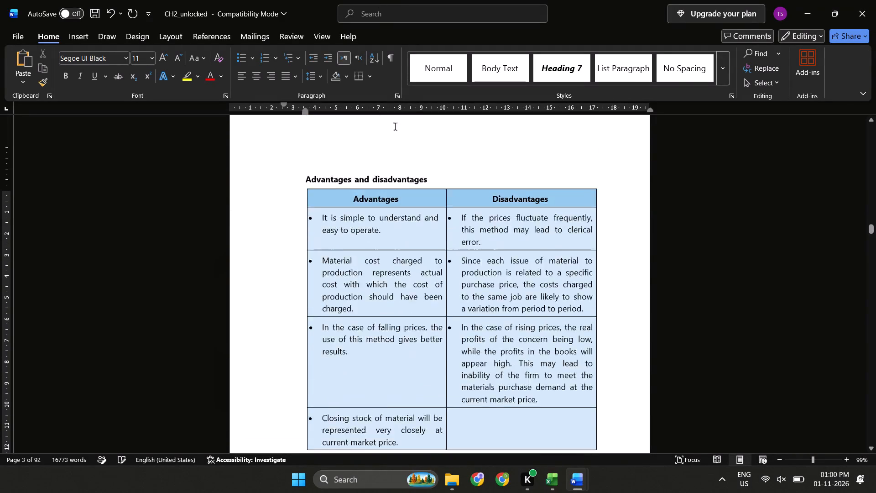
left_click_drag(395, 126, 405, 385)
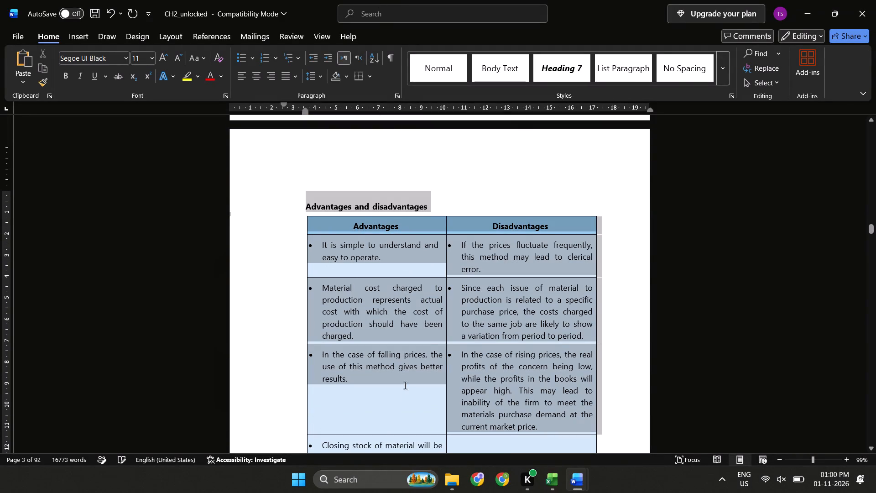
left_click_drag(405, 385, 327, 153)
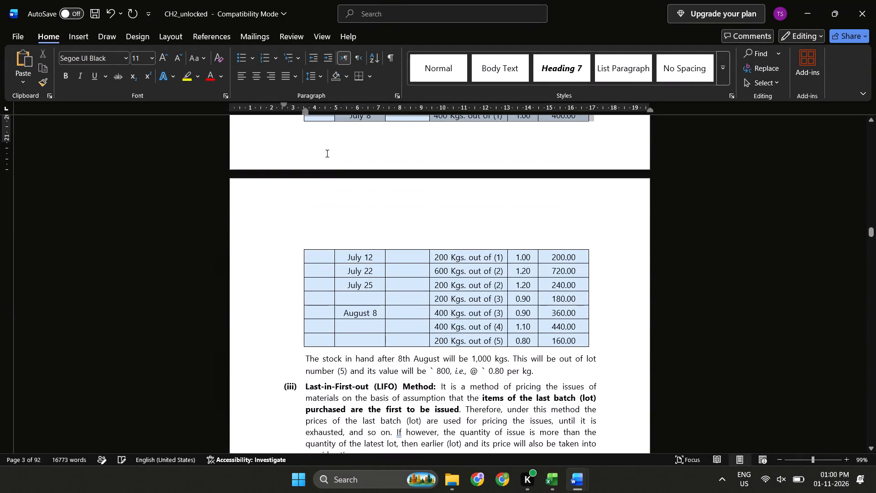
left_click_drag(327, 153, 362, 492)
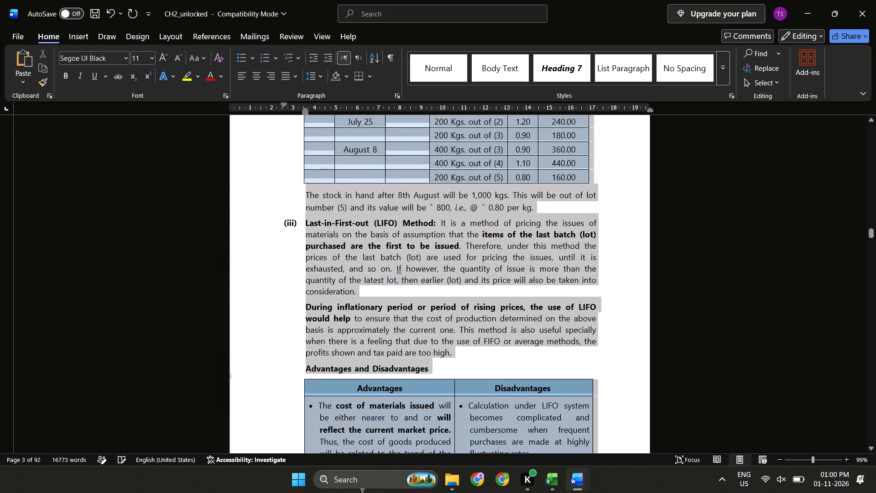
left_click_drag(362, 492, 455, 242)
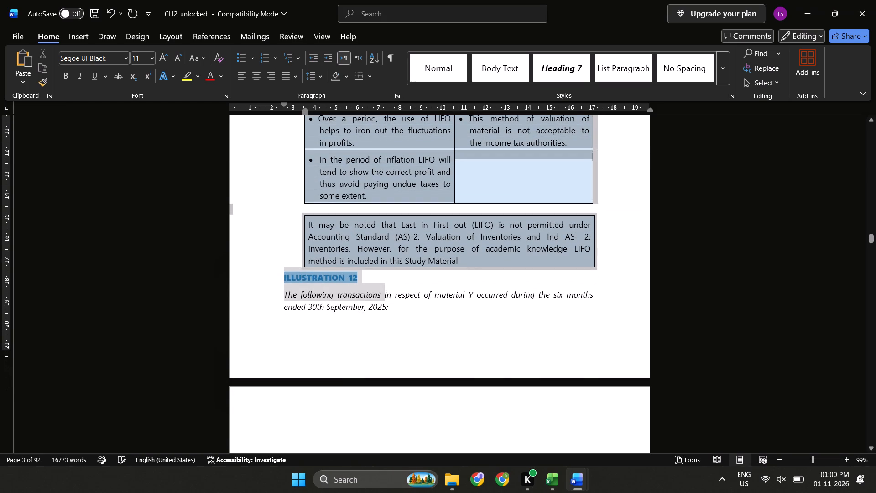
left_click_drag(455, 242, 469, 255)
key("BackSpace")
Delete the theory from the "8.1 Average Price Methods" heading through the obsolete materials paragraph just before ILLUSTRATION 14.
scroll(474, 329, "up", 1)
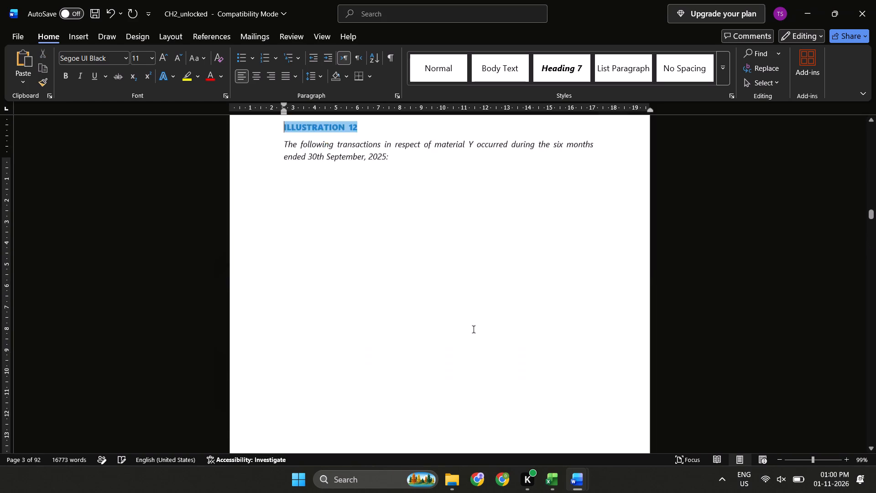
scroll(474, 329, "down", 5)
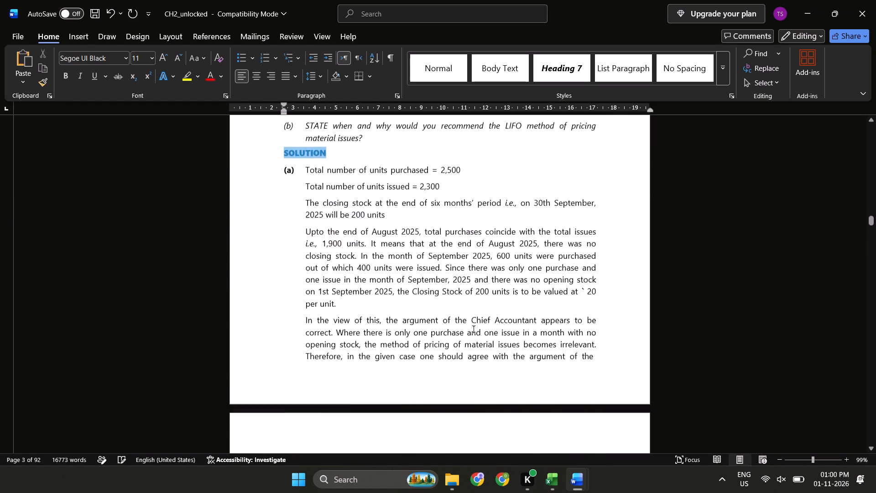
scroll(474, 329, "down", 5)
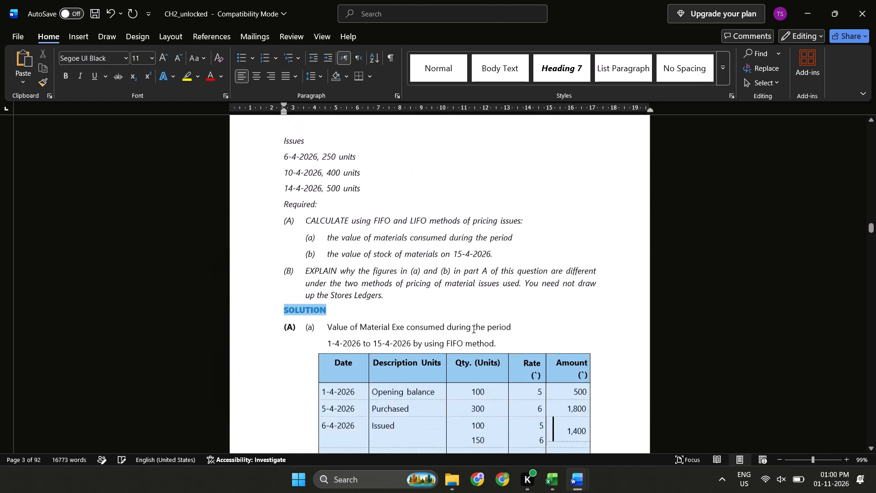
scroll(474, 329, "down", 5)
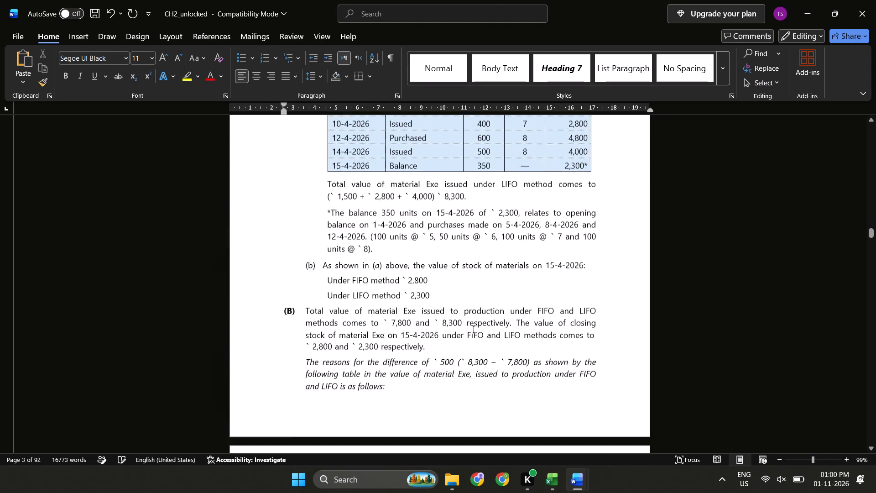
scroll(474, 329, "down", 5)
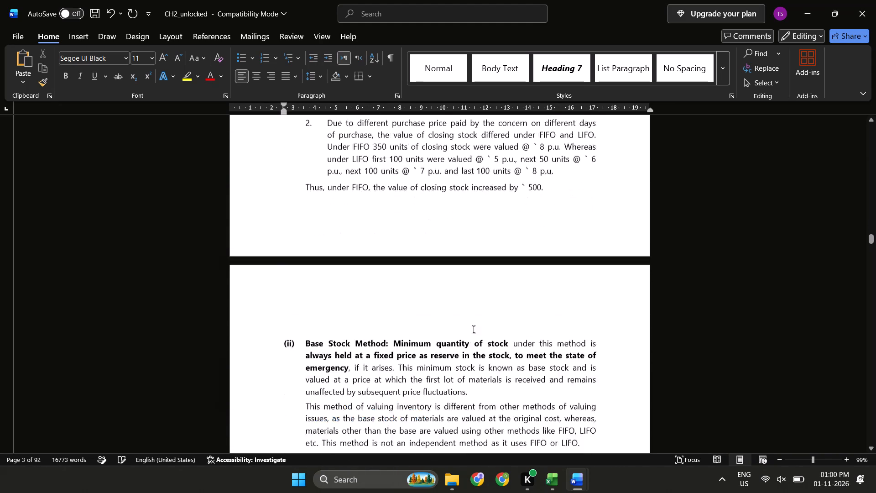
scroll(474, 329, "down", 2)
scroll(474, 329, "up", 1)
scroll(474, 329, "down", 1)
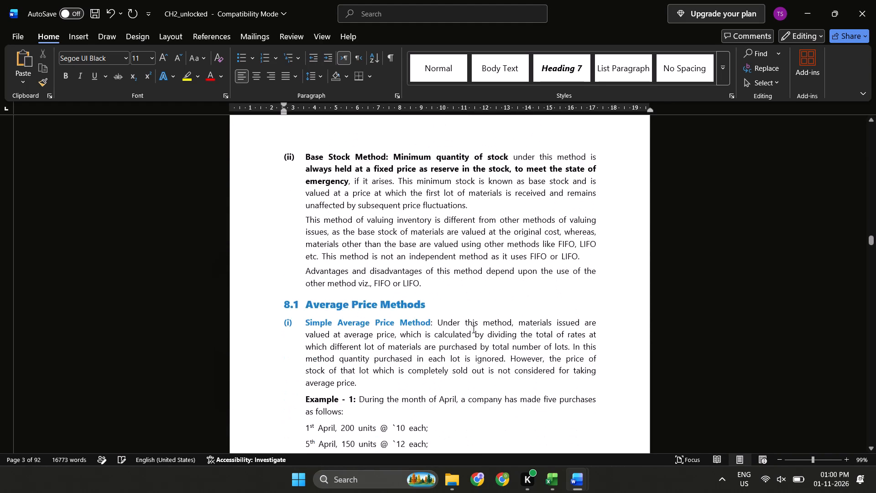
scroll(474, 329, "down", 1)
left_click_drag(282, 192, 479, 468)
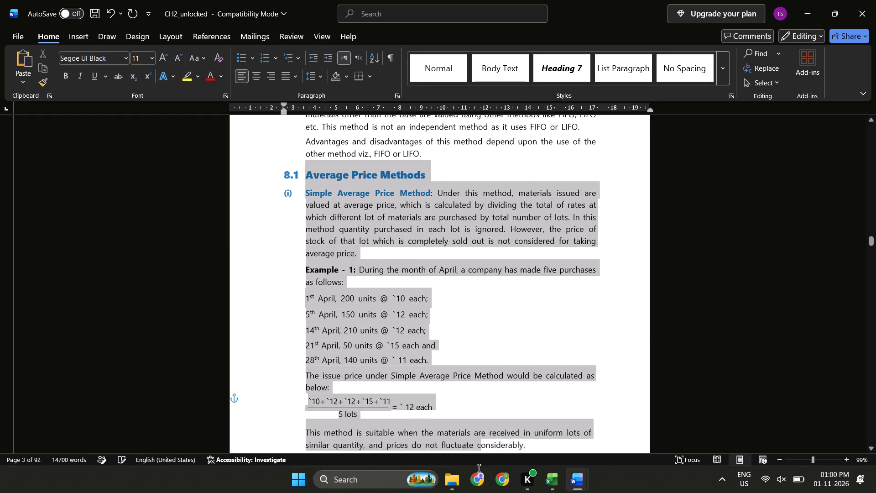
left_click_drag(479, 468, 477, 465)
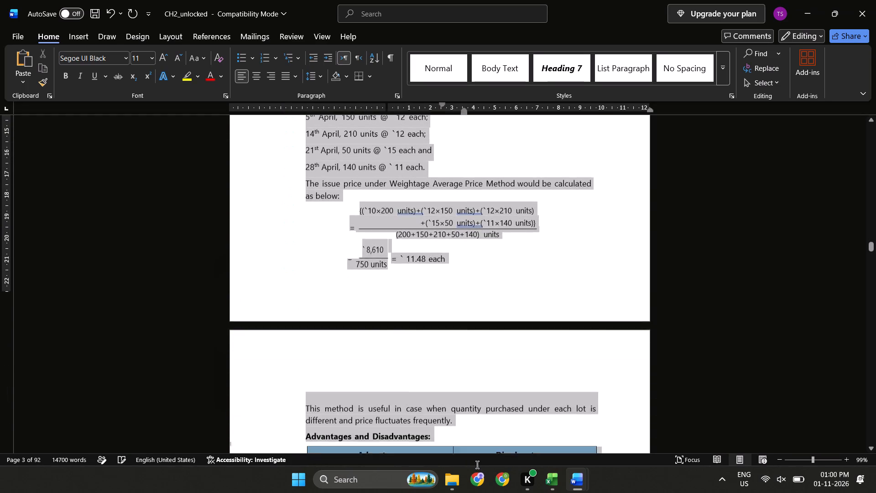
left_click_drag(477, 465, 469, 464)
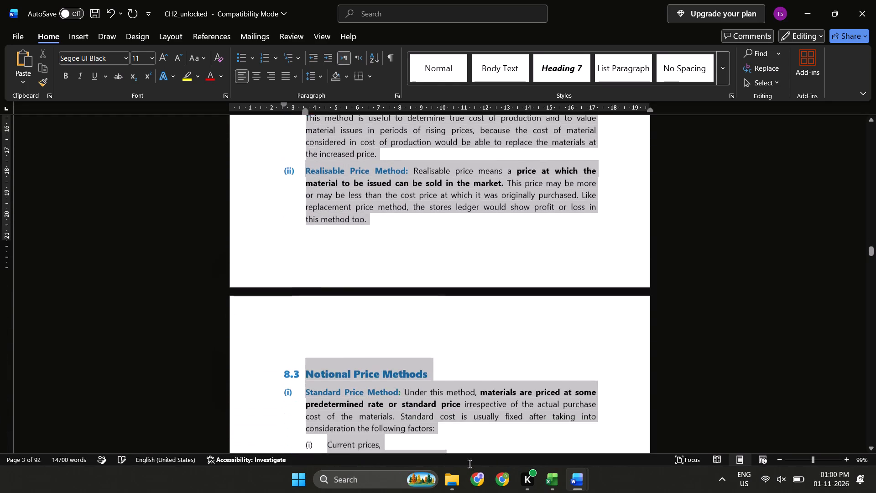
left_click_drag(469, 464, 473, 475)
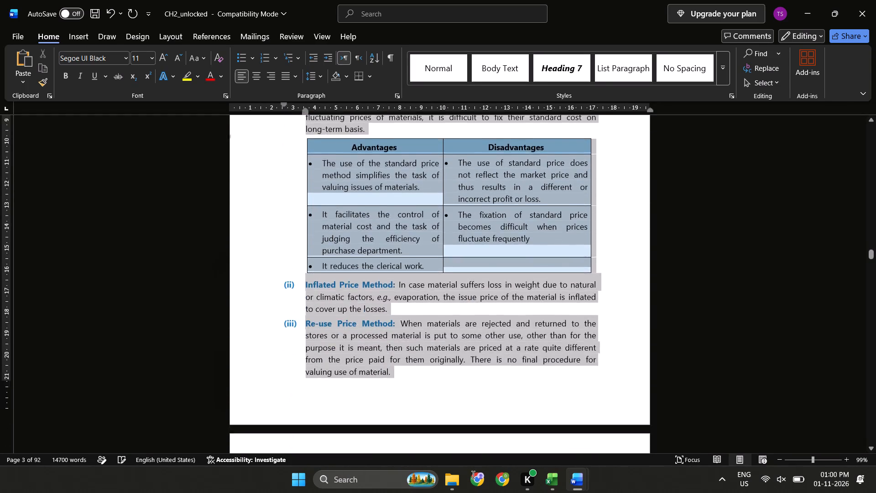
left_click_drag(473, 475, 461, 467)
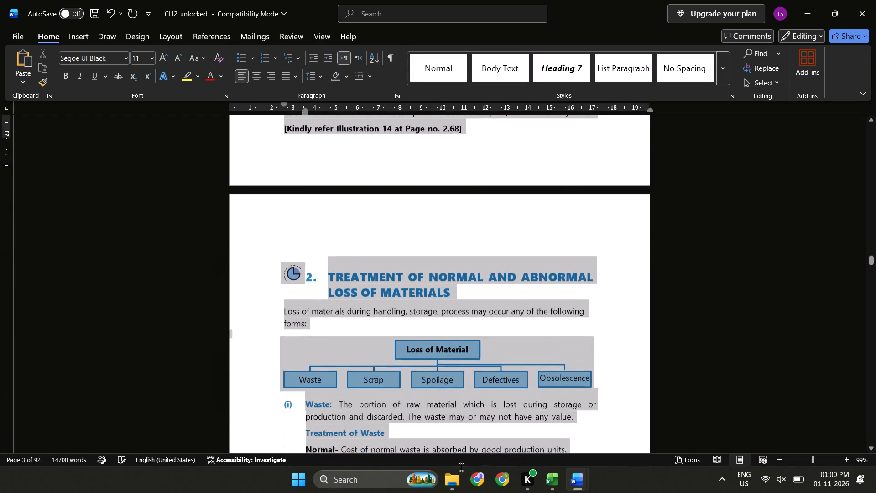
left_click_drag(461, 467, 475, 480)
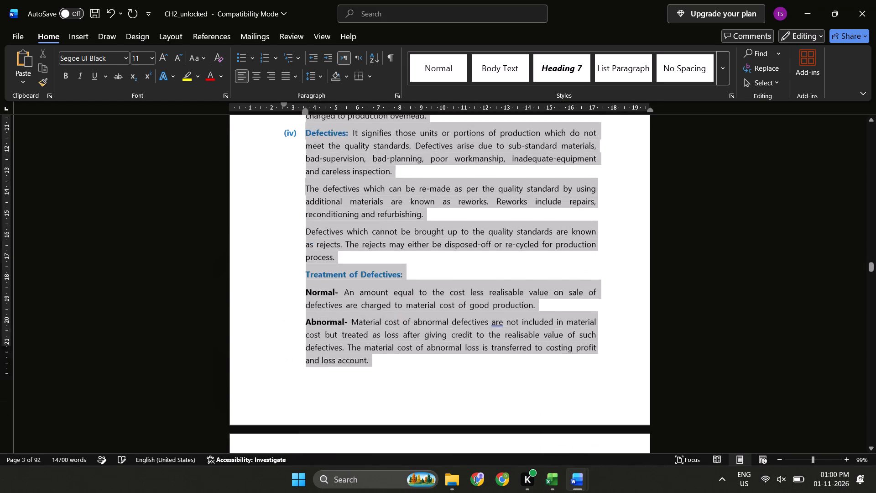
left_click_drag(475, 480, 459, 471)
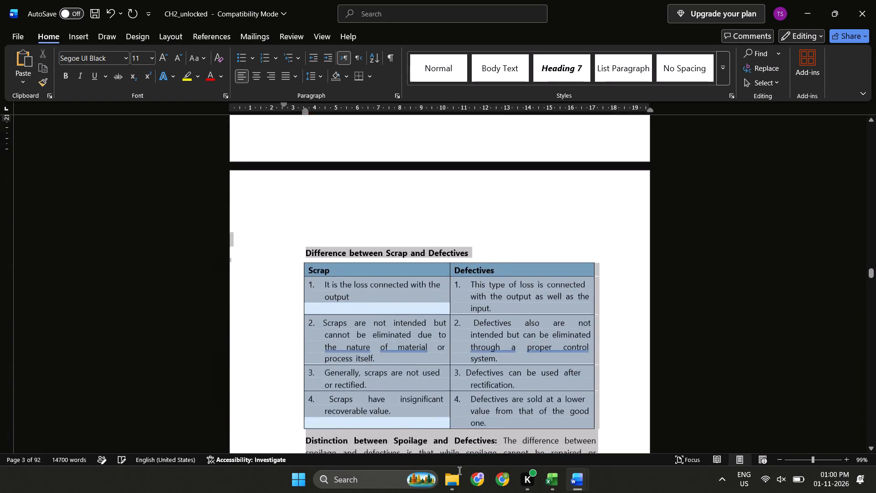
left_click_drag(459, 471, 417, 233)
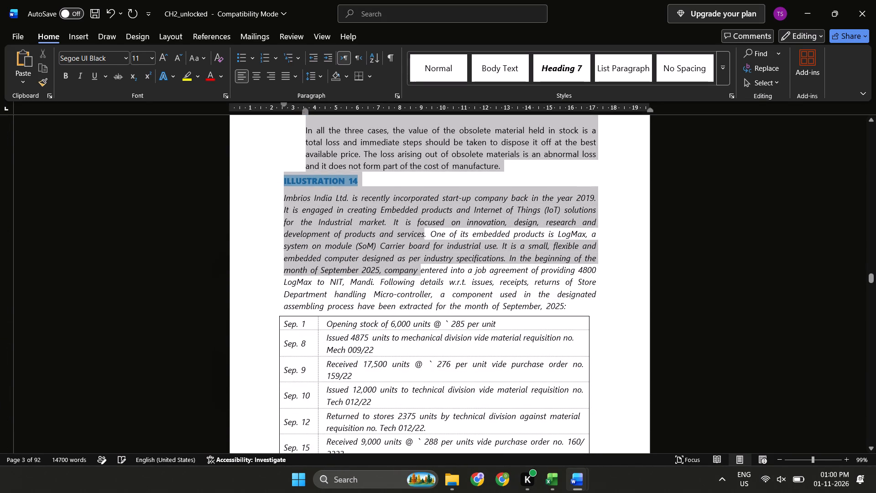
left_click_drag(417, 233, 501, 164)
key("BackSpace")
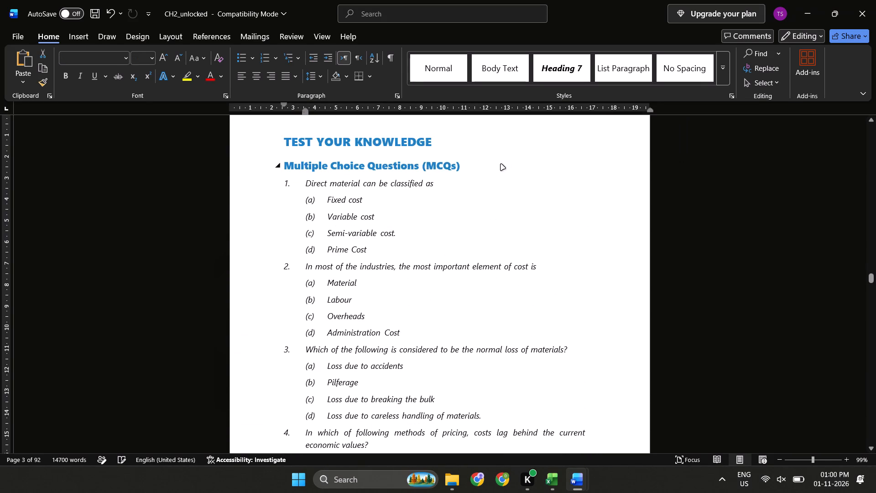
Look through ILLUSTRATION 14 and its Store Ledger solution to locate the next section after it.
scroll(501, 164, "up", 1)
scroll(501, 164, "down", 3)
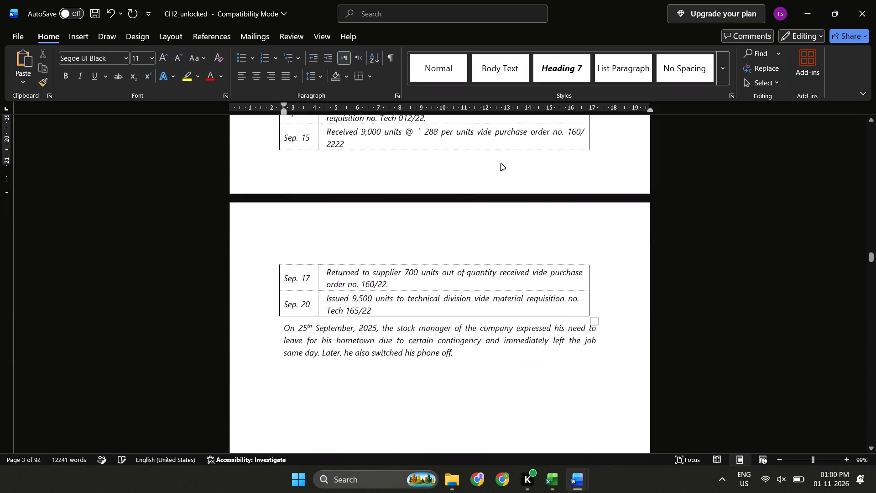
scroll(501, 164, "down", 4)
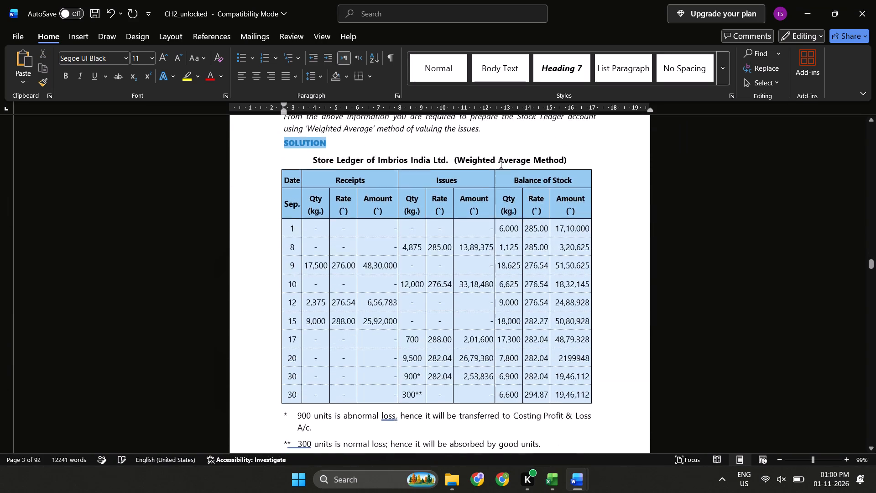
scroll(501, 164, "down", 1)
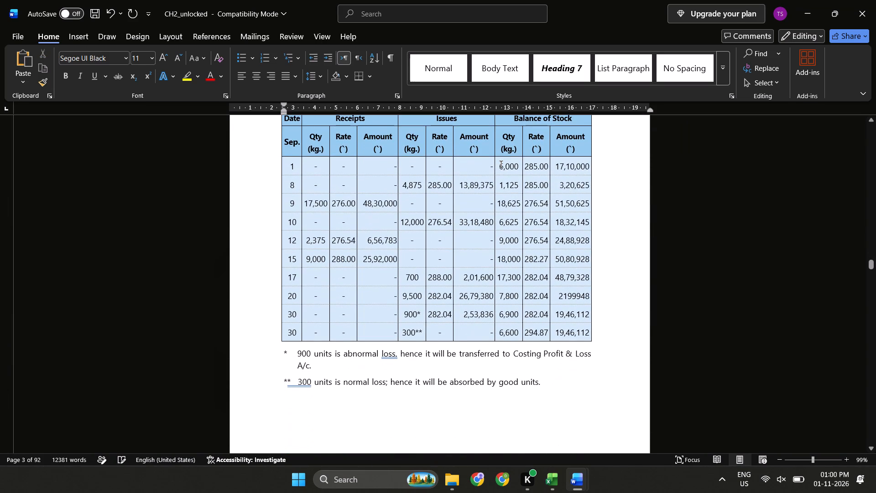
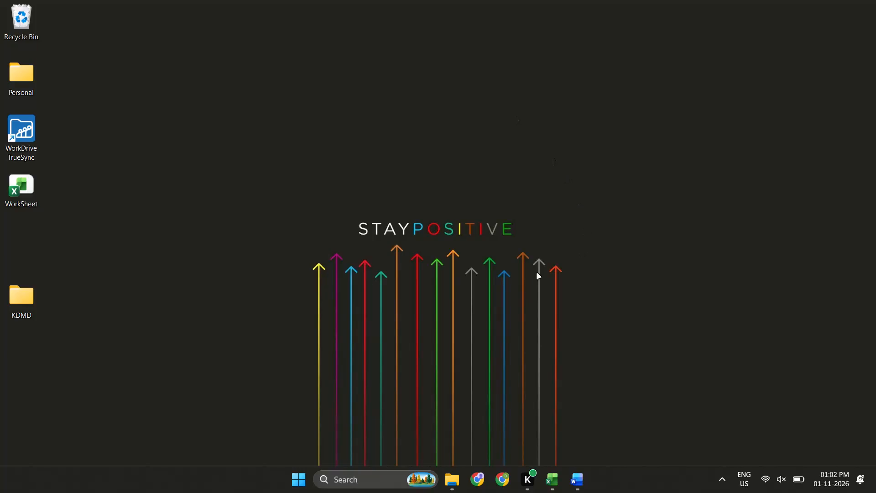
Switch to Document1 and look over its ILLUSTRATION 2 invoice table and cost-per-unit solution.
key("alt+Tab")
key("alt+Right")
key("alt+Left")
key("alt+Right")
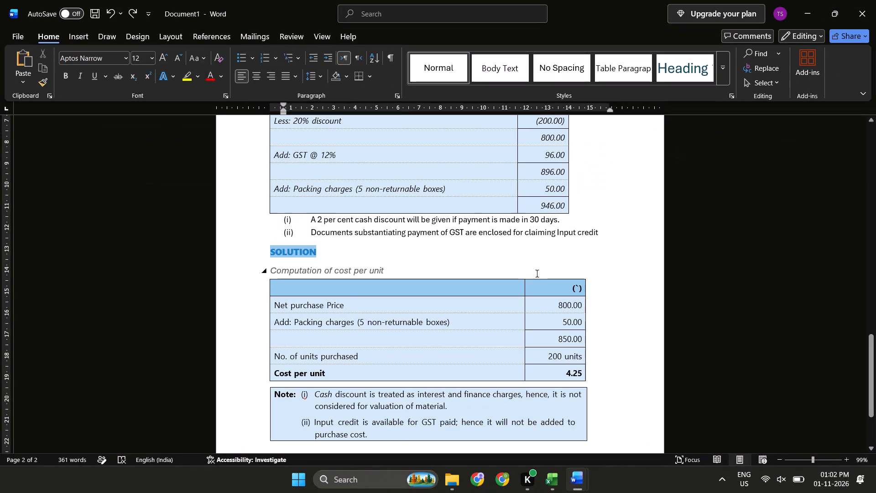
scroll(378, 268, "down", 7)
scroll(378, 268, "up", 1)
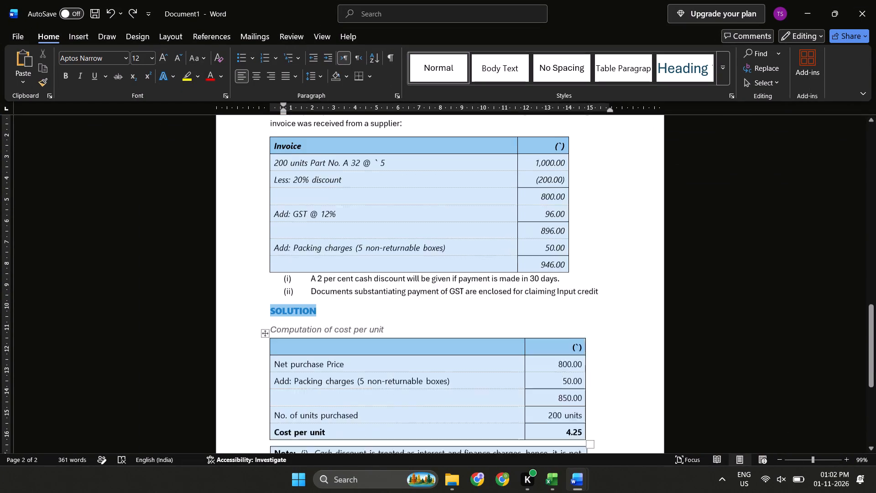
key("alt+Tab")
key("alt+Tab")
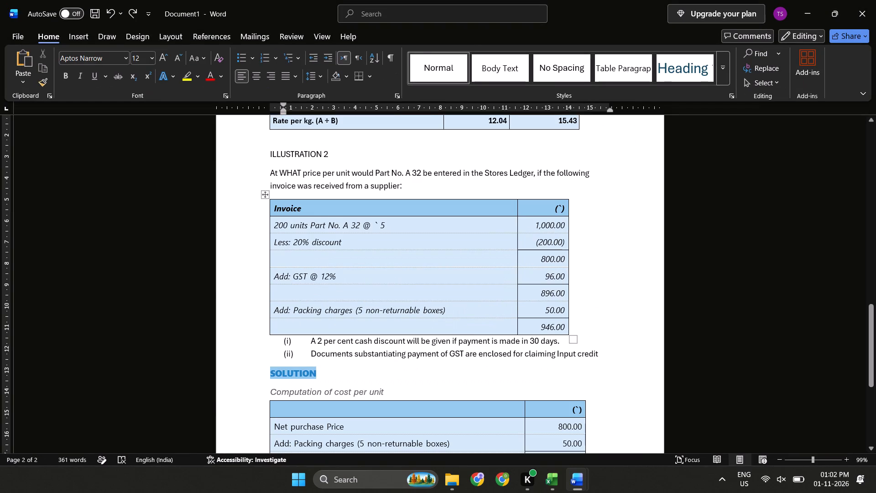
In CH2_unlocked, delete the theory from the "Consumption of Materials" heading through the end of the summary just before TEST YOUR KNOWLEDGE.
key("alt+Tab")
scroll(378, 268, "down", 3)
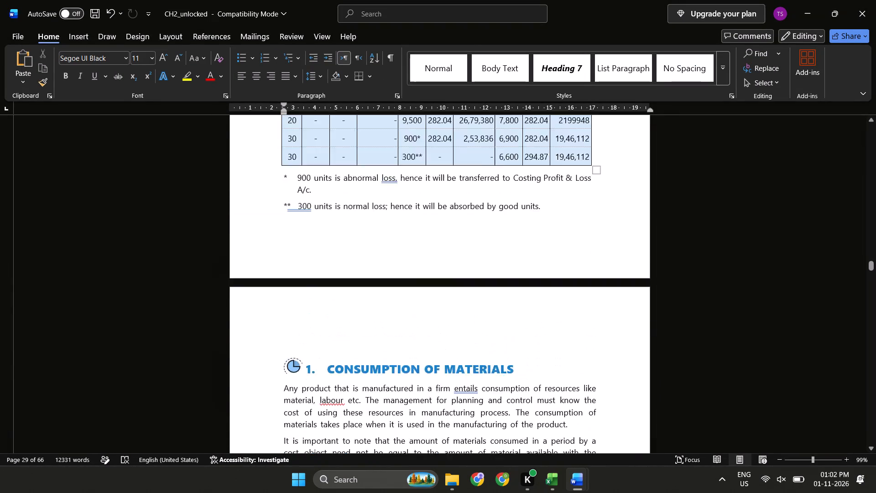
left_click_drag(292, 303, 420, 484)
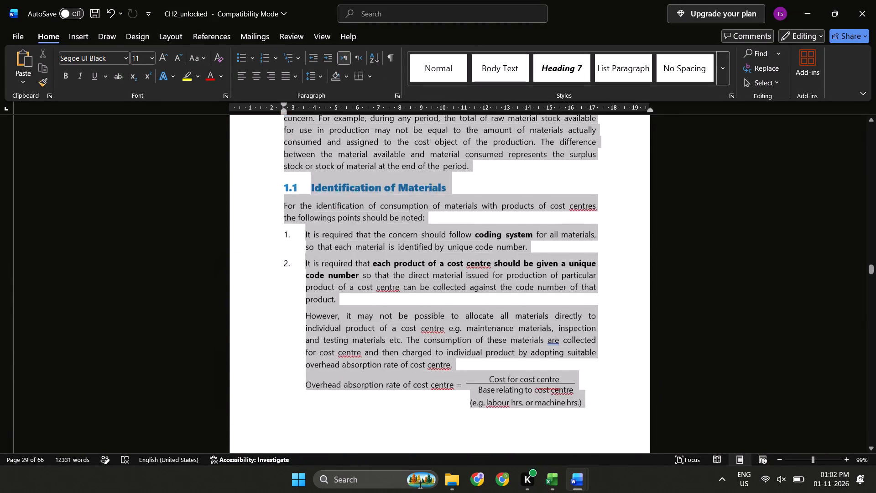
left_click_drag(420, 484, 421, 476)
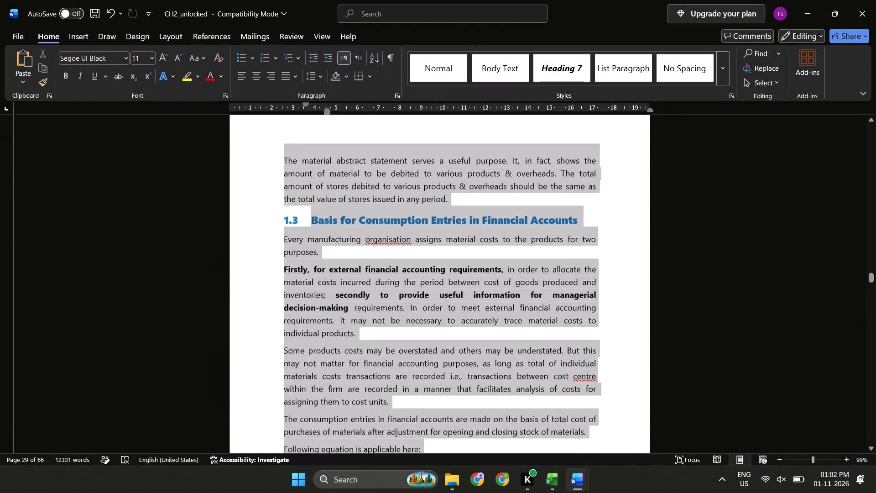
left_click_drag(421, 476, 394, 431)
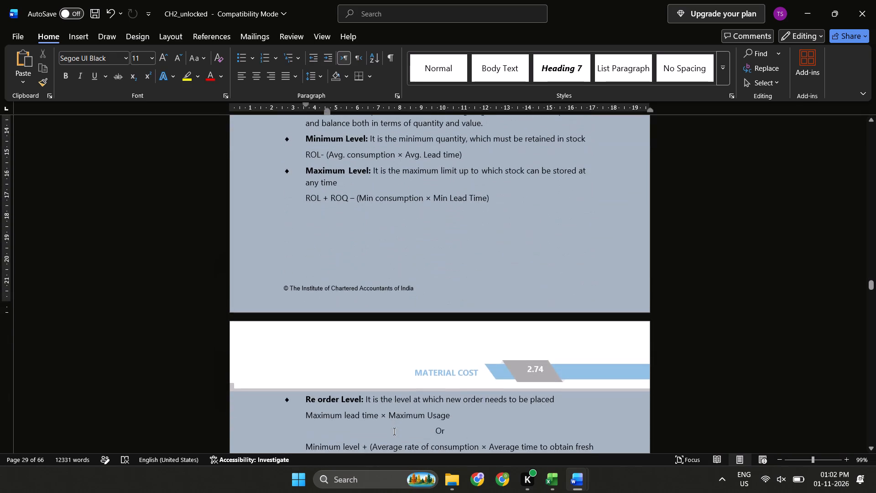
left_click_drag(394, 431, 440, 492)
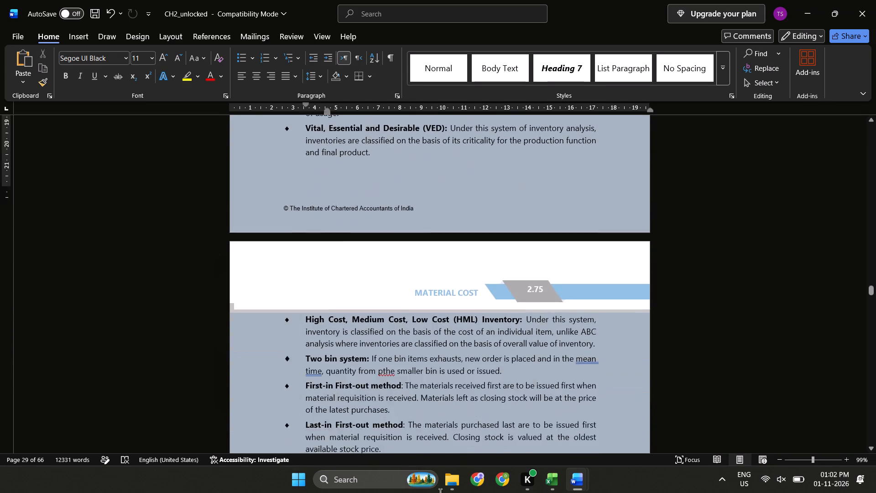
left_click_drag(440, 492, 398, 270)
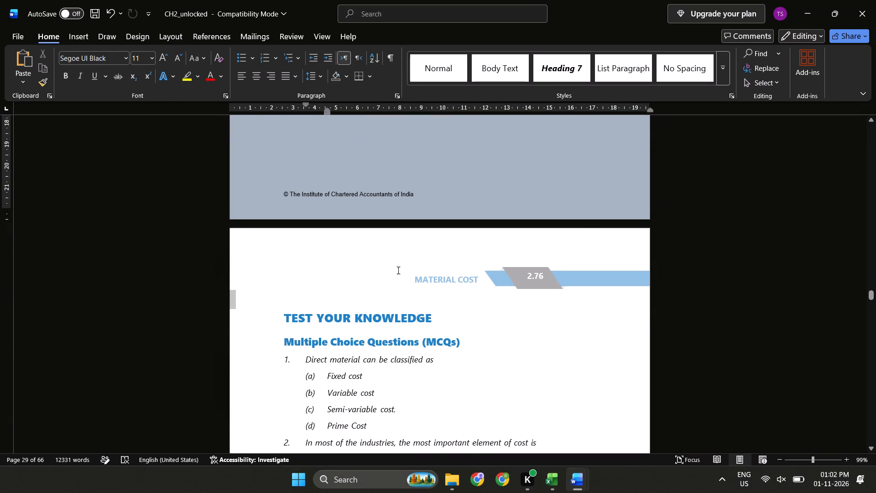
left_click_drag(398, 270, 395, 273)
key("BackSpace")
Delete the "Theoretical Questions" section, from its heading through the Obsolescence item, just before Practical Problems.
scroll(395, 273, "up", 1)
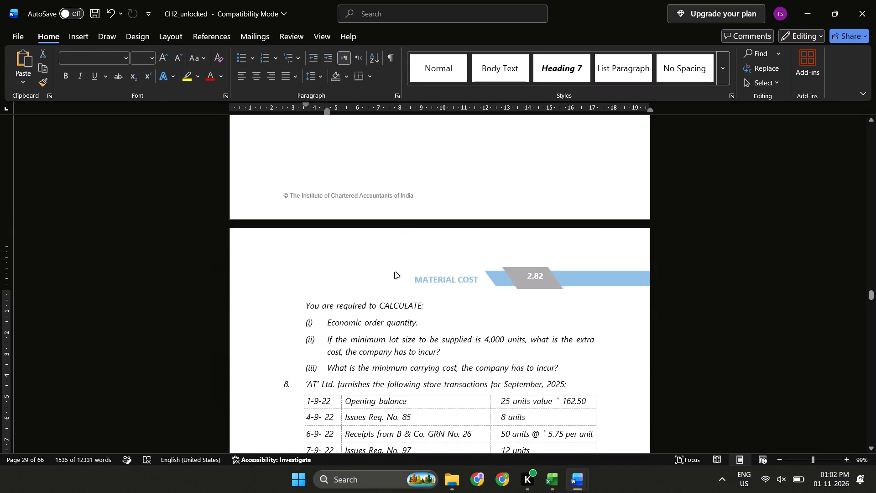
scroll(395, 273, "up", 2)
scroll(395, 273, "down", 2)
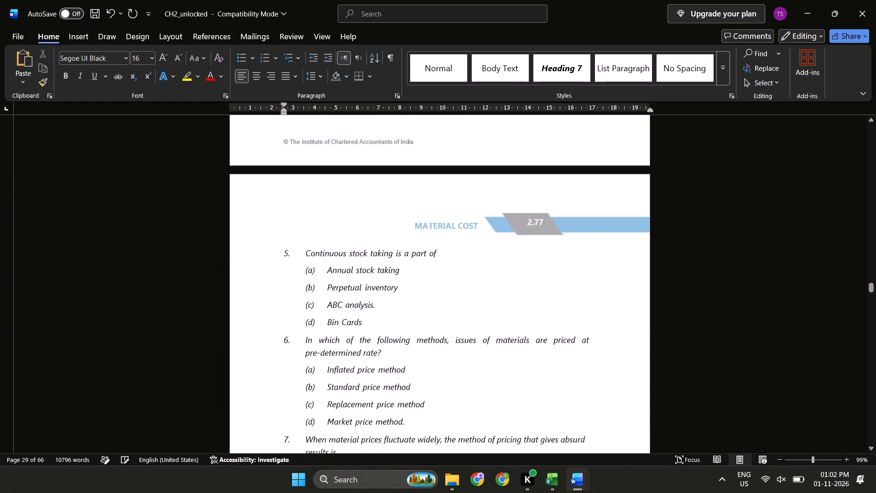
scroll(395, 273, "down", 3)
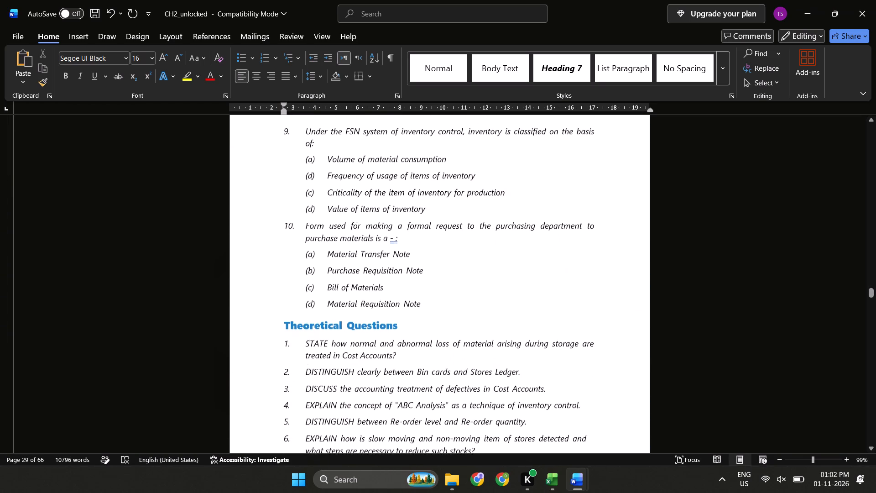
scroll(395, 273, "down", 2)
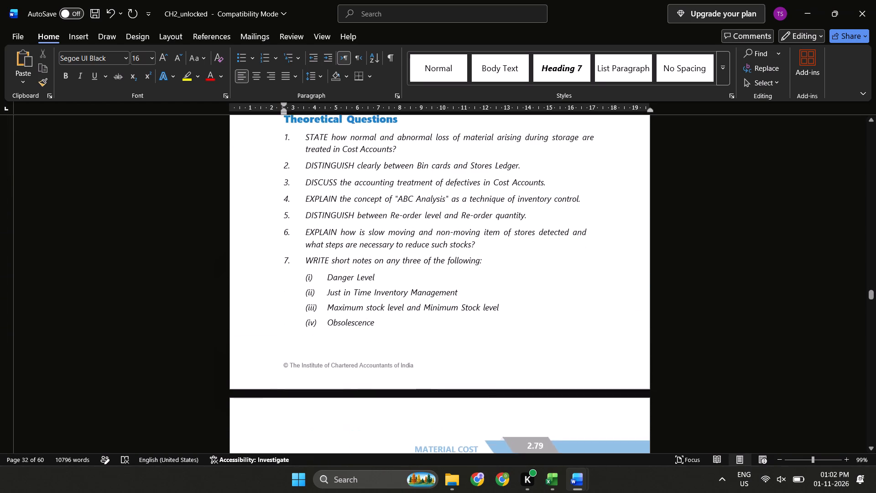
scroll(395, 273, "down", 2)
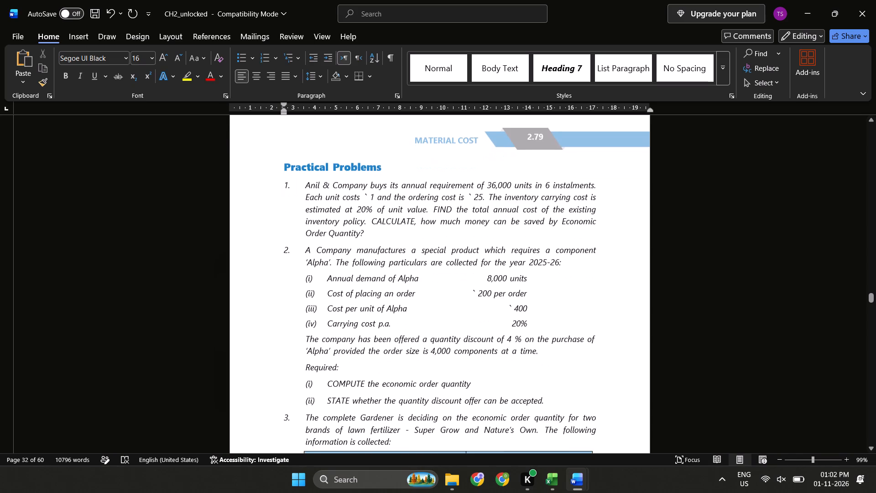
scroll(395, 273, "up", 1)
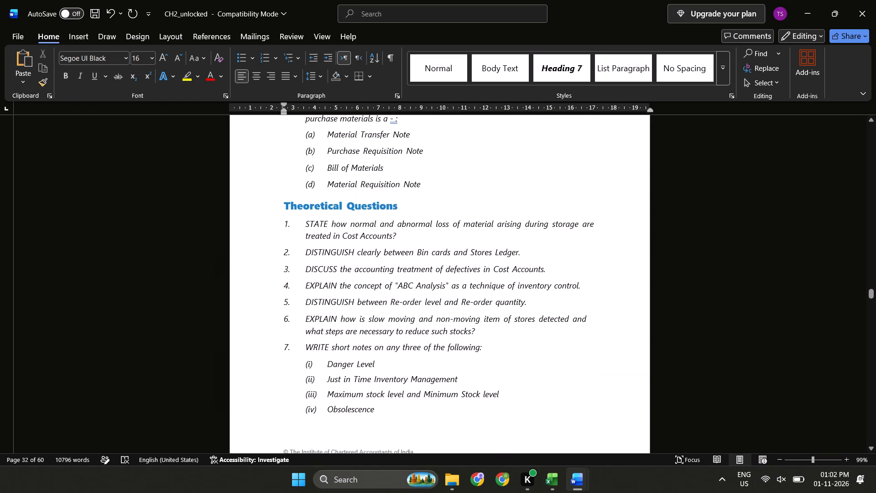
left_click_drag(379, 414, 282, 206)
key("BackSpace")
Delete the "Answers to the Theoretical Questions" heading and its seven paragraph references below the MCQ answers table.
scroll(282, 206, "down", 3)
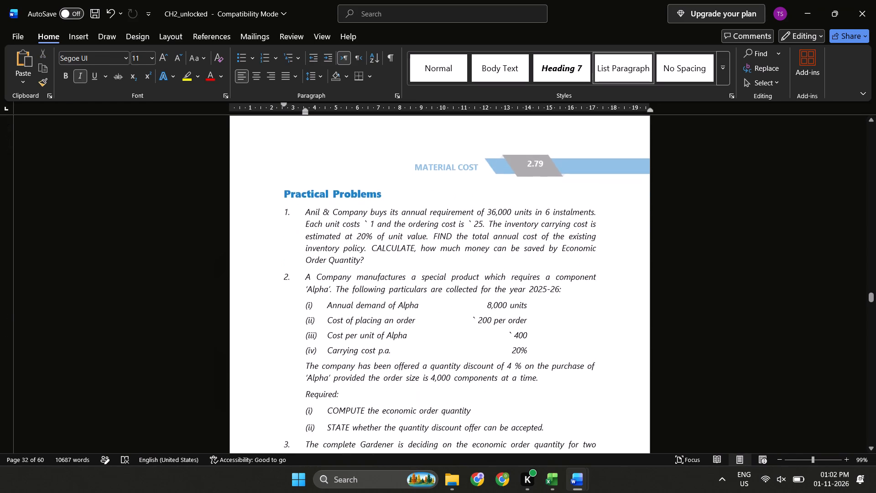
scroll(282, 206, "down", 6)
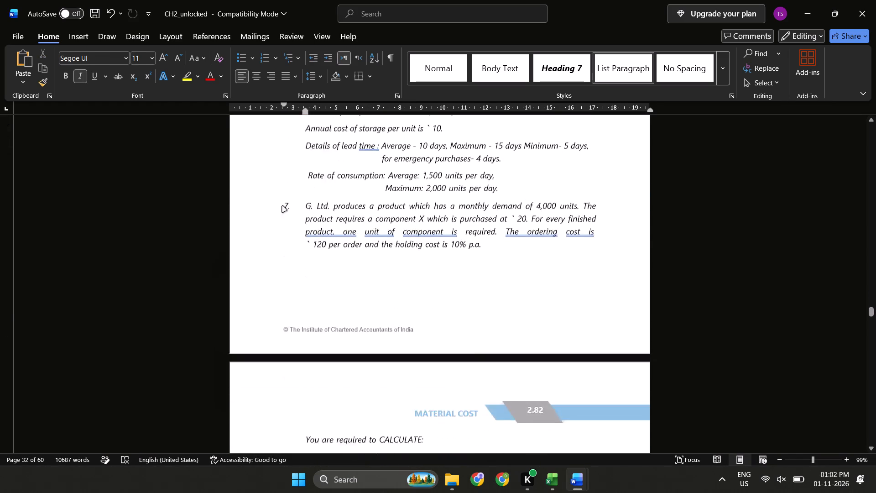
scroll(282, 206, "down", 6)
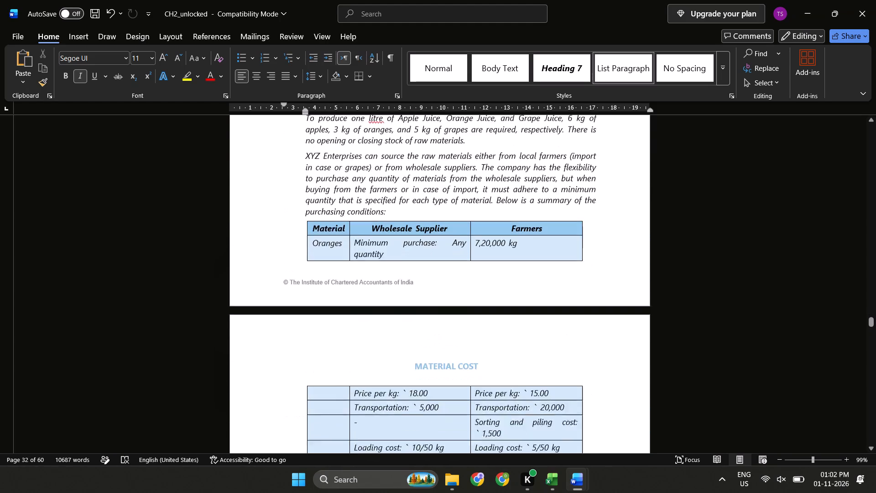
scroll(282, 206, "down", 6)
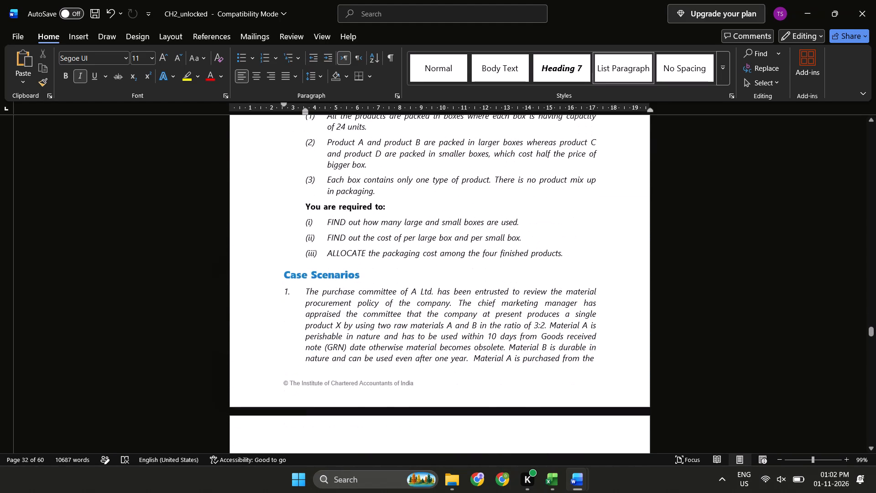
scroll(282, 206, "down", 5)
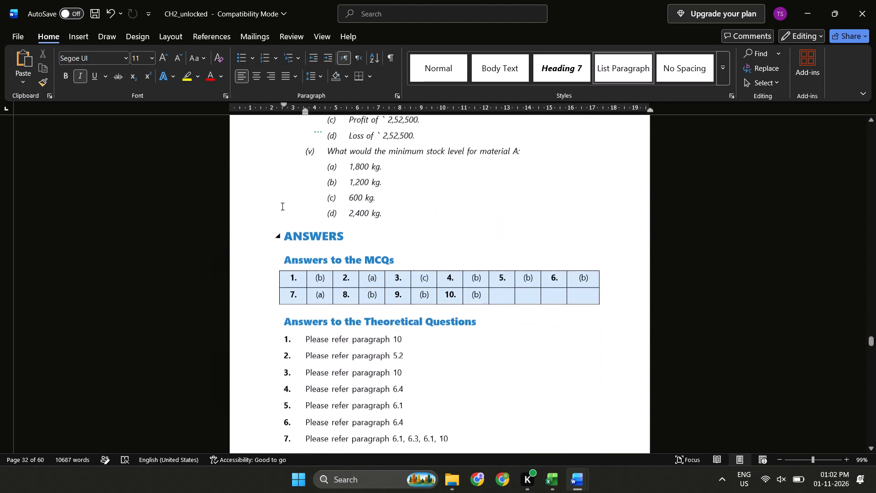
scroll(282, 206, "down", 2)
left_click_drag(464, 309, 360, 255)
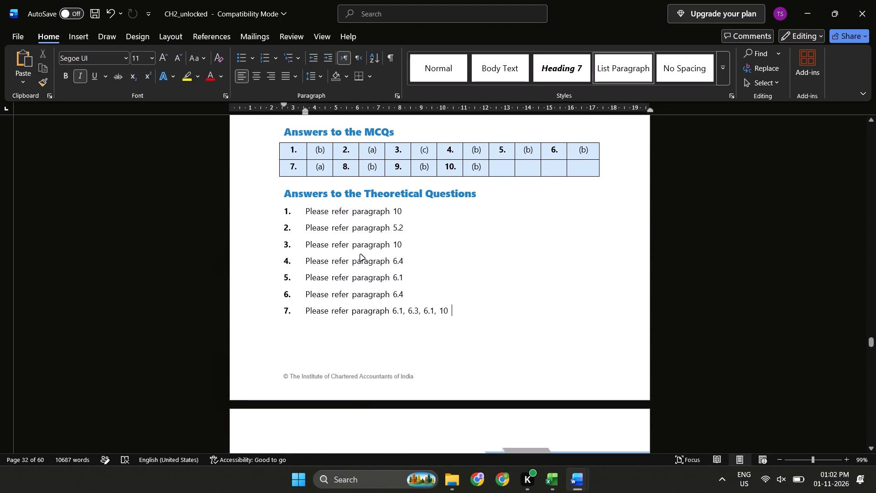
left_click_drag(360, 255, 287, 191)
key("BackSpace")
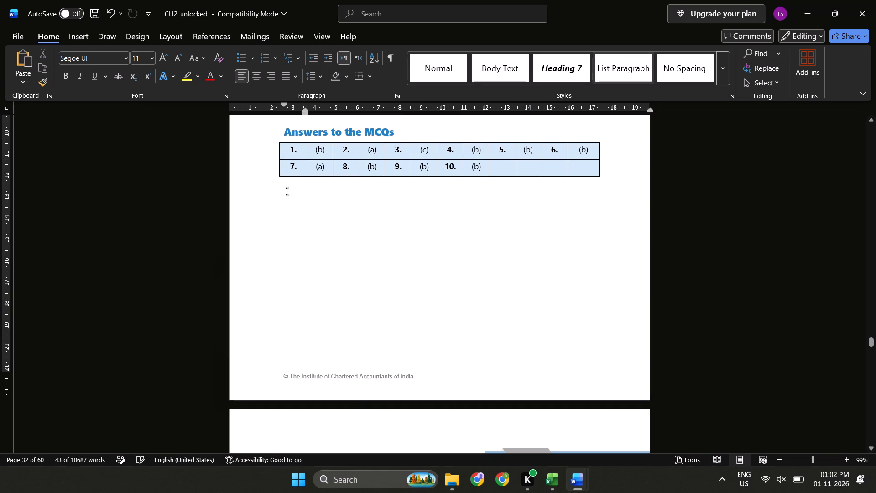
Remove the Institute of Chartered Accountants of India copyright footer below the EOQ calculation in answer 2, and return to the body text.
scroll(287, 191, "down", 1)
scroll(345, 300, "down", 3)
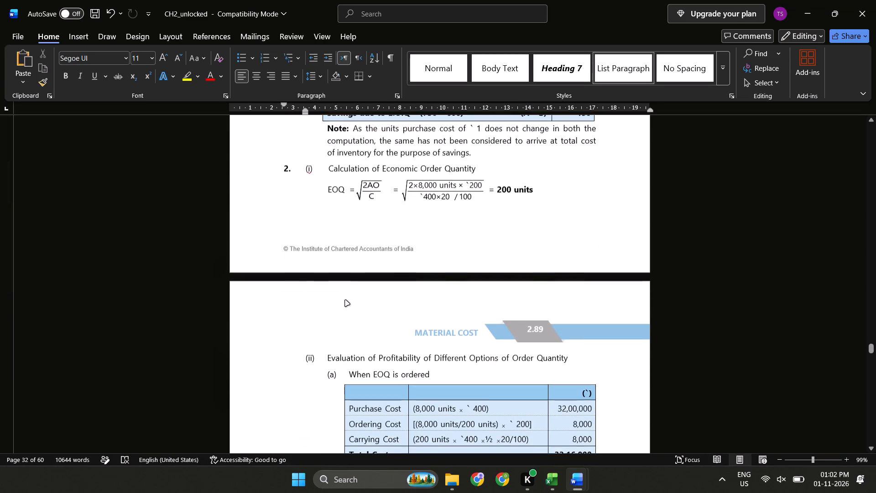
scroll(345, 300, "down", 1)
double_click(347, 227)
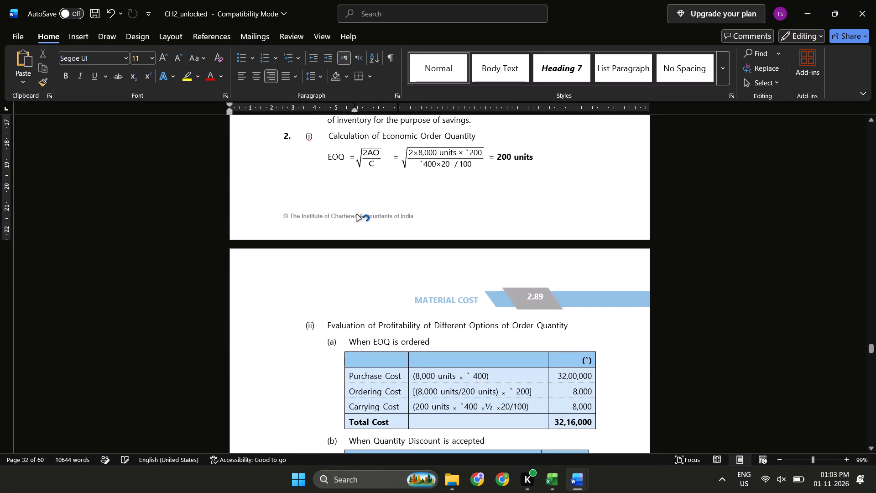
left_click(357, 220)
key("Delete")
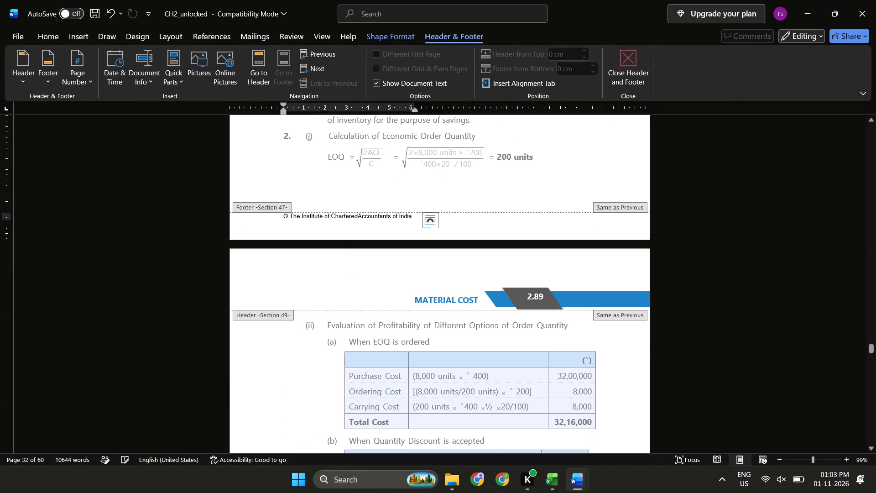
scroll(357, 220, "down", 2)
key("Delete")
scroll(357, 220, "down", 1)
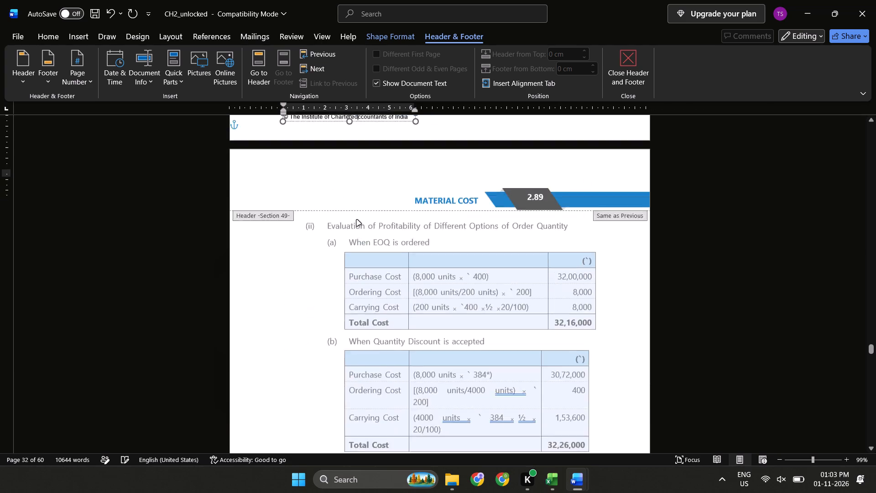
scroll(357, 220, "down", 1)
scroll(357, 220, "up", 1)
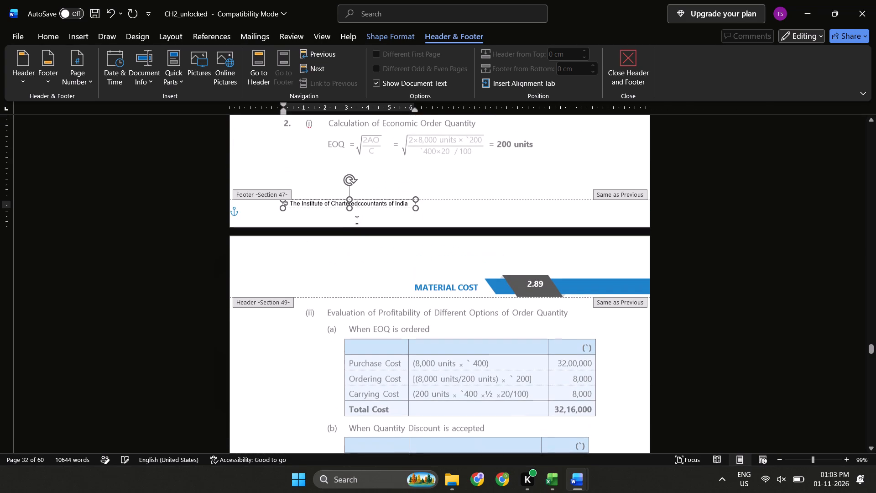
key("Delete")
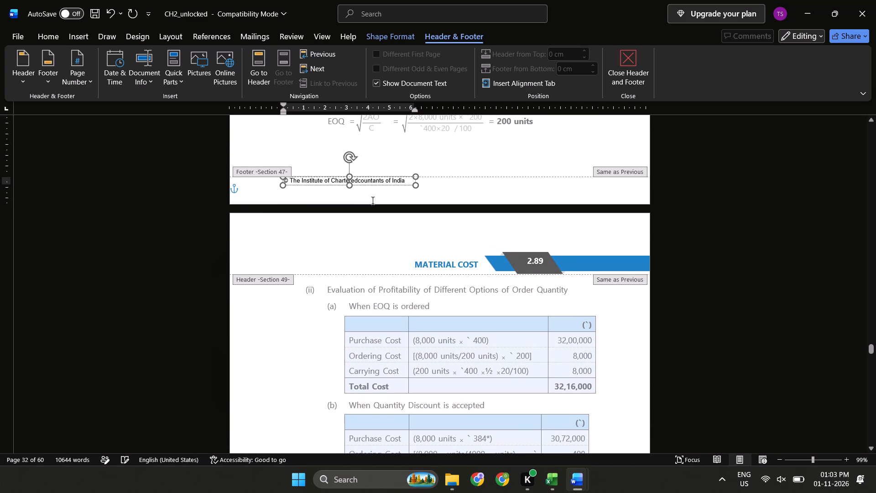
left_click(371, 185)
key("BackSpace")
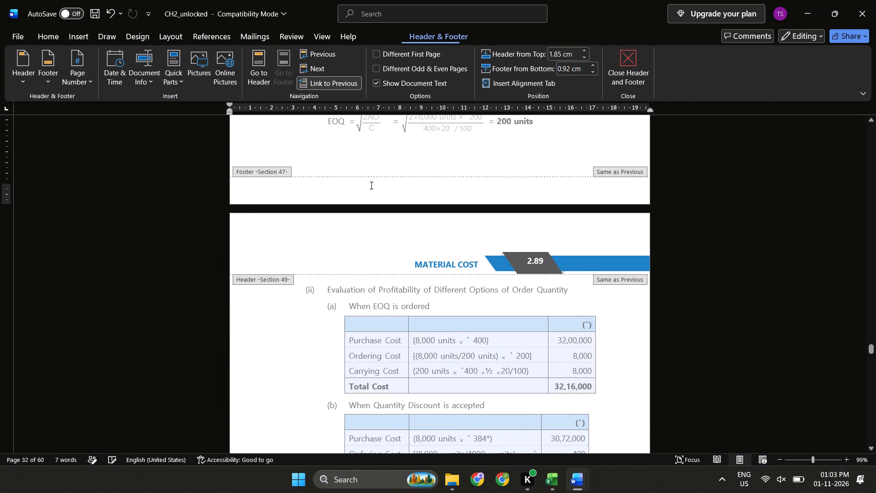
scroll(371, 185, "down", 4)
double_click(186, 317)
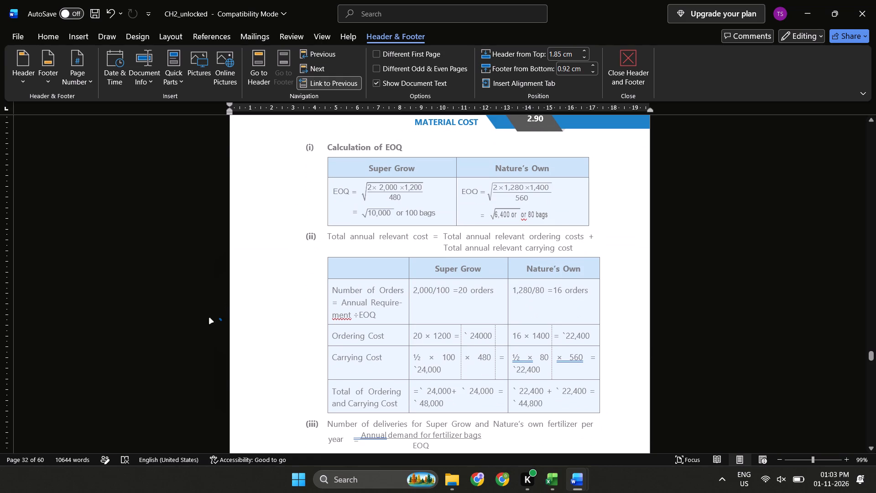
left_click(291, 324)
Remove the 2.90 page-number banner shape from the header above the "Calculation of EOQ" heading in answer 3.
scroll(291, 324, "down", 20)
scroll(291, 324, "down", 11)
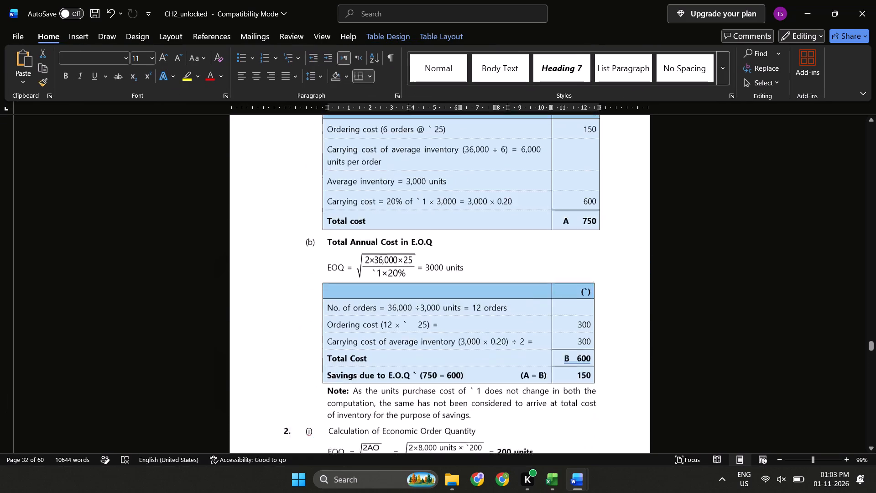
scroll(291, 324, "down", 1)
scroll(370, 413, "up", 1)
scroll(402, 323, "up", 3)
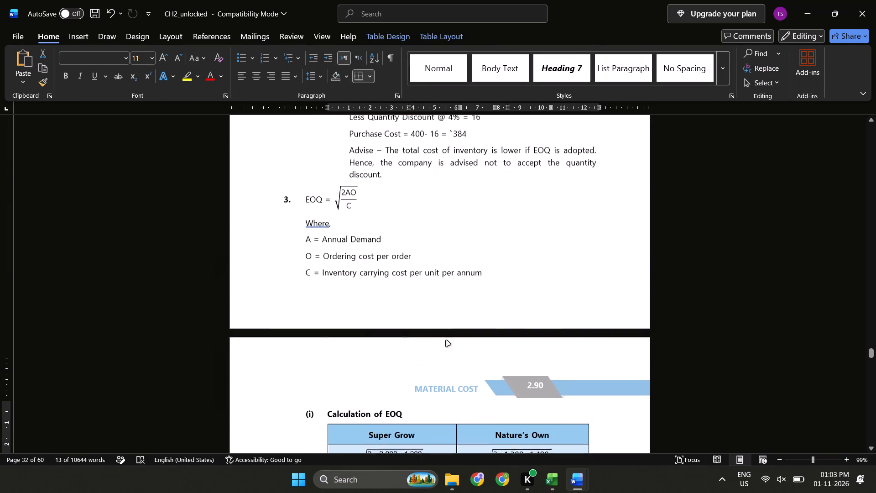
double_click(463, 393)
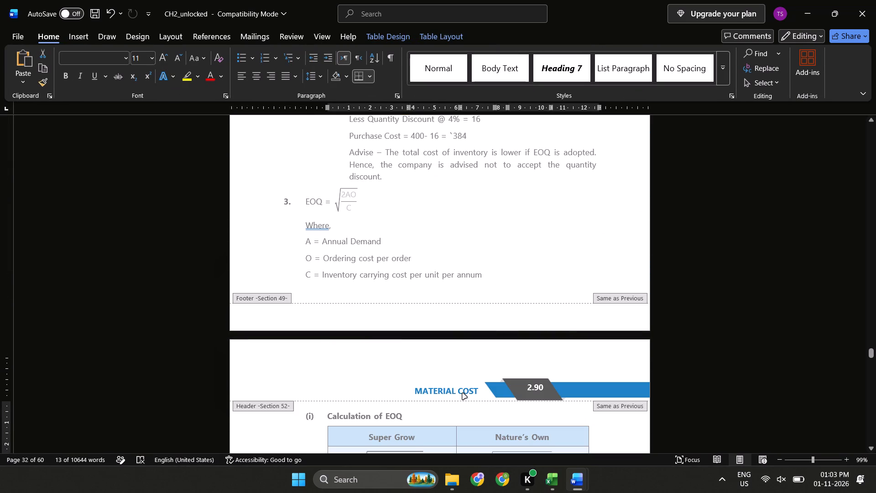
key("Delete")
left_click(463, 393)
key("Delete")
left_click(523, 394)
key("Delete")
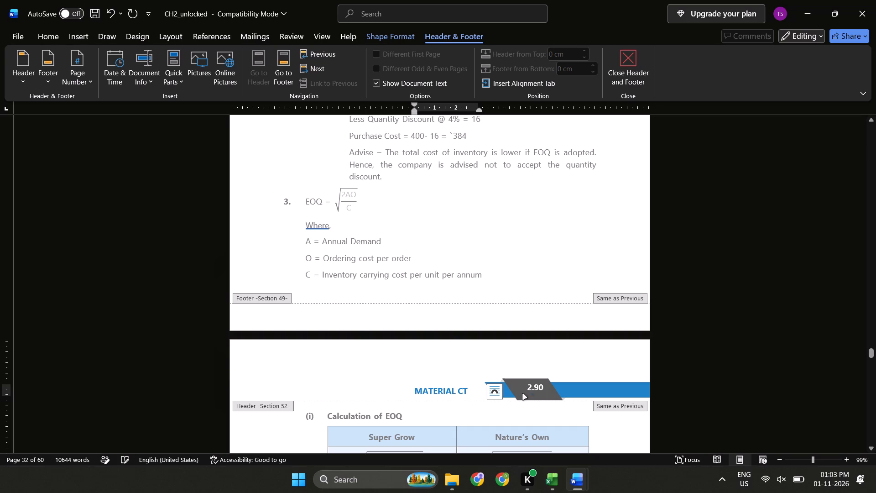
key("Delete")
Clear the remaining MATERIAL COST text from that same header and return to the body text.
left_click(451, 395)
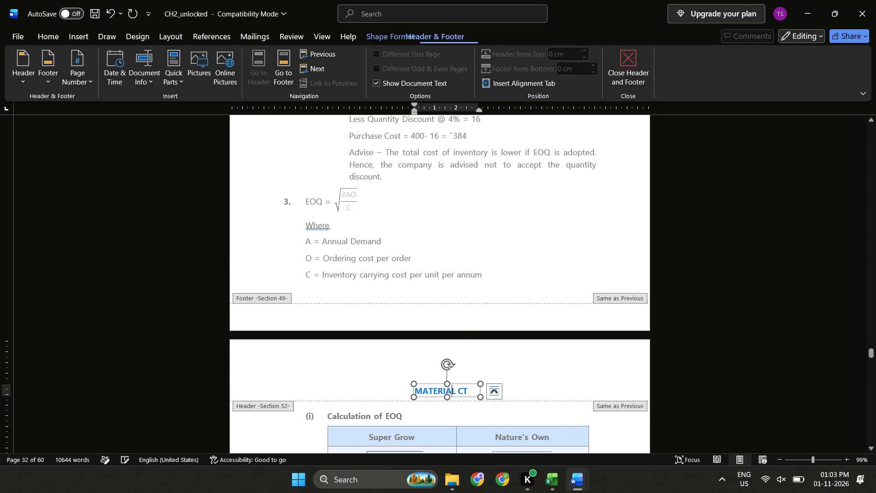
key("Delete")
key("Delete")
left_click(471, 395)
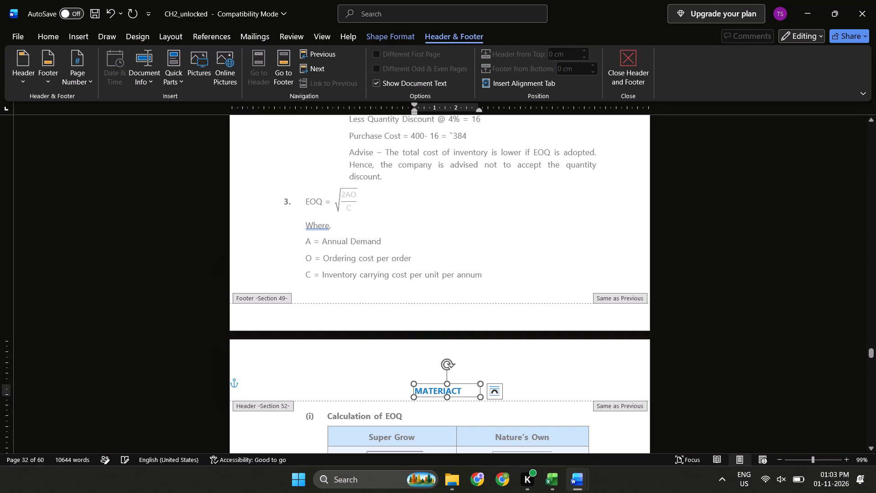
key("backslash")
key("ctrl+a")
key("BackSpace")
key("BackSpace")
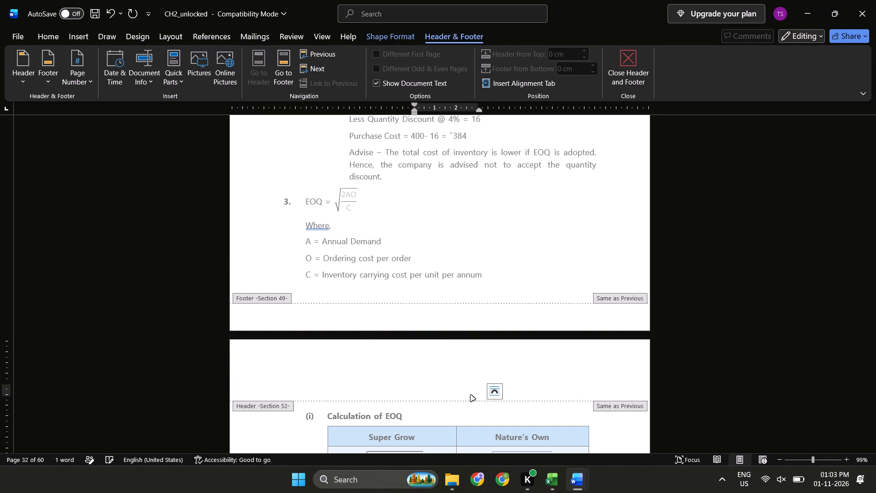
key("Escape")
scroll(432, 216, "up", 4)
scroll(432, 216, "down", 6)
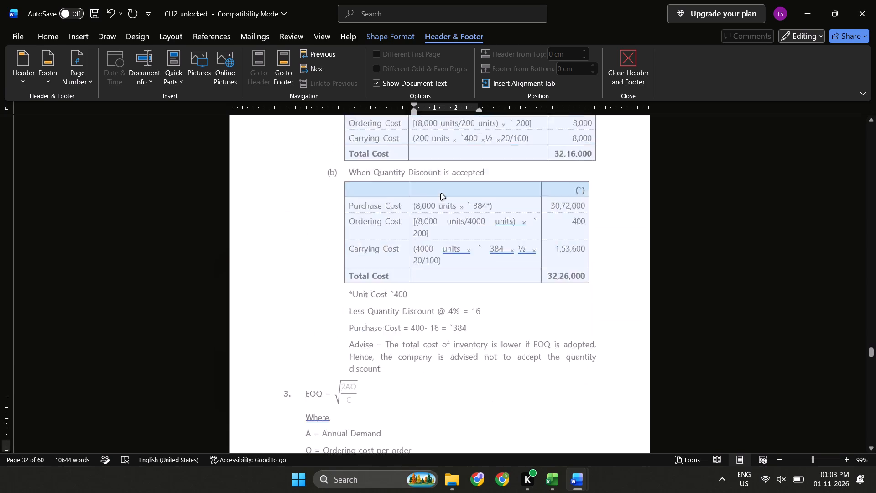
key("Delete")
scroll(441, 194, "up", 5)
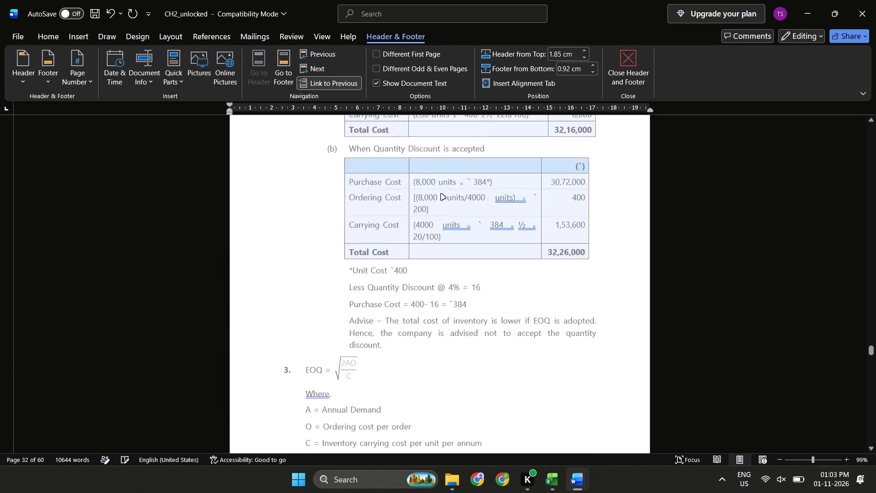
scroll(441, 194, "up", 20)
scroll(441, 194, "up", 13)
left_click(634, 76)
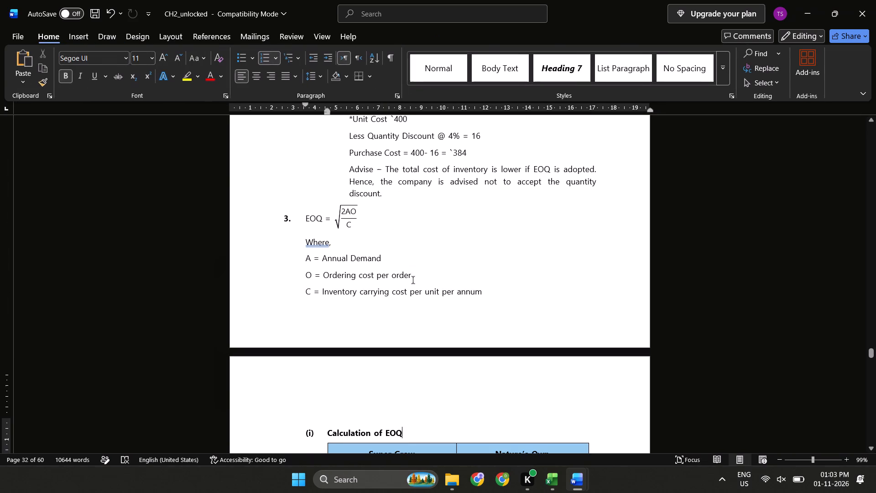
Set the font of the whole document to Aptos Narrow and go back to Illustration 1 at the start.
key("ctrl+a")
left_click(126, 63)
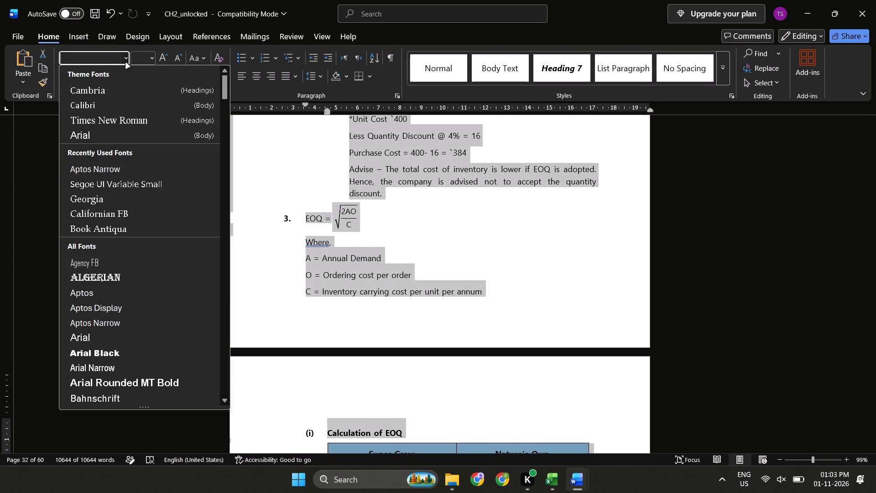
left_click(122, 170)
scroll(329, 229, "up", 3)
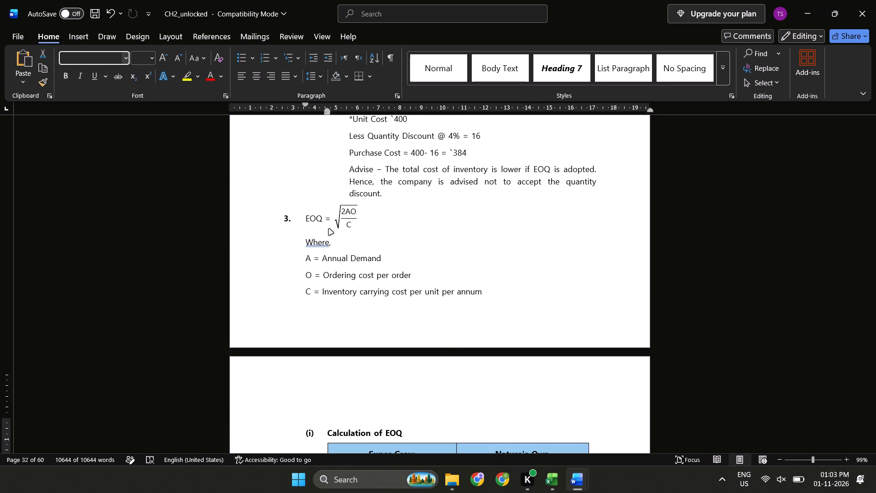
scroll(330, 239, "up", 20)
scroll(330, 239, "up", 17)
scroll(359, 226, "up", 20)
scroll(359, 226, "up", 3)
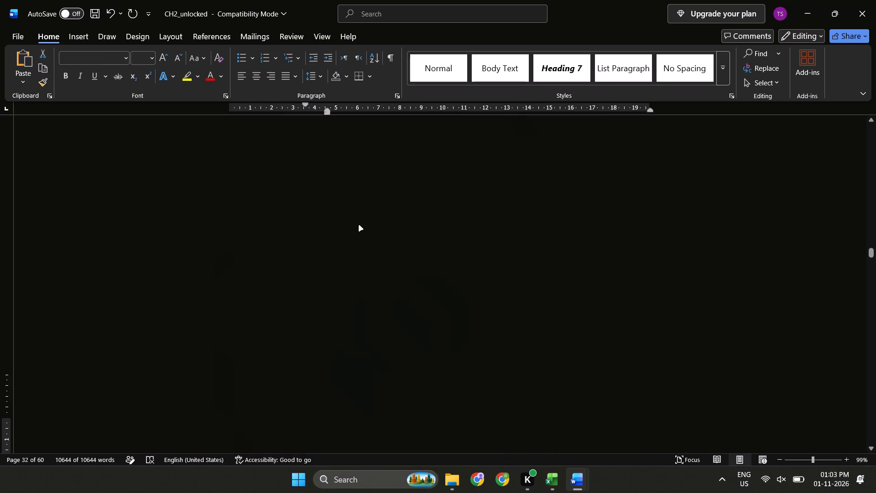
scroll(359, 226, "up", 20)
scroll(359, 226, "up", 1)
left_click(241, 340)
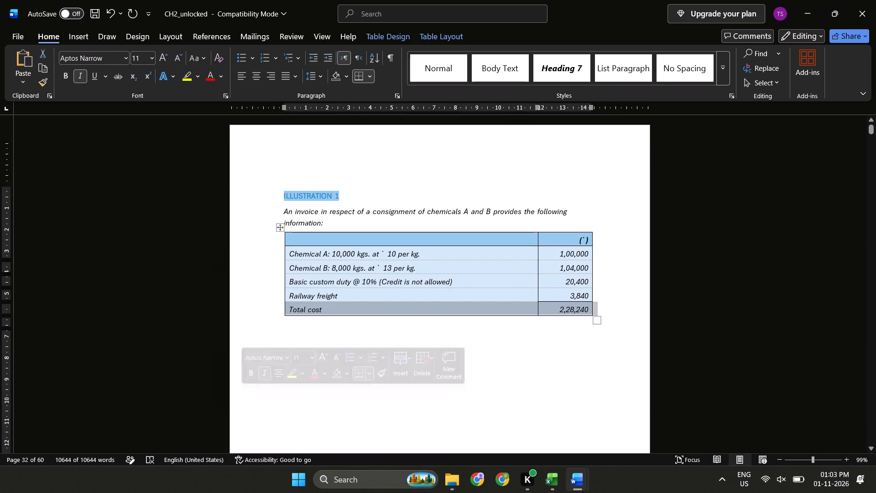
left_click(191, 285)
key("Escape")
Apply italic formatting to the entire document text.
left_click(338, 212)
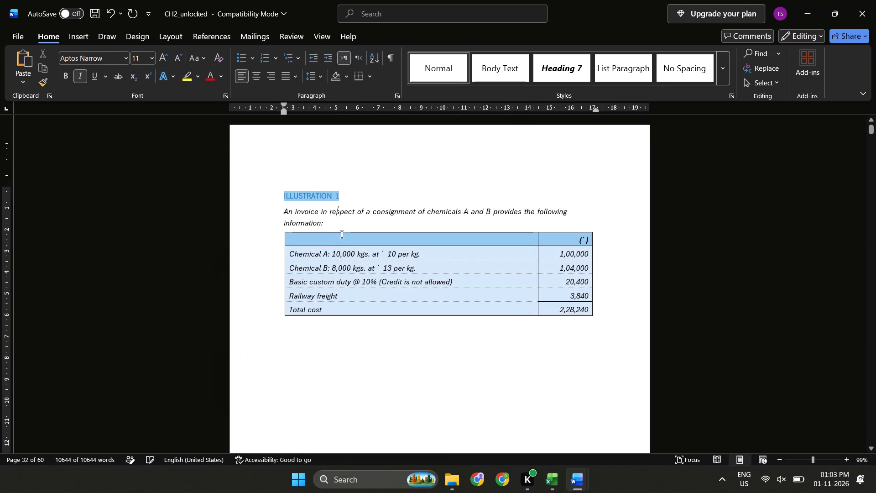
key("ctrl+a")
key("ctrl+i")
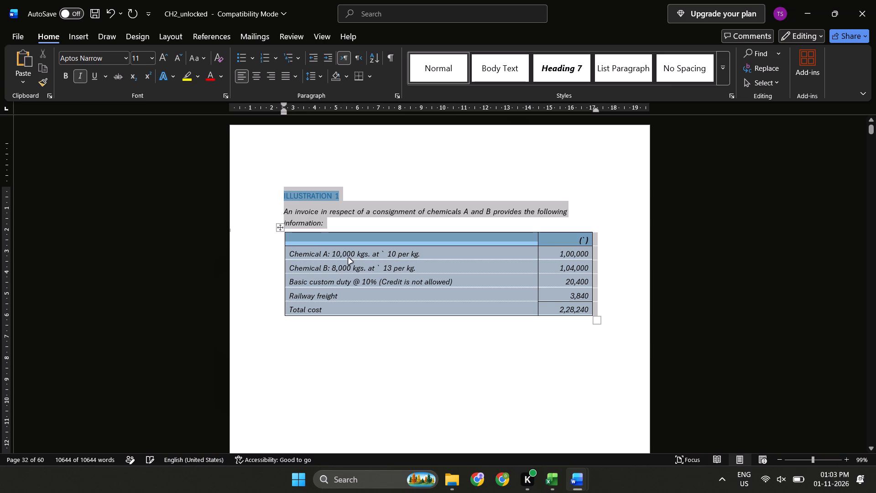
key("ctrl+i")
key("ctrl+i")
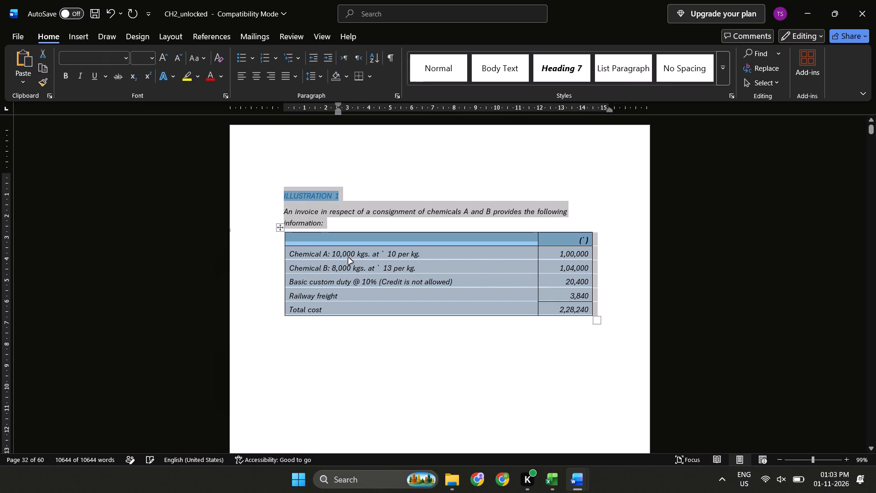
left_click(241, 338)
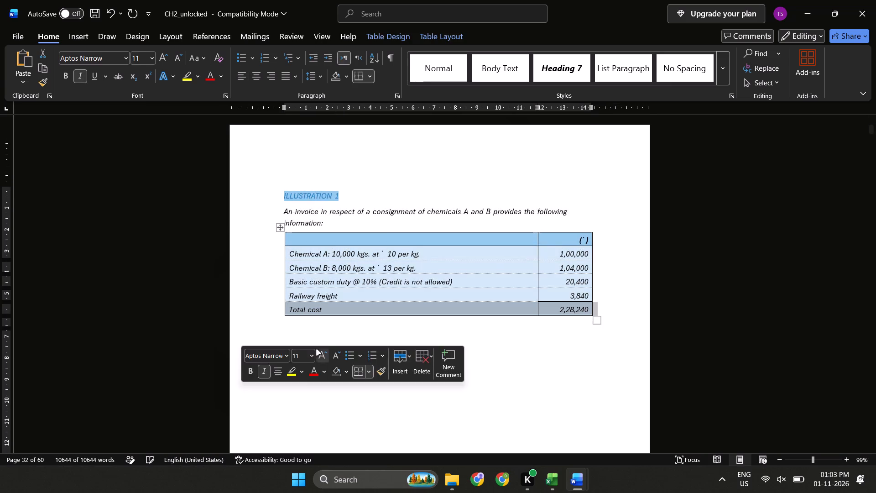
scroll(317, 350, "down", 5)
scroll(317, 350, "up", 1)
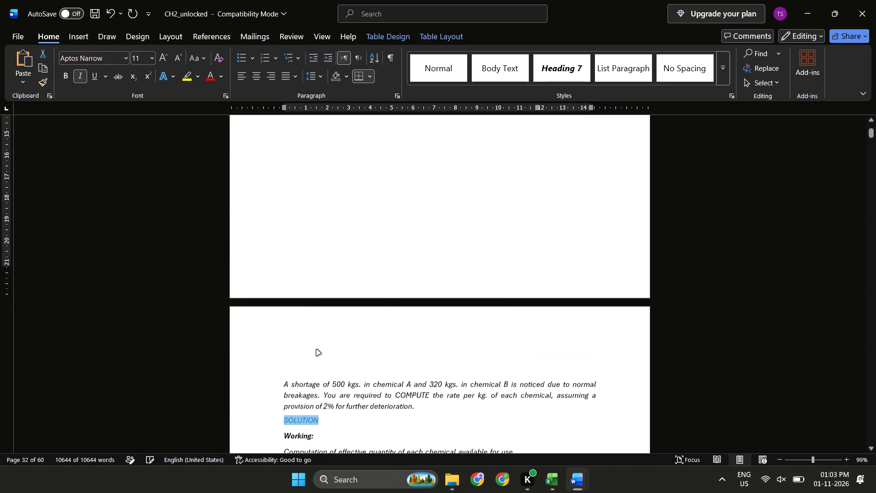
scroll(317, 350, "up", 1)
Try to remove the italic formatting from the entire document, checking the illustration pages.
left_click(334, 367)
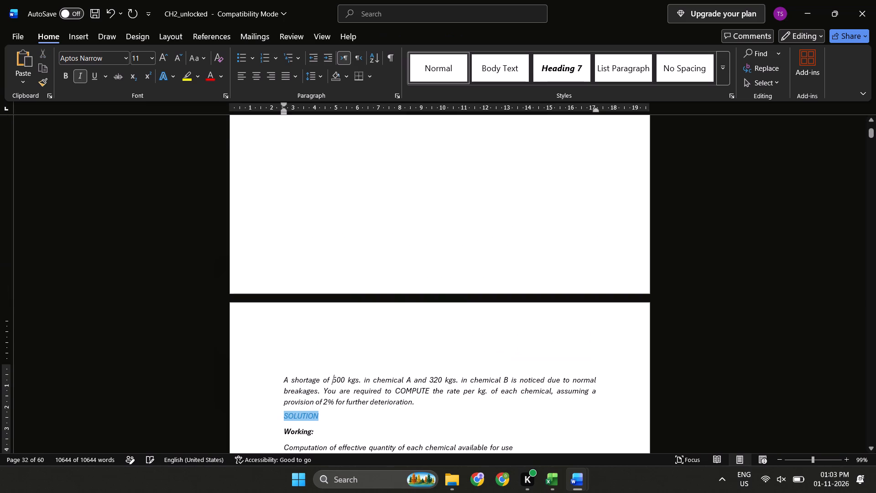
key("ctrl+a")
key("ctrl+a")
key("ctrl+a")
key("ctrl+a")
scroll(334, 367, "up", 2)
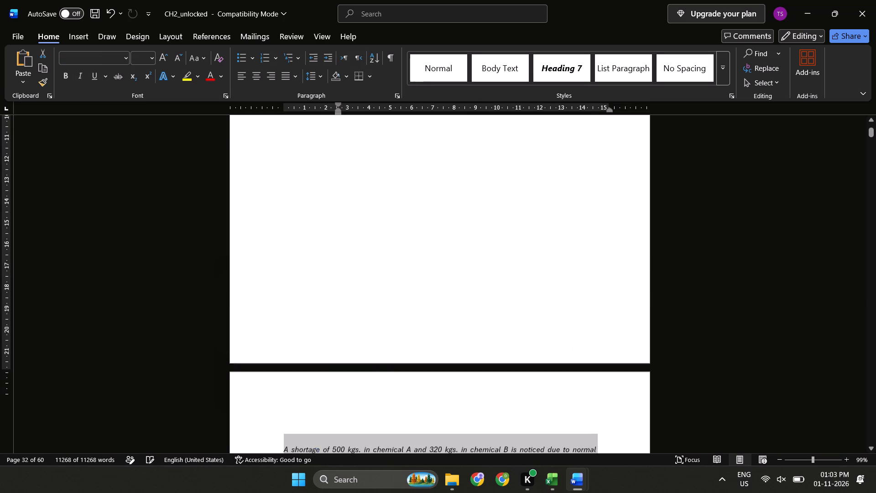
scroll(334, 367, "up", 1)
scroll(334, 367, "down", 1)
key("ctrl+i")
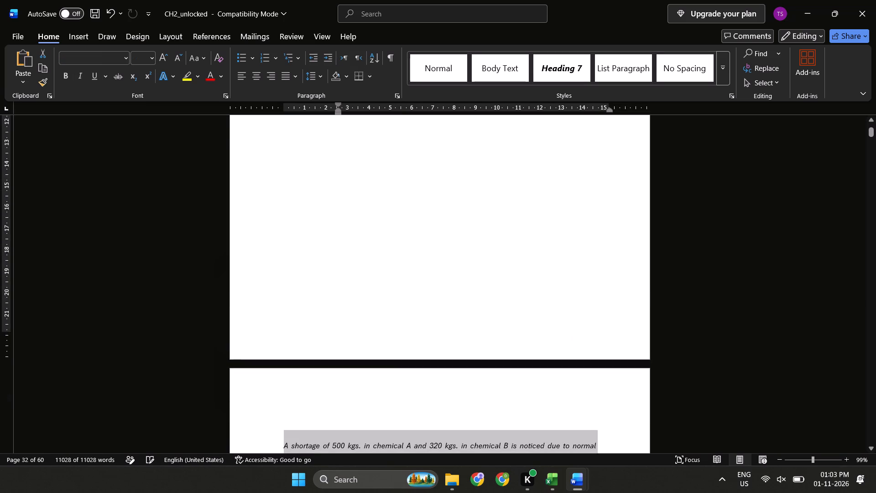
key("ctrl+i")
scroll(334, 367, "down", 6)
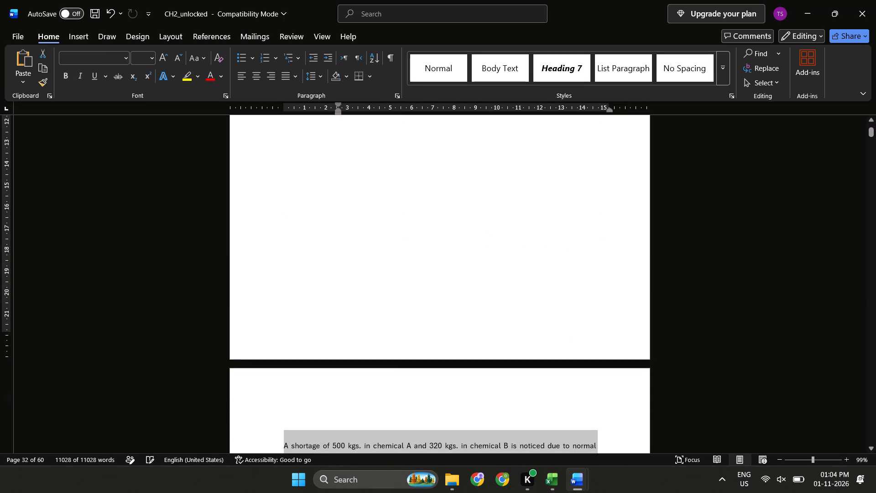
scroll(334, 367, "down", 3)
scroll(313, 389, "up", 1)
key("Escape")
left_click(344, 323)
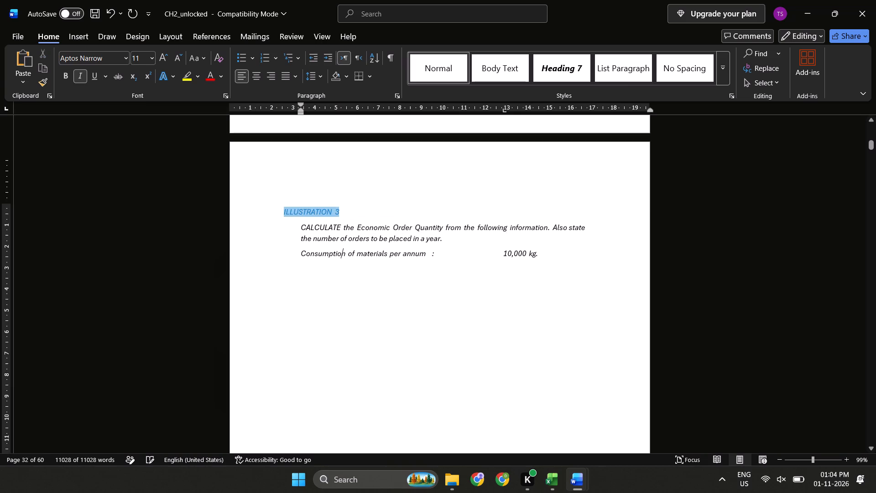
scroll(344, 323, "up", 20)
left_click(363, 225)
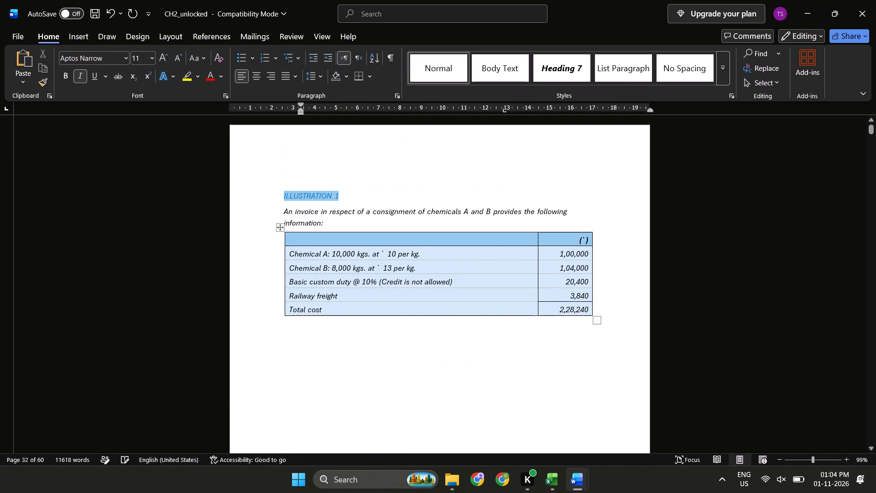
Switch to the unsaved Document1 in Word and close it without saving.
key("alt+Tab")
key("alt+Tab")
key("alt+Left")
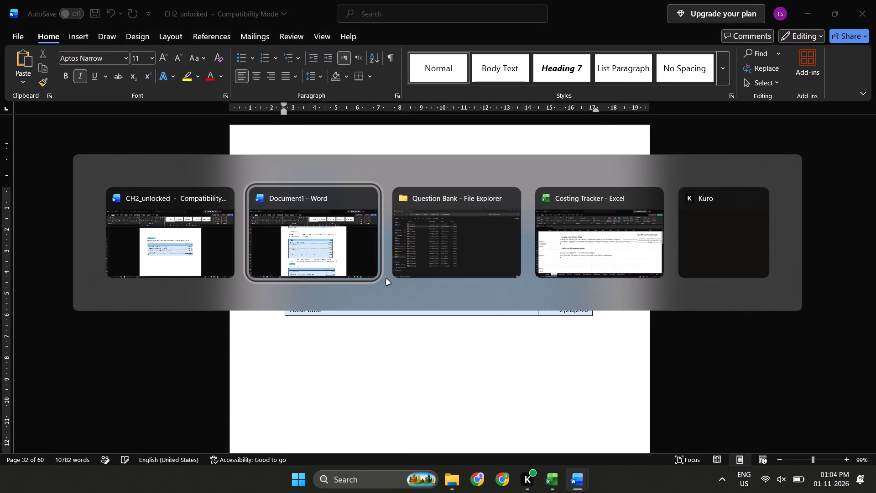
left_click(875, 0)
key("alt+n")
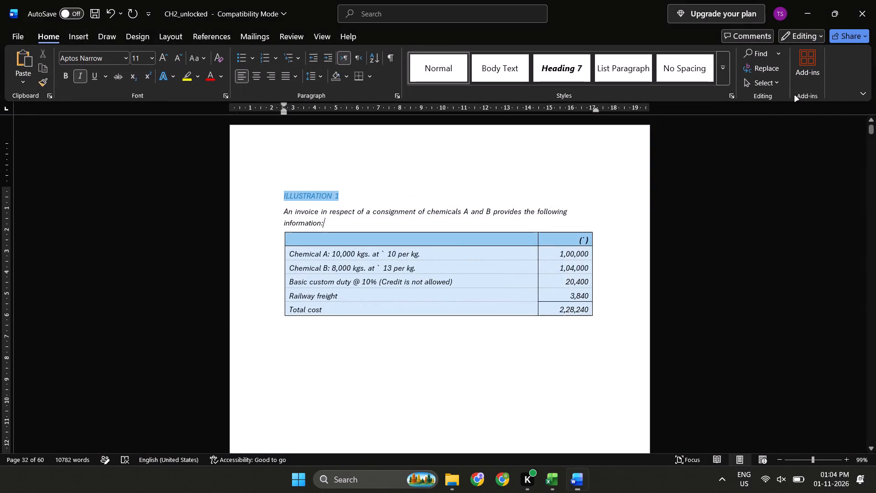
Switch to the Question Bank folder in File Explorer and open the CH2_unlocked PDF in PDF-XChange Editor.
key("alt+Tab")
key("alt+Tab")
key("alt+Left")
key("alt+Right")
key("alt+Left")
key("alt+Left")
key("alt+Right")
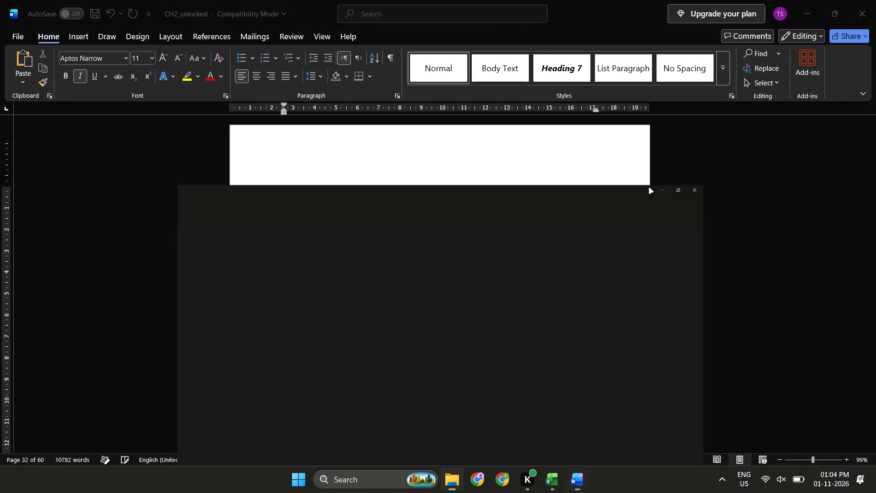
key("Up")
key("Down")
key("Down")
key("Return")
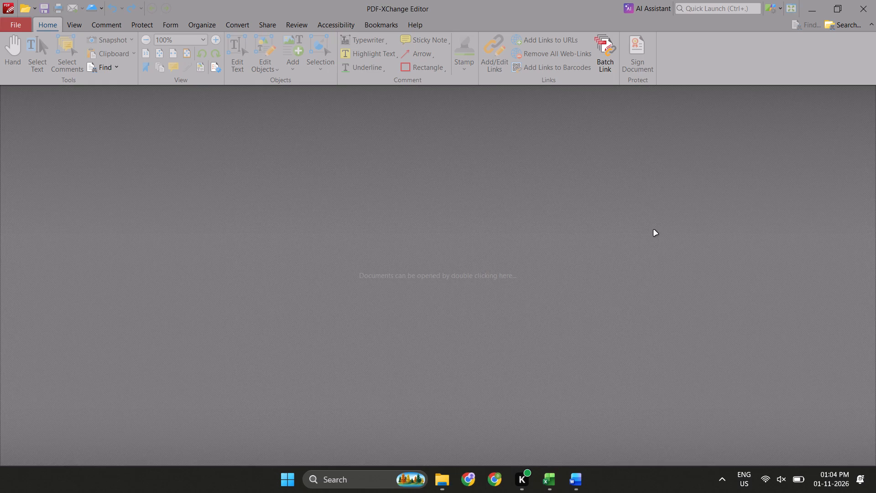
Copy the rupee symbol from the "200 units Part No. A 32" row of the invoice table on page 2.17.
left_click(37, 42)
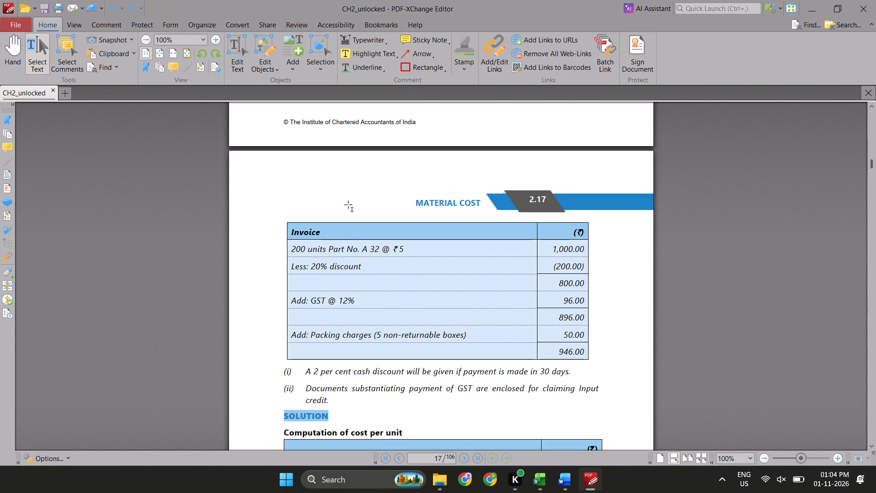
double_click(394, 251)
key("ctrl+c")
key("ctrl+c")
Switch to the CH2_unlocked document in Word and open Find and Replace with the backtick character (`) as the text to find.
key("alt+Tab")
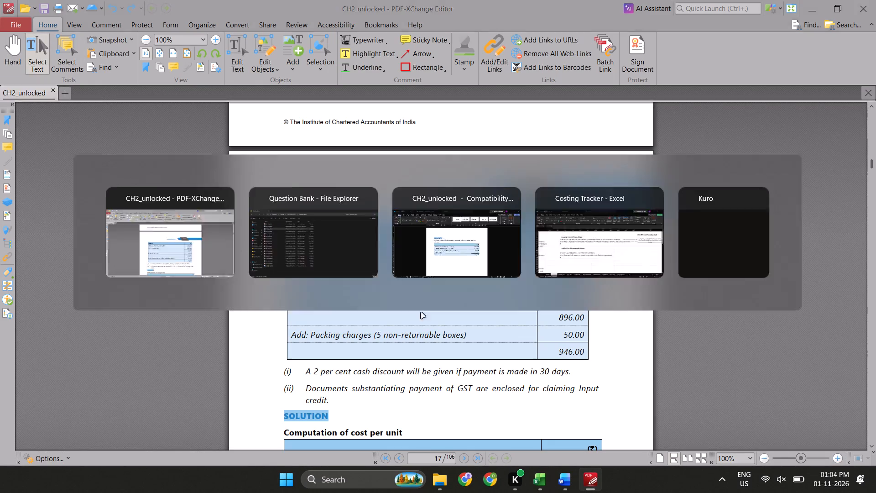
key("alt+Tab")
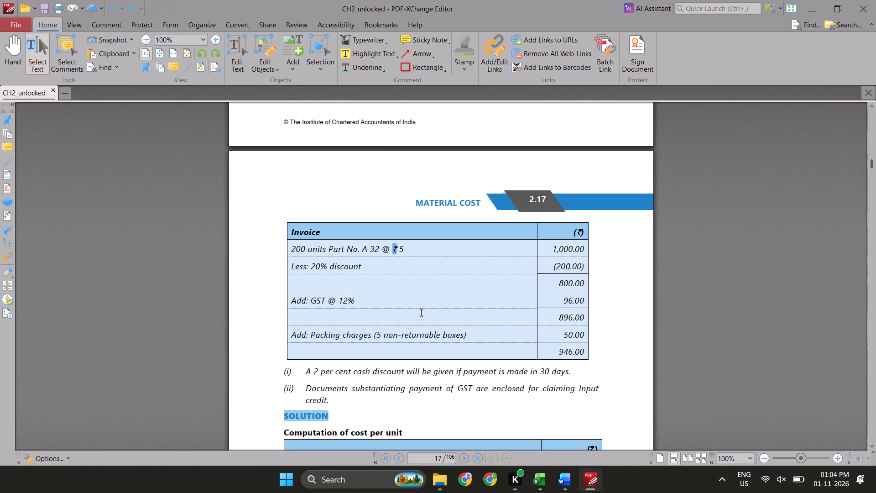
key("alt+Tab")
key("alt+Tab")
key("ctrl+f")
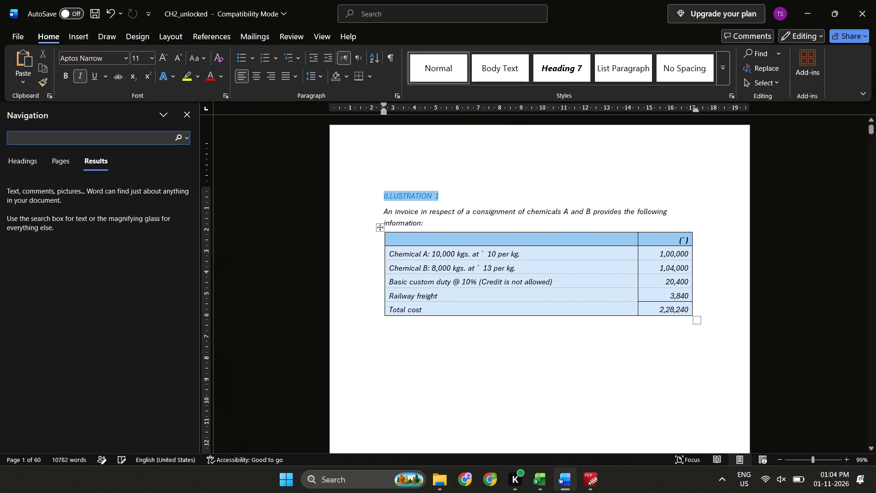
left_click(281, 246)
key("ctrl+f")
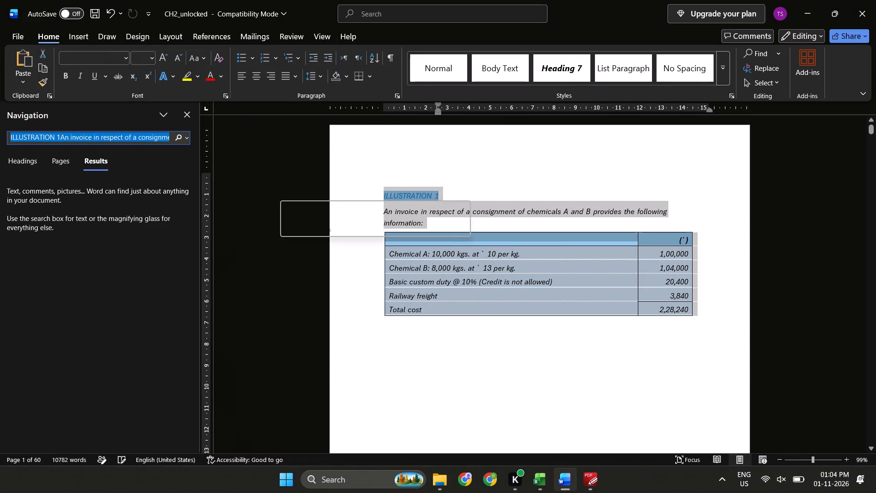
key("Escape")
left_click(409, 13)
type("RE")
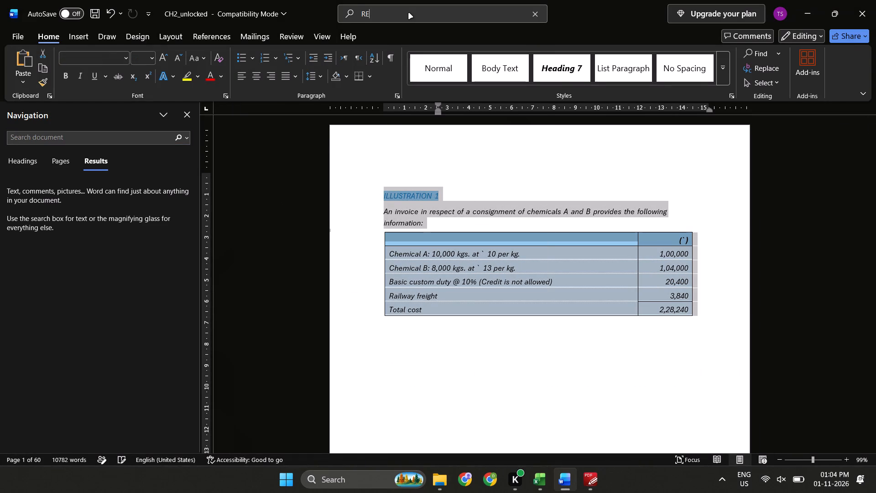
type("PLA")
key("Return")
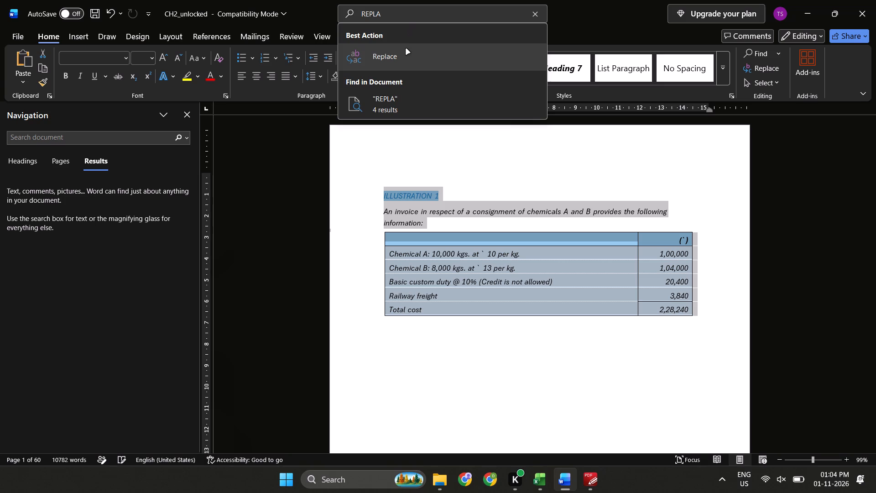
left_click(406, 49)
key("grave")
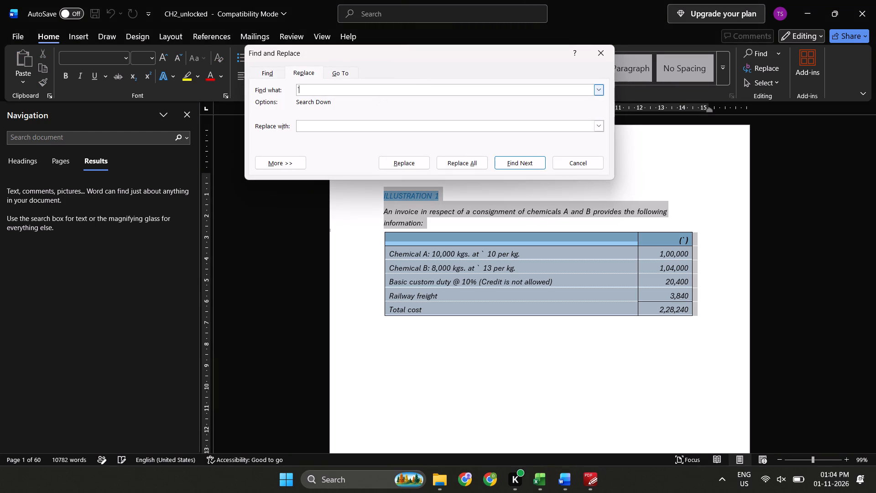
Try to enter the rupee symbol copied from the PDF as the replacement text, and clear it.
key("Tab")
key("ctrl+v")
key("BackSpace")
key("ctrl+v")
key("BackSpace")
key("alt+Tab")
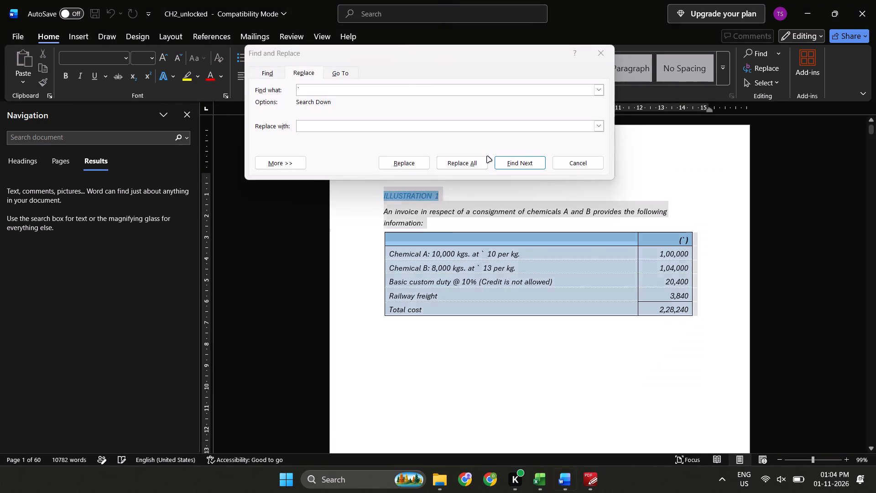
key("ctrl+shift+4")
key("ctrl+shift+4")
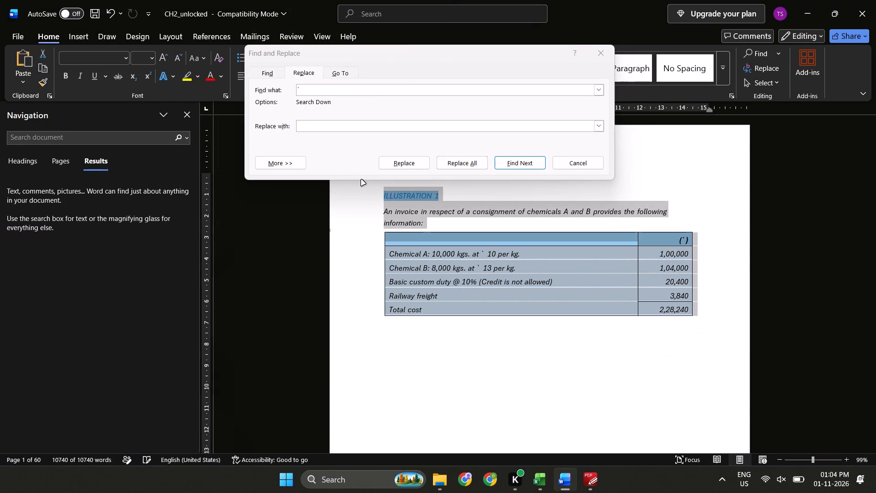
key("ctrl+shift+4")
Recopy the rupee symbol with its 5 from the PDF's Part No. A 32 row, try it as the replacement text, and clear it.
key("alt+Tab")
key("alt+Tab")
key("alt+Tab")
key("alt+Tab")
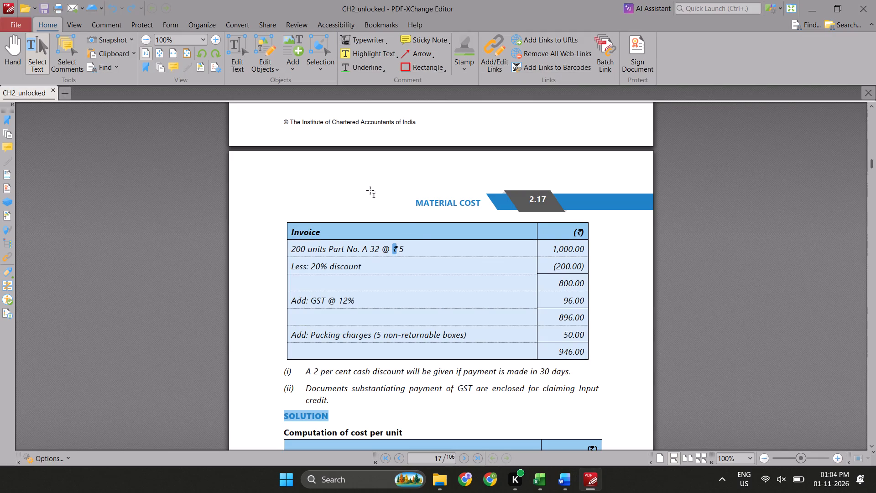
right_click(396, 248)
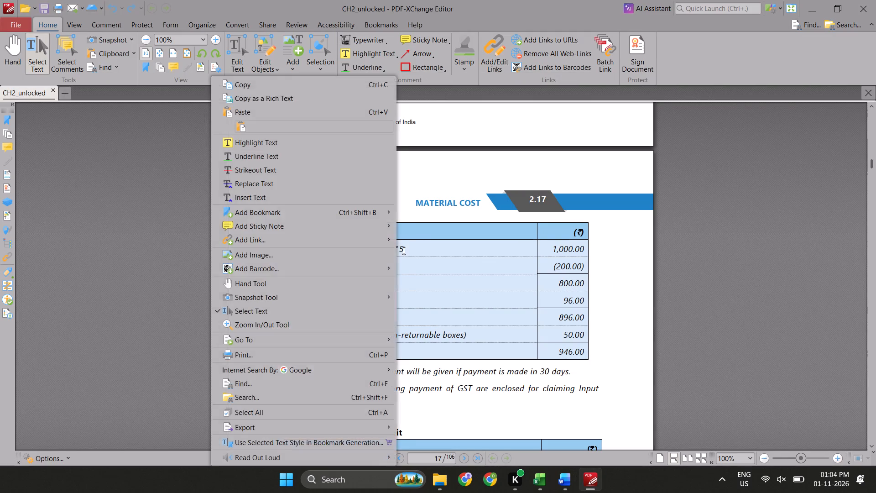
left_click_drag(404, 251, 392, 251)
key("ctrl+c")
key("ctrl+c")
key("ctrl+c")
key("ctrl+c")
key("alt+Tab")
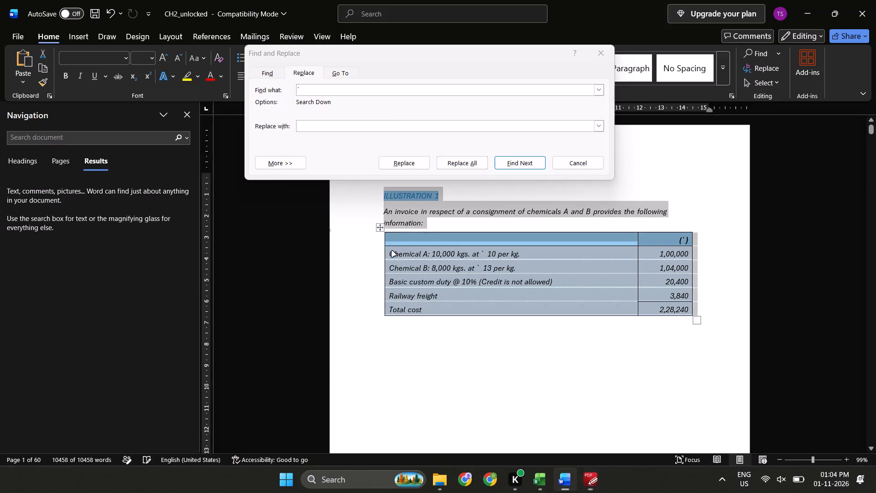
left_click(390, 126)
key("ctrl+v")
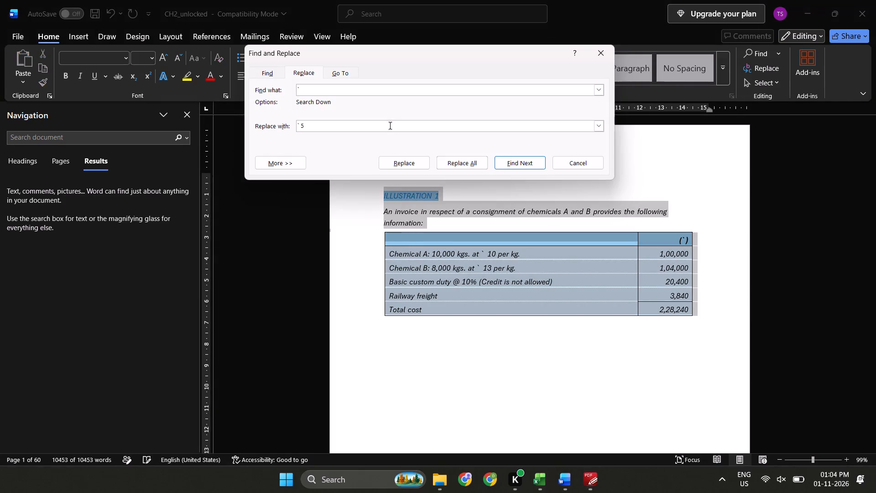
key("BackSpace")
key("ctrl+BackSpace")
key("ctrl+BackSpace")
Switch to Chrome, search Google for "RS SYMBOL TO PASTE IN WORD" and copy the rupee symbol ₹ from the results.
key("super+2")
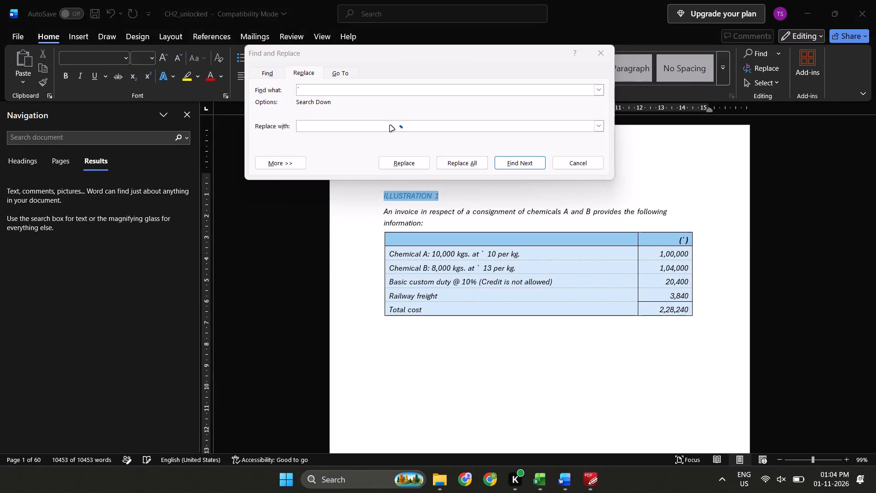
type("RS")
key("space")
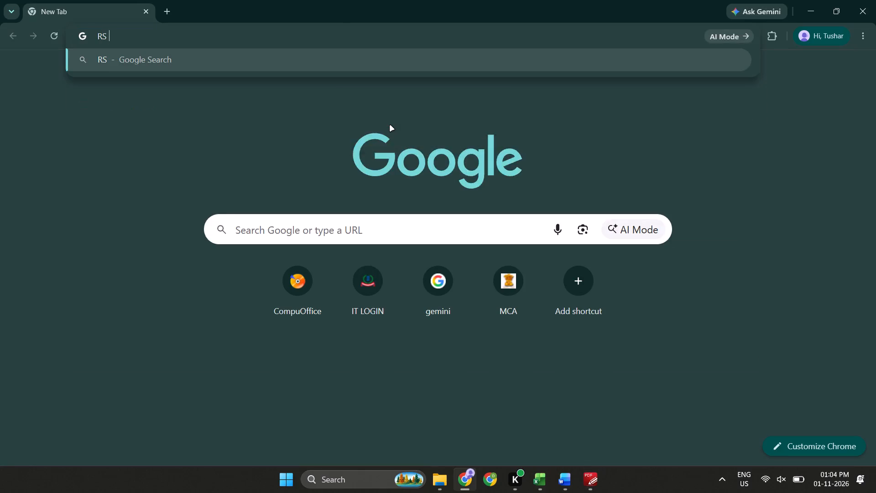
key("s")
type("YMBOL TO PAST EIN")
key("space")
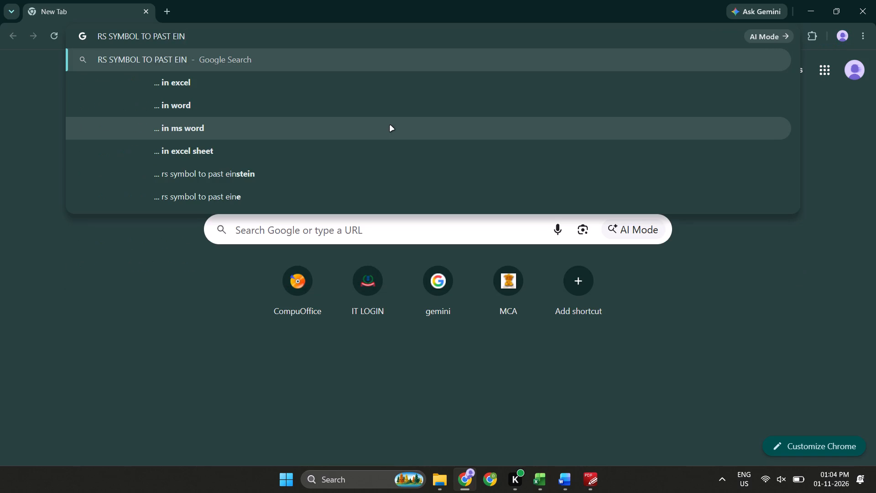
key("BackSpace")
key("BackSpace")
key("BackSpace")
key("BackSpace")
key("BackSpace")
type("E IN WORD")
key("Return")
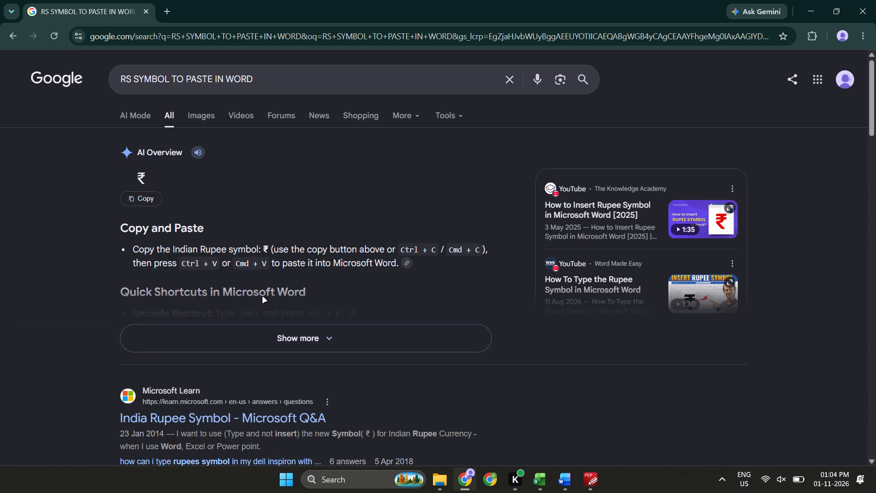
double_click(265, 247)
key("ctrl+c")
key("ctrl+c")
key("ctrl+c")
Replace every backtick with ₹ throughout the Word document, including the rest of the document, and close Find and Replace.
key("alt+Tab")
key("ctrl+v")
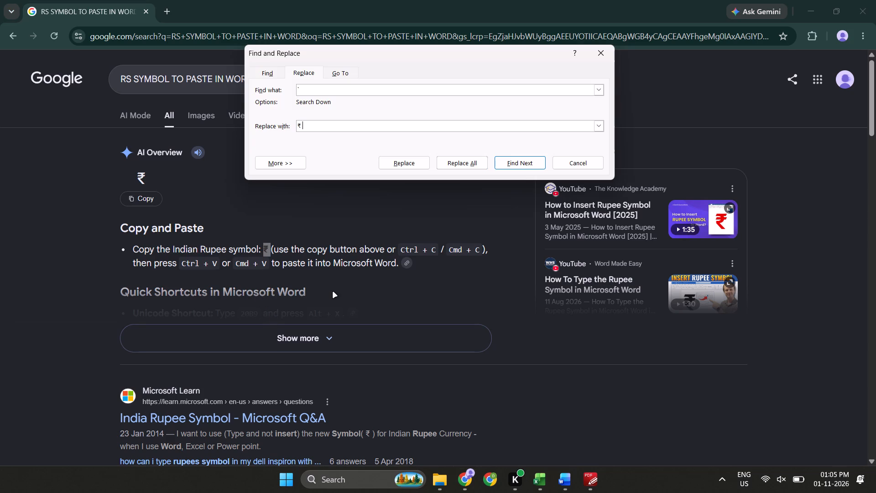
key("BackSpace")
left_click(450, 167)
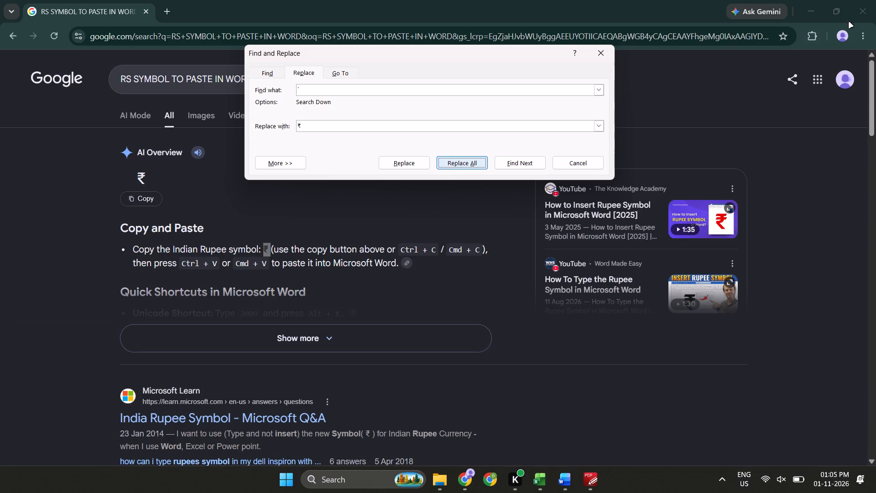
left_click(821, 8)
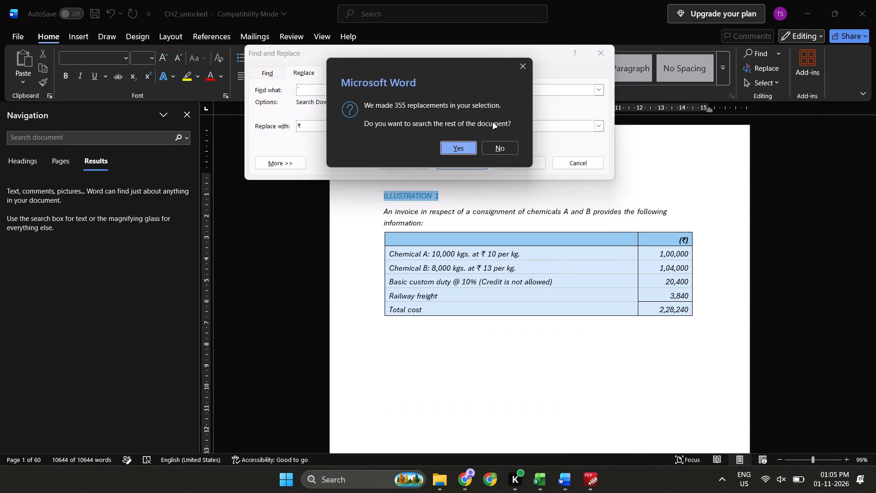
left_click(465, 144)
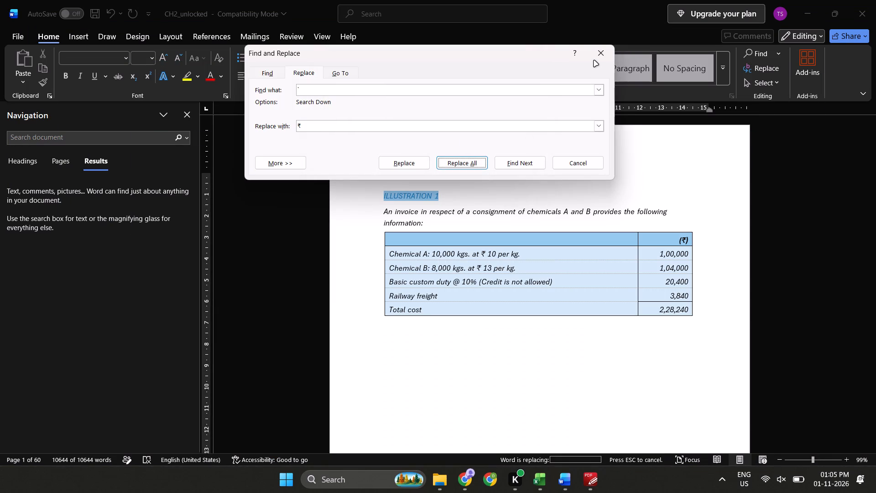
left_click(595, 59)
left_click(489, 144)
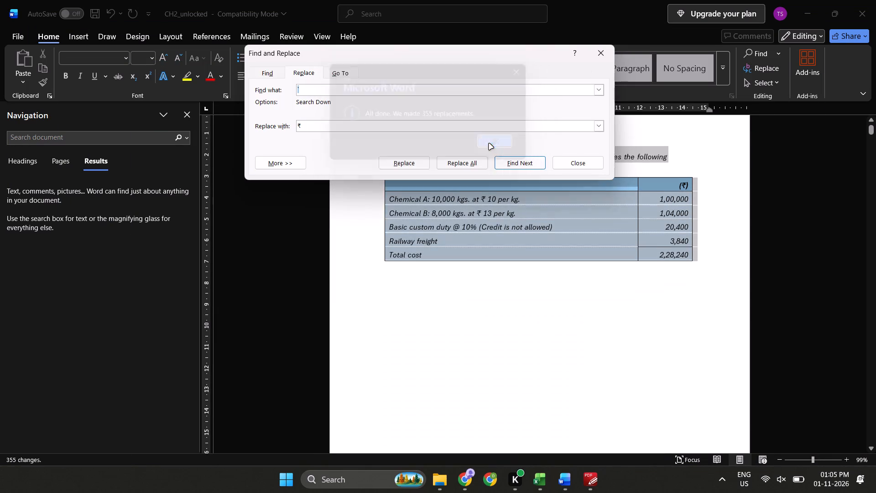
left_click(563, 161)
left_click(580, 289)
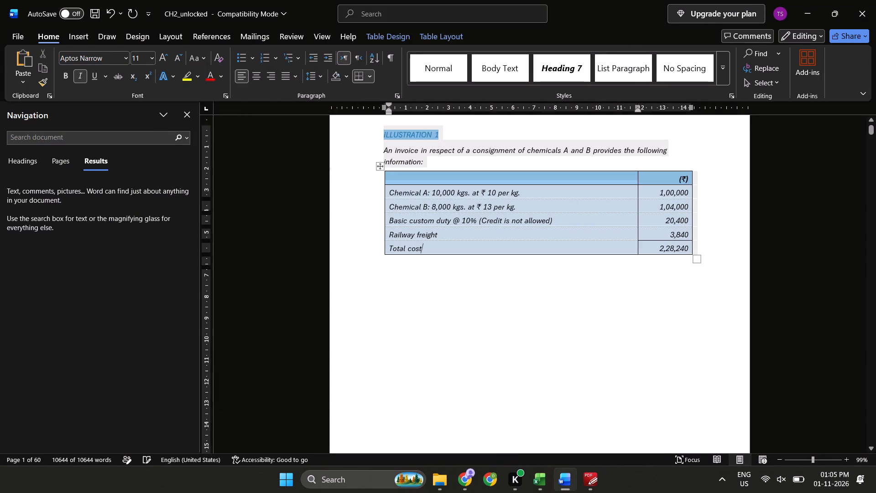
scroll(561, 294, "down", 2)
scroll(561, 294, "up", 5)
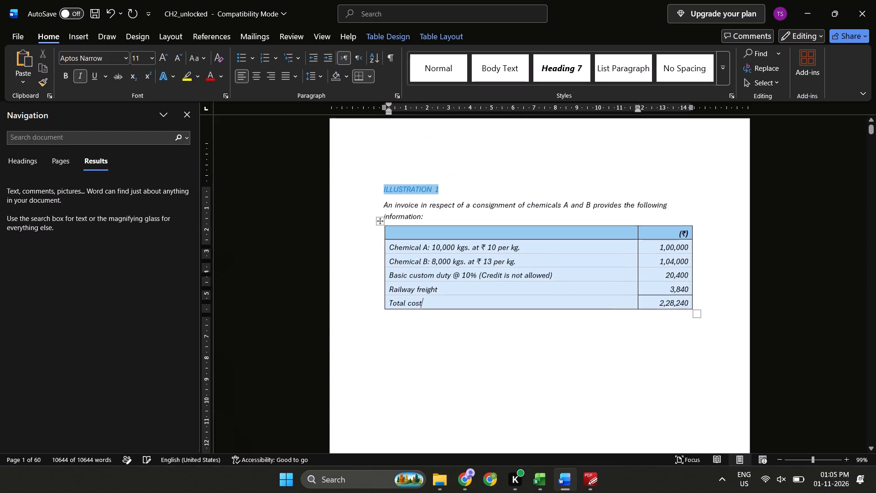
Set the font of the entire document to Aptos Narrow and close the Navigation pane.
key("ctrl+a")
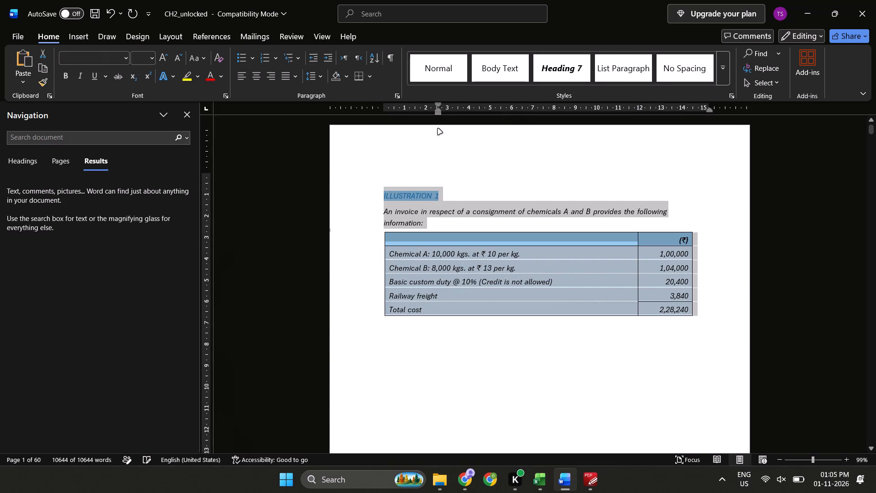
key("Escape")
left_click(461, 237)
left_click(431, 188)
key("Left")
key("Right")
key("Right")
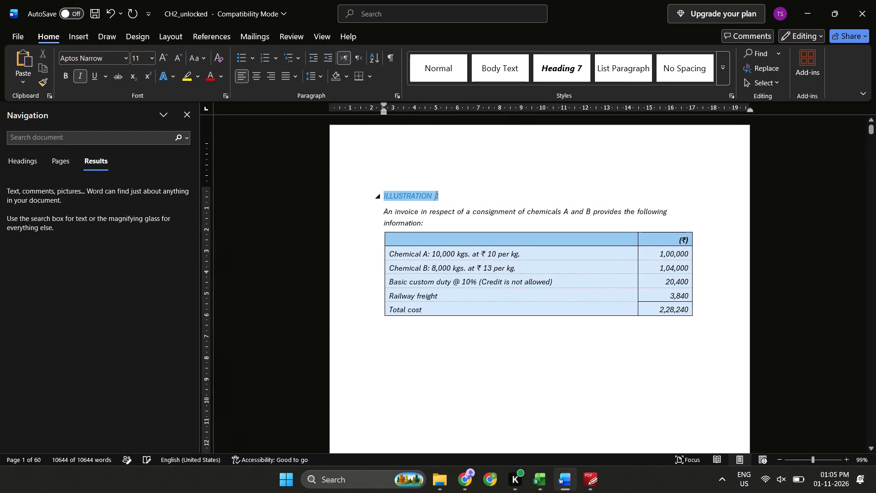
key("Right")
key("ctrl+a")
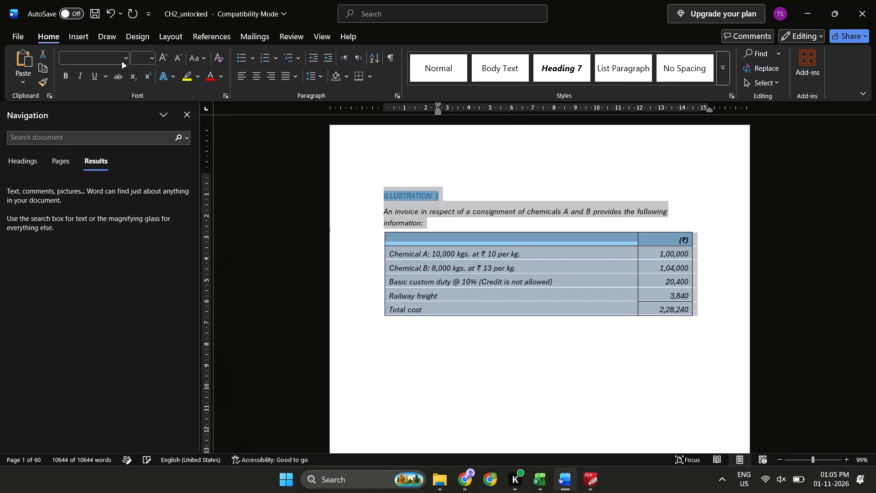
left_click(122, 63)
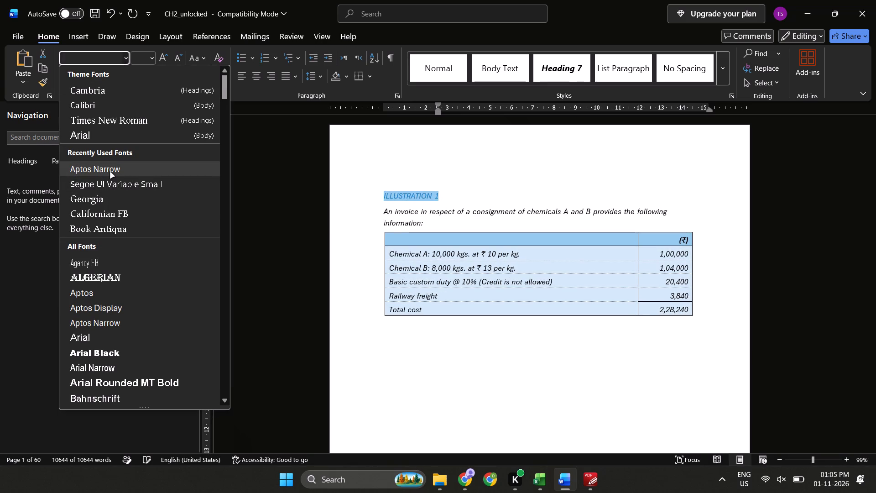
left_click(110, 173)
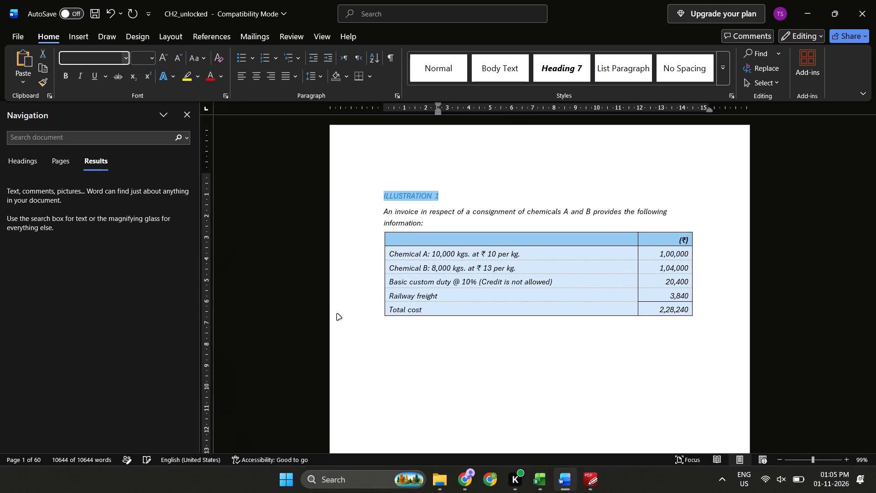
left_click(189, 117)
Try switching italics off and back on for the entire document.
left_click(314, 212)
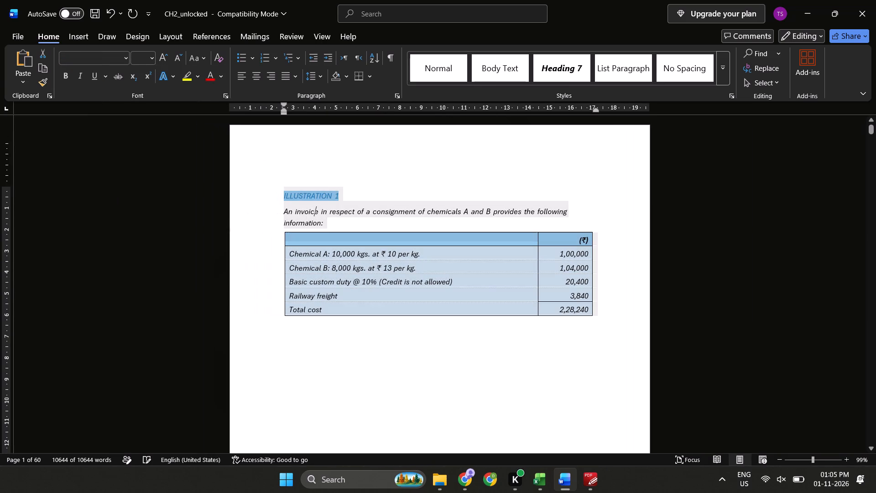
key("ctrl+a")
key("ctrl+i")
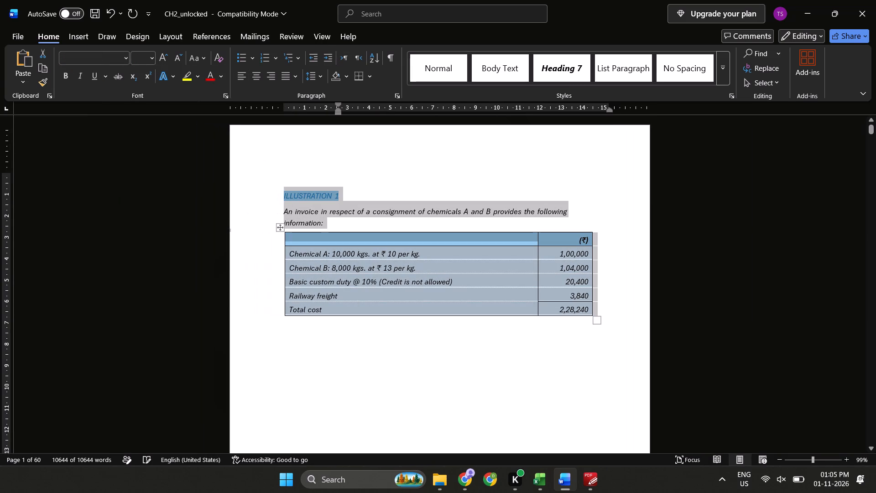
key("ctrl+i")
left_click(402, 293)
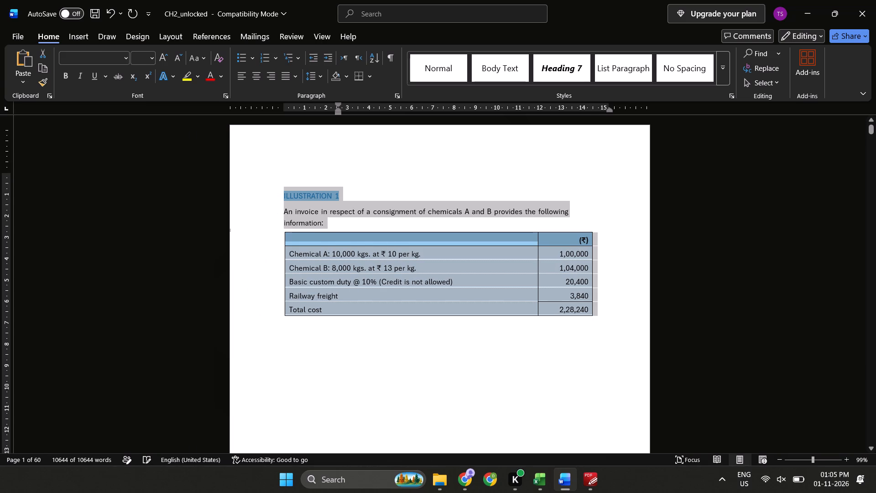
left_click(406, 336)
Remove the left indent of the page 2 paragraph beginning "A shortage of 500 kgs.".
scroll(406, 336, "down", 1)
scroll(334, 231, "down", 1)
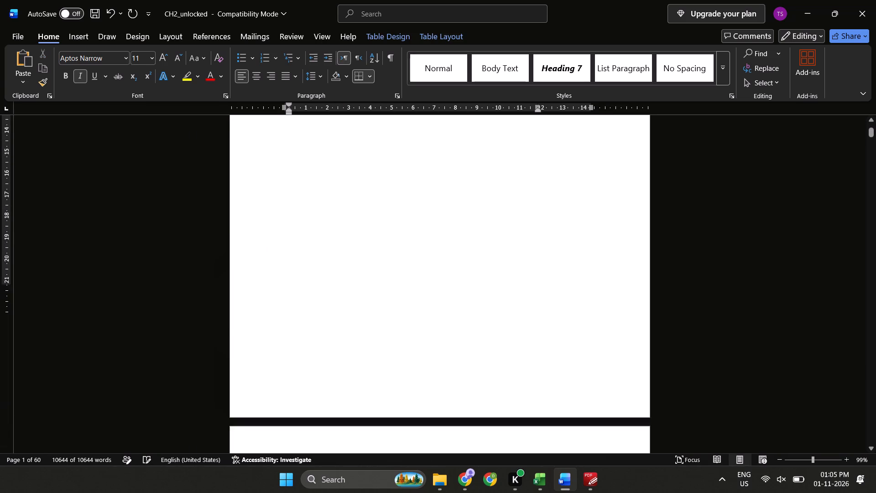
scroll(334, 231, "down", 1)
left_click(289, 209)
key("Left")
key("BackSpace")
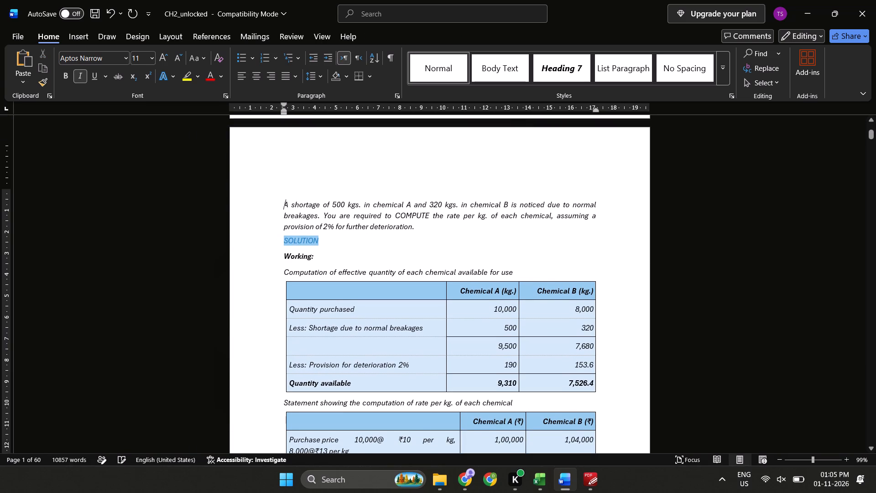
key("BackSpace")
key("BackSpace")
Cut the whole "A shortage of 500 kgs." paragraph from above the SOLUTION heading.
key("shift+Right")
key("shift+Right")
key("shift+Down")
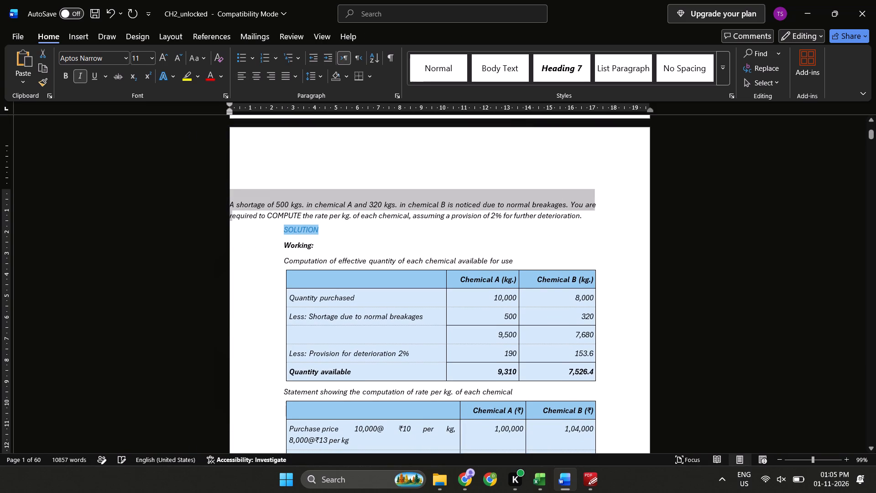
key("shift+Right")
key("shift+Right")
key("shift+Right")
key("shift+End")
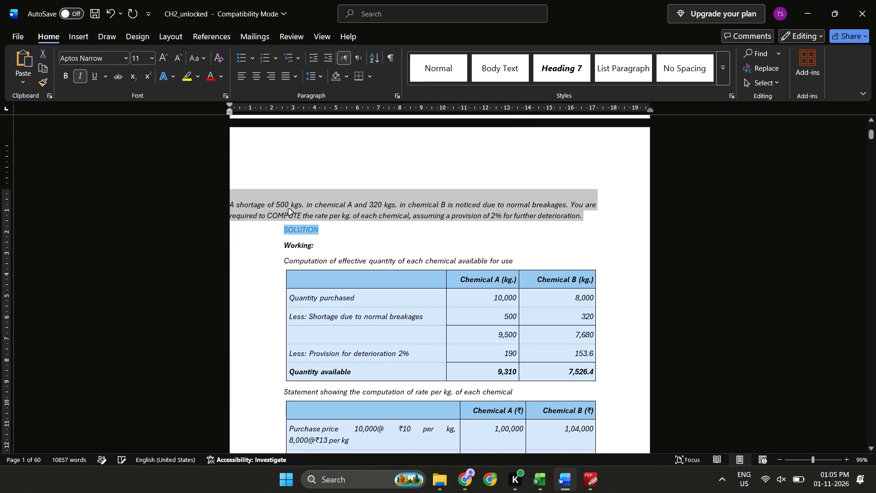
key("ctrl+c")
key("ctrl+x")
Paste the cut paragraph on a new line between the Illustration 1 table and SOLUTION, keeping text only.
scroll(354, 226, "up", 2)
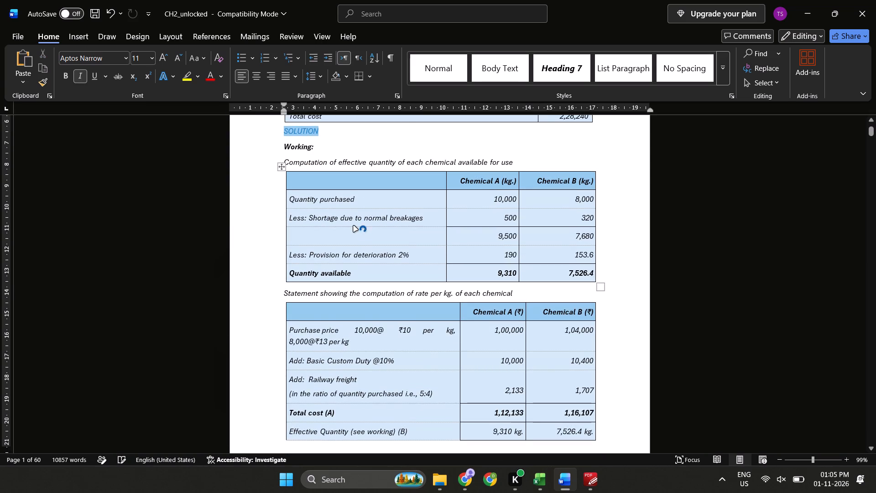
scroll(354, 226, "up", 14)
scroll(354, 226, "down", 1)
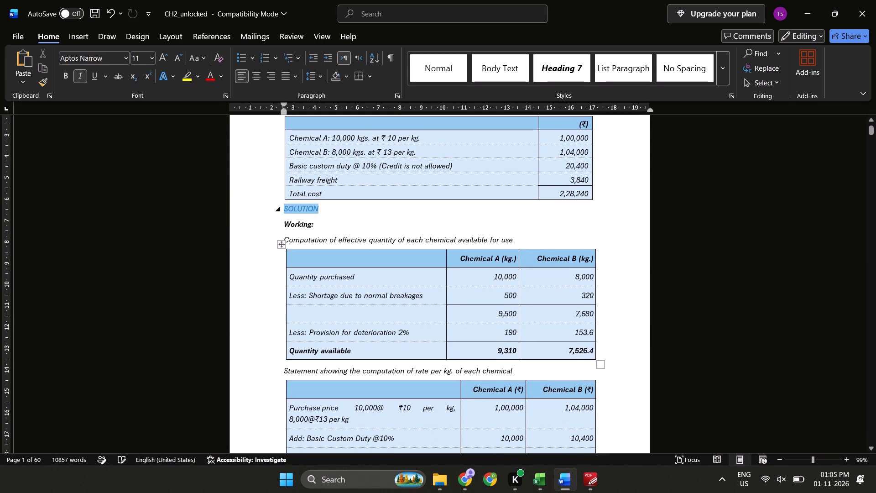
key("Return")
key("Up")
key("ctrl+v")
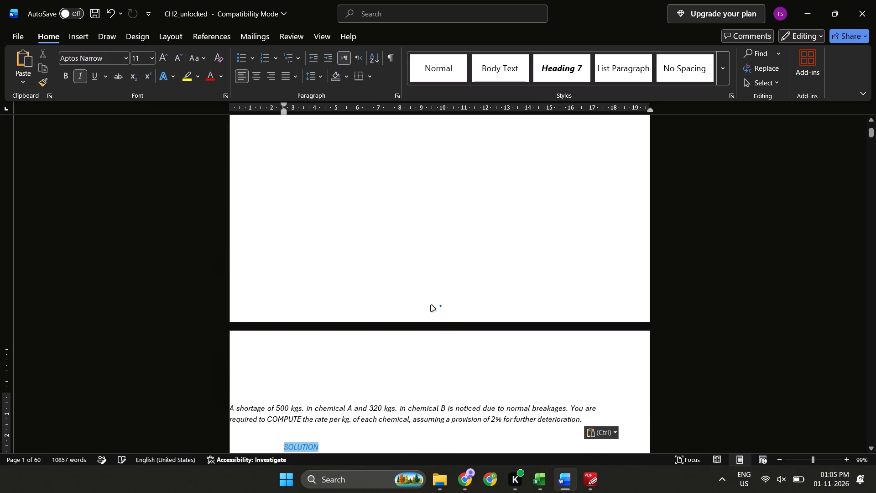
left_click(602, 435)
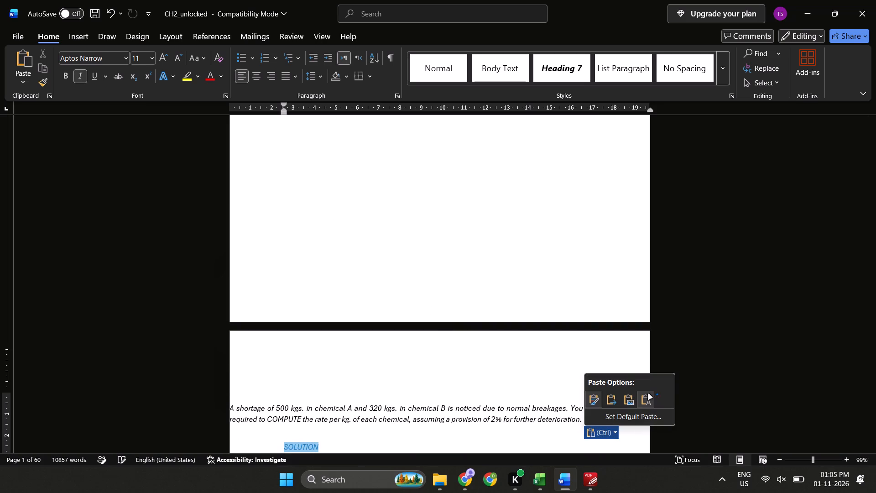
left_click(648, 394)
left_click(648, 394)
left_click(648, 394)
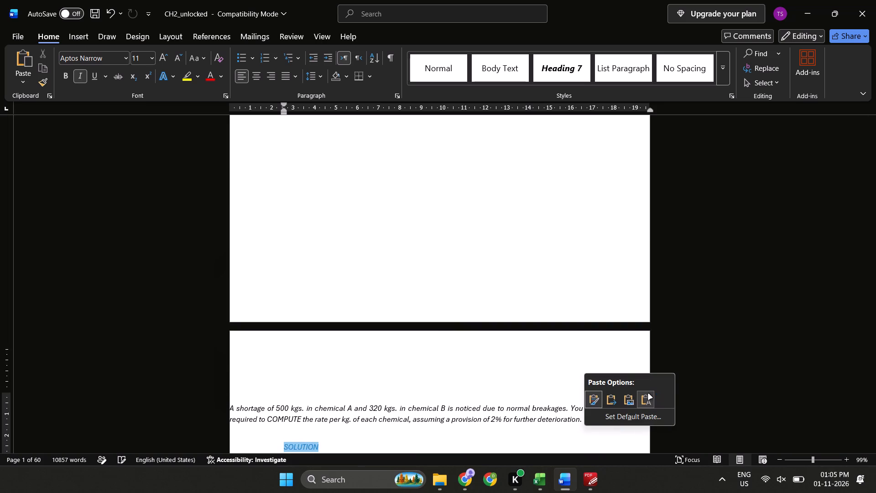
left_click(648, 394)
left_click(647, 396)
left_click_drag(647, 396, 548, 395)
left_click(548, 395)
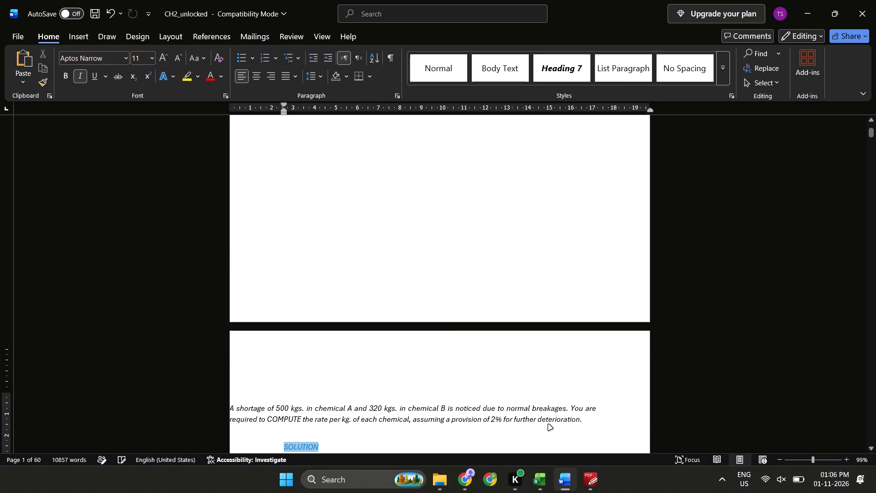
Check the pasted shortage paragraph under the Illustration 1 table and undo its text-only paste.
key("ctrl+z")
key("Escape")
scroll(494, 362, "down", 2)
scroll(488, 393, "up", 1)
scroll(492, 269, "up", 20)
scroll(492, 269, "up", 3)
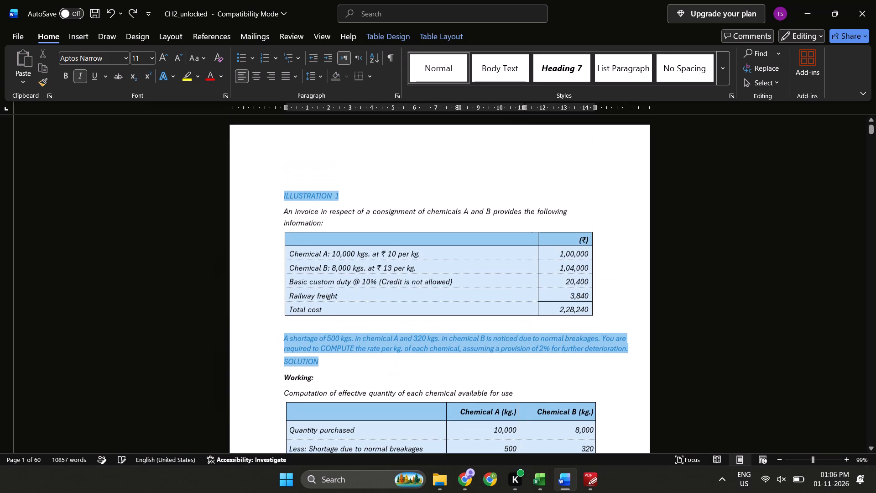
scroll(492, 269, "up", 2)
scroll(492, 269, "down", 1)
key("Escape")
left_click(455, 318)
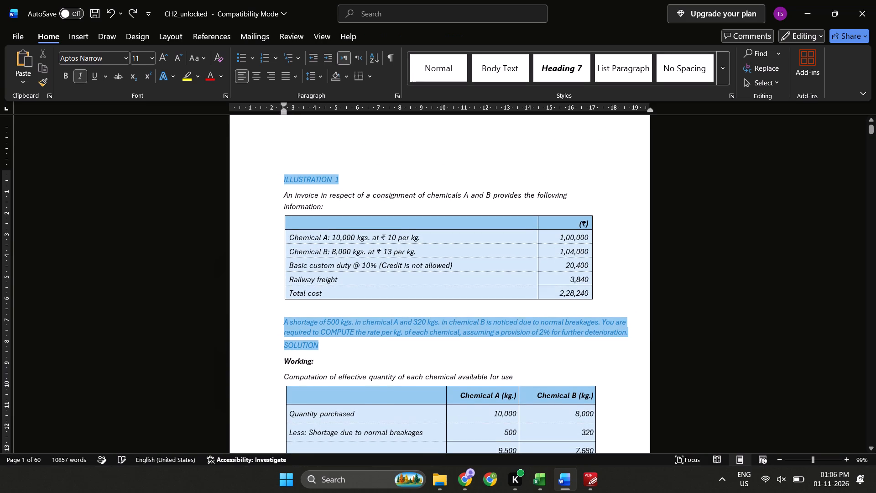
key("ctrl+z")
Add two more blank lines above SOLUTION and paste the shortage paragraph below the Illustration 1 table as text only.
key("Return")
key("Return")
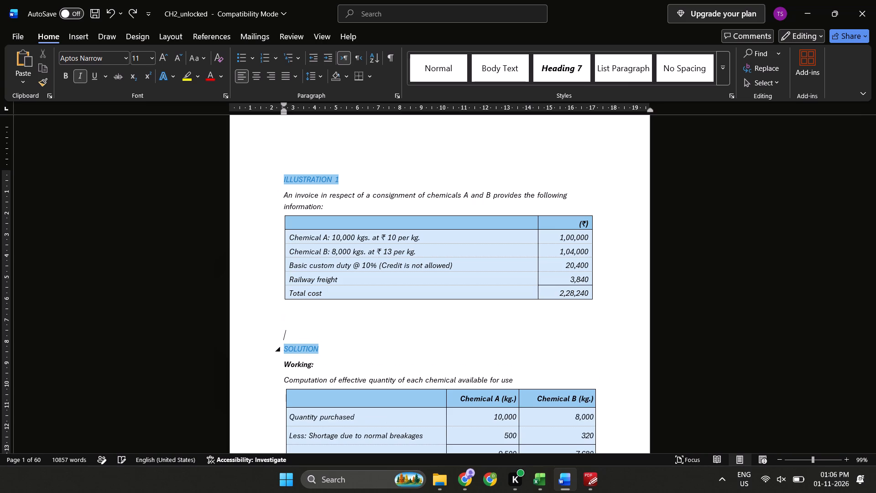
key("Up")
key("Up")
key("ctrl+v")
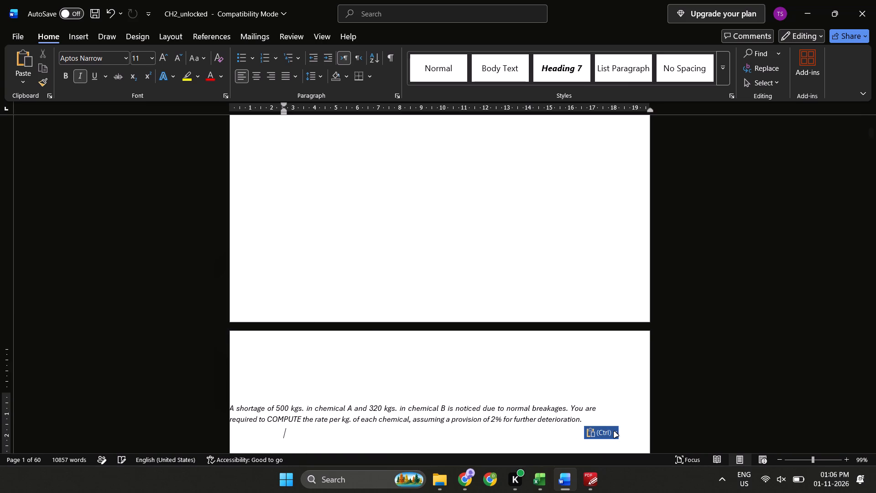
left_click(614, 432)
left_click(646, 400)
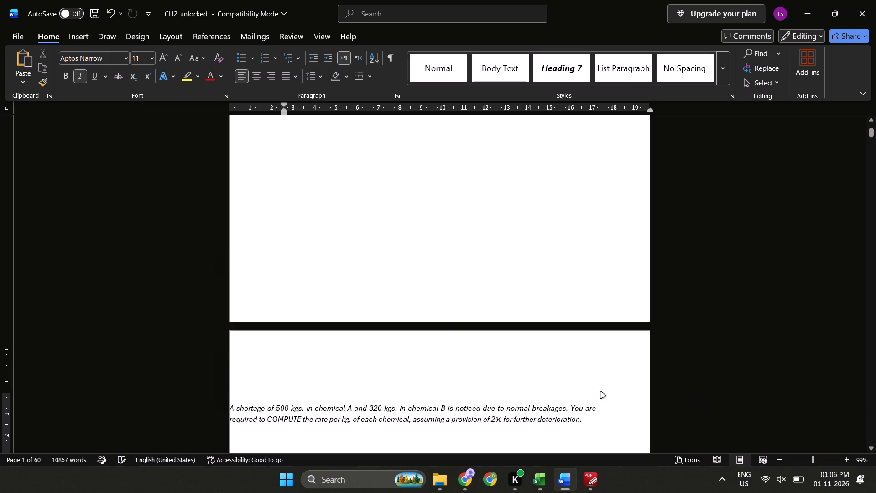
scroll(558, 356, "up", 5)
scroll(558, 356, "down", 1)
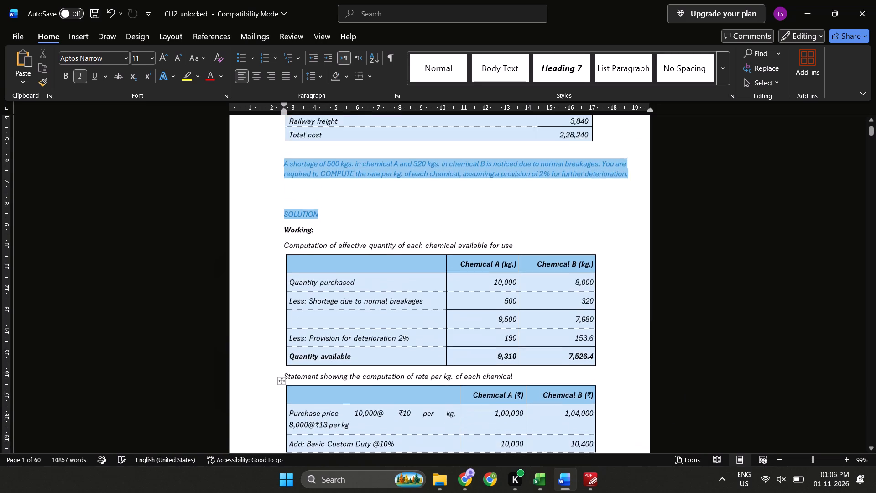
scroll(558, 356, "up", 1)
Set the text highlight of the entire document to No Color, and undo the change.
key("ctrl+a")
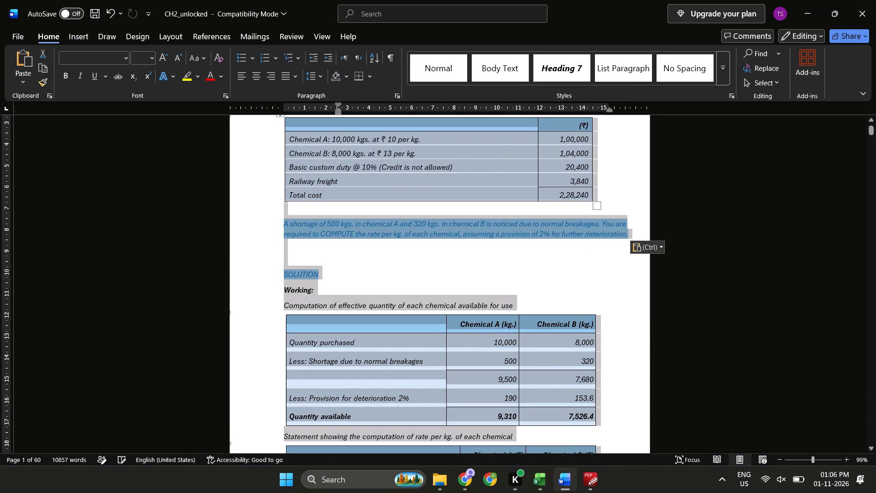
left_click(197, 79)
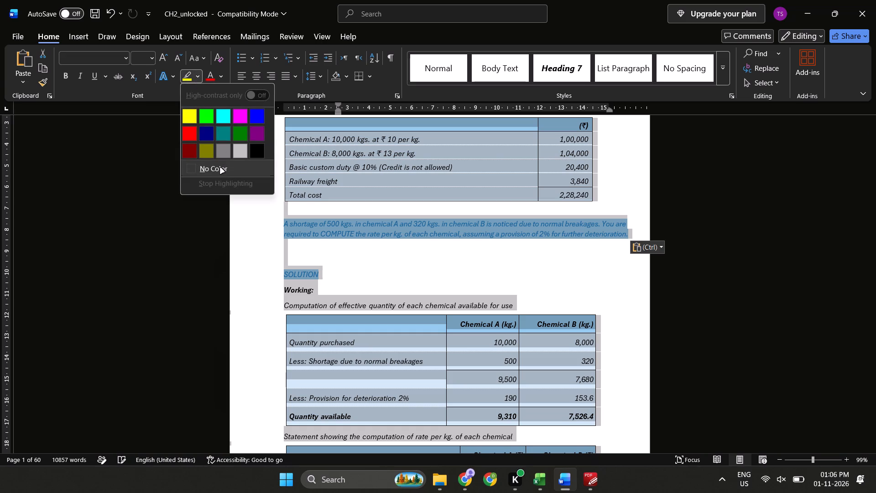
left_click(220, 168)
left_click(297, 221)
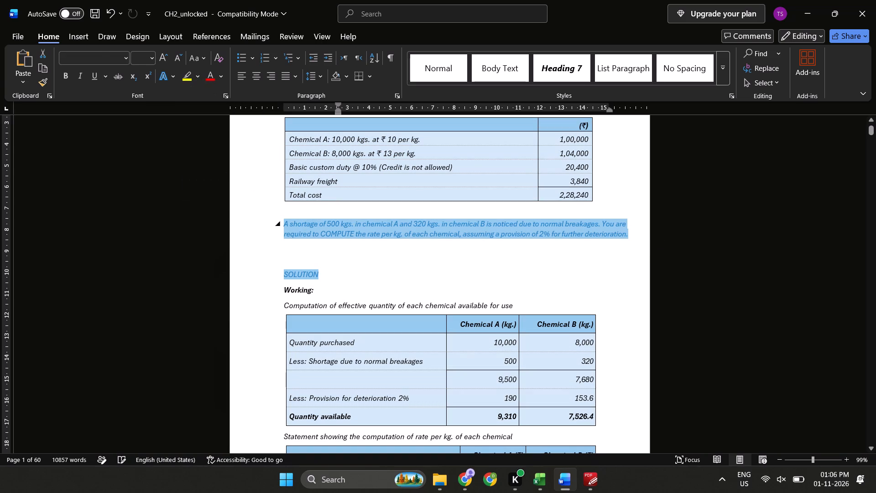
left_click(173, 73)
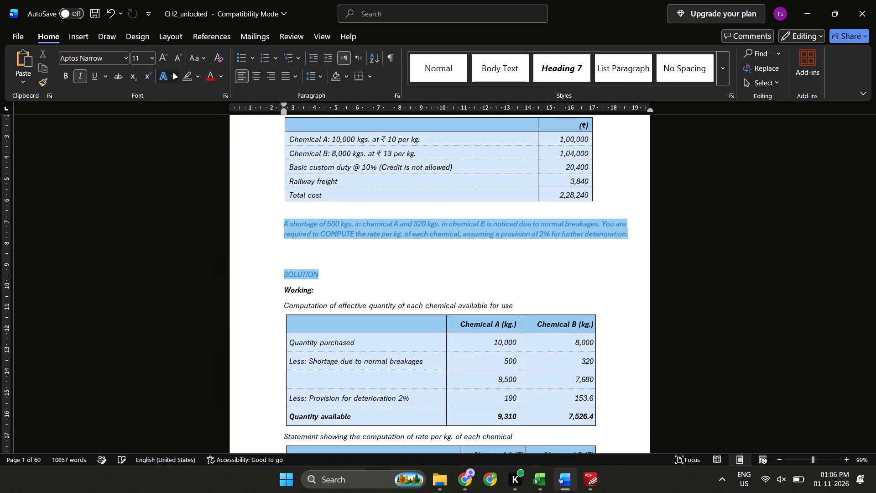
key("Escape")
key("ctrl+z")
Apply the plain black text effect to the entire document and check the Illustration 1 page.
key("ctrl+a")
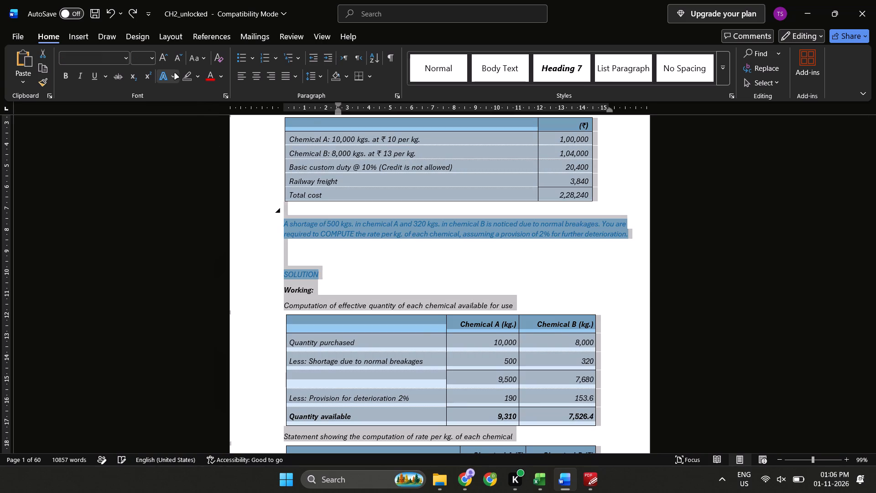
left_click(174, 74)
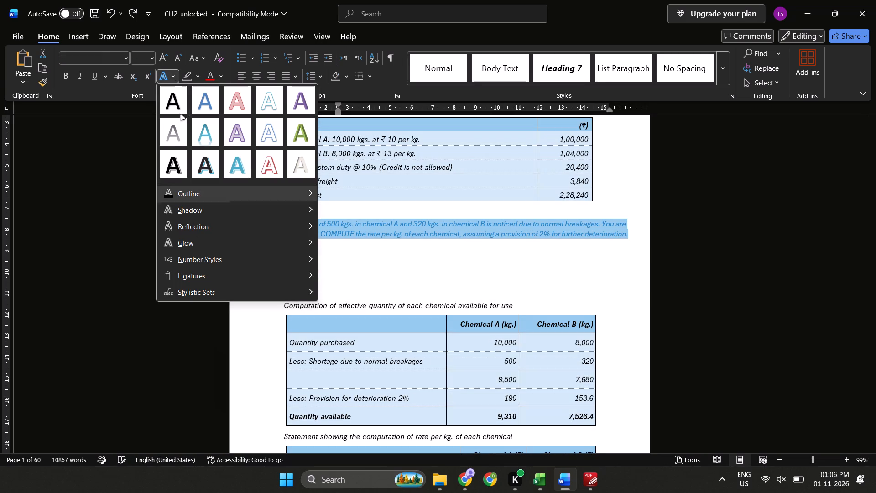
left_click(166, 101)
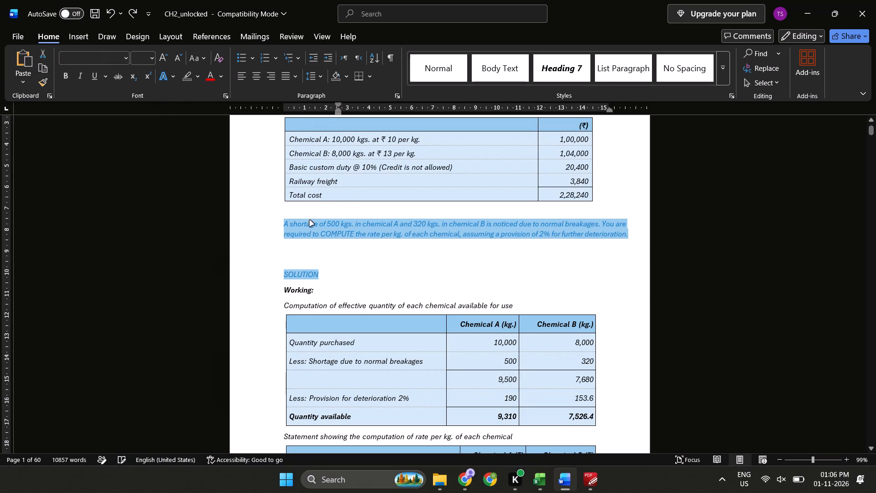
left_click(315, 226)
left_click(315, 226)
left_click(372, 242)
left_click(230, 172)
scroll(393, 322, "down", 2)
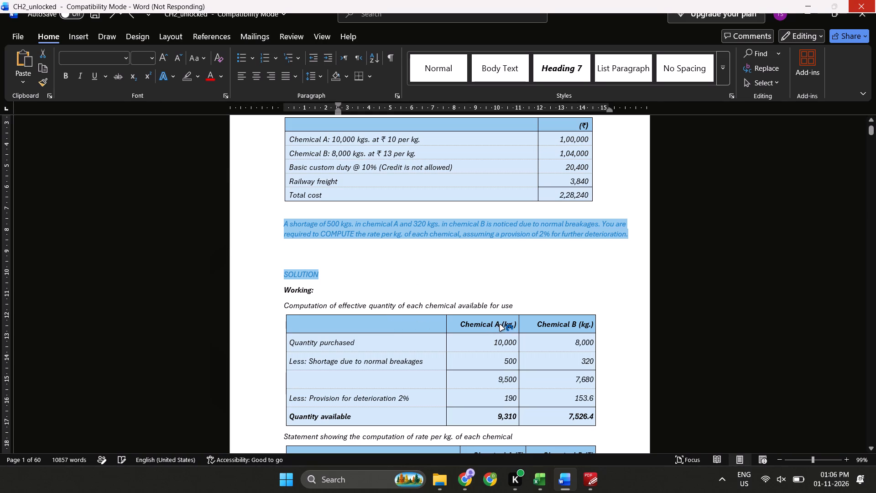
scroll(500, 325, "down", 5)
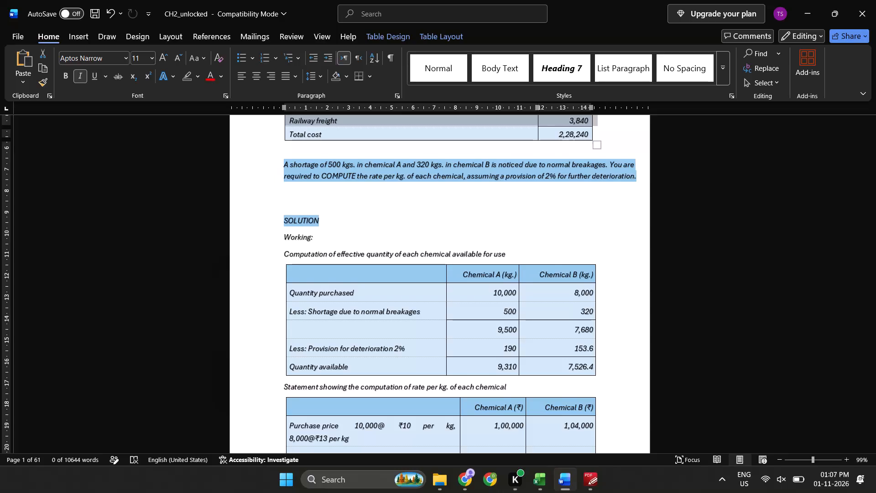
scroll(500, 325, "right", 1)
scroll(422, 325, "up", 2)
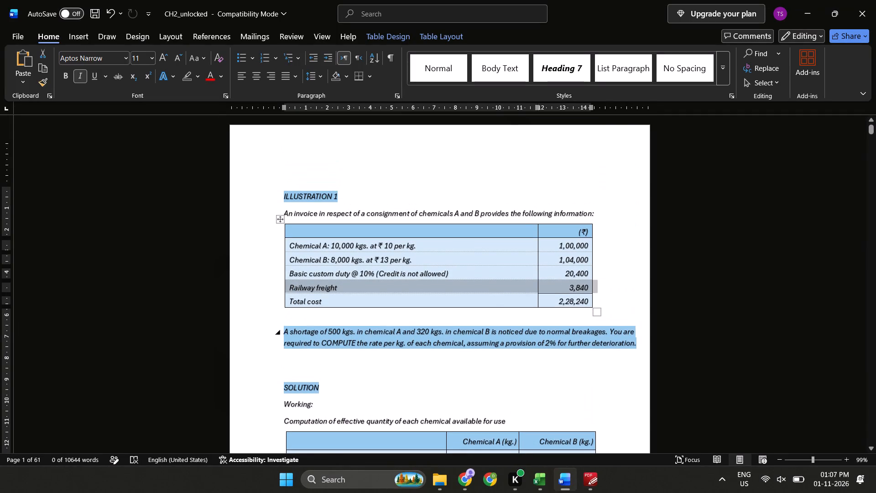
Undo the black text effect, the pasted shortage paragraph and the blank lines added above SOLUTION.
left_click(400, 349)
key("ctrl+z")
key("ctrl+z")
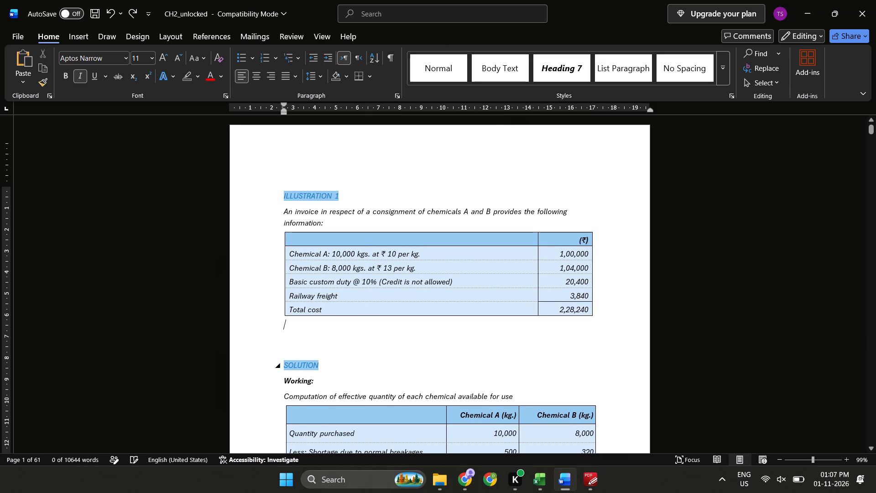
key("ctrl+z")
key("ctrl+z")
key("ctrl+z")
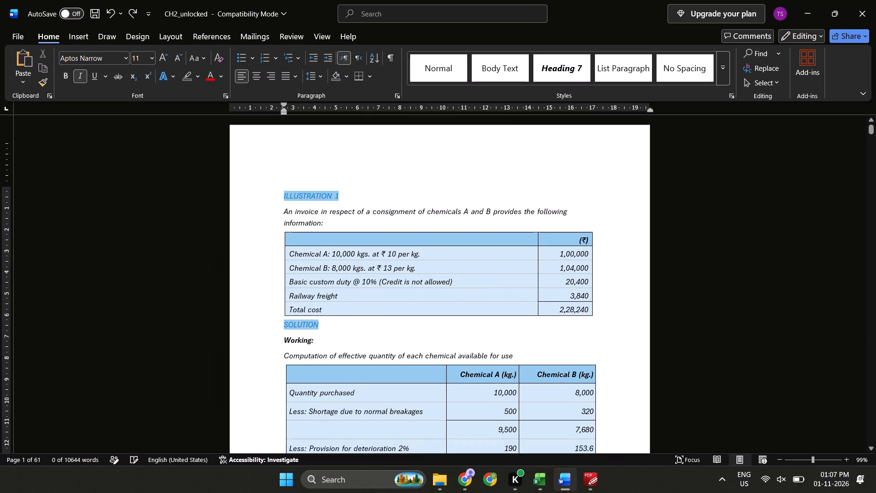
Undo the deletion of the shortage paragraph above SOLUTION.
key("ctrl+z")
scroll(383, 370, "down", 4)
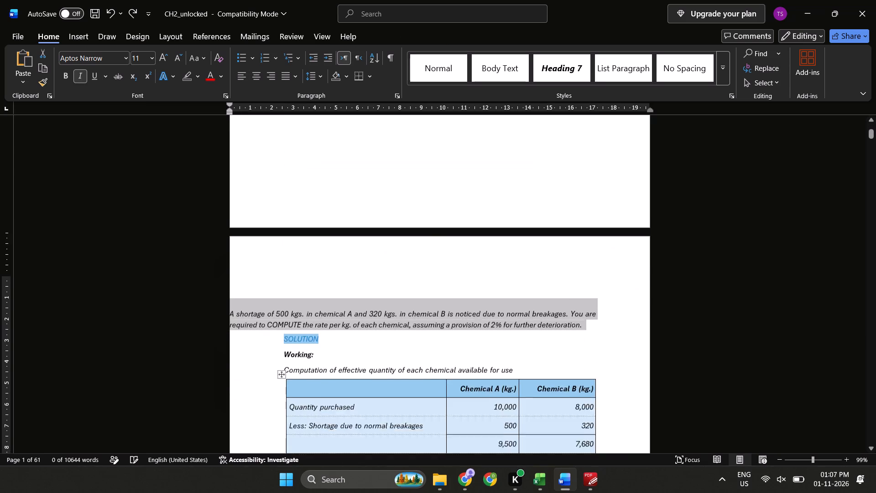
scroll(383, 370, "up", 1)
left_click(426, 357)
Switch to the CH2_unlocked PDF in PDF-XChange Editor and search for ILLUS to locate Illustration 1.
key("alt+Tab")
key("alt+Tab")
key("alt+Left")
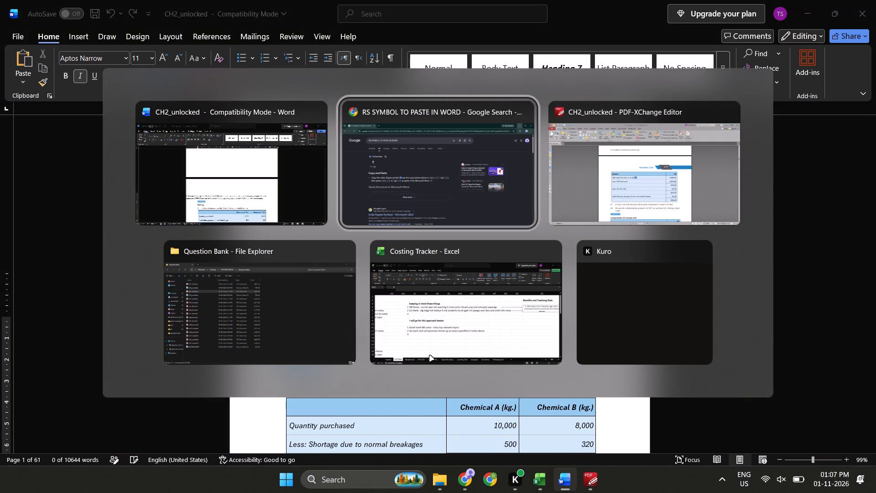
key("alt+Right")
scroll(379, 297, "up", 4)
key("Home")
key("Home")
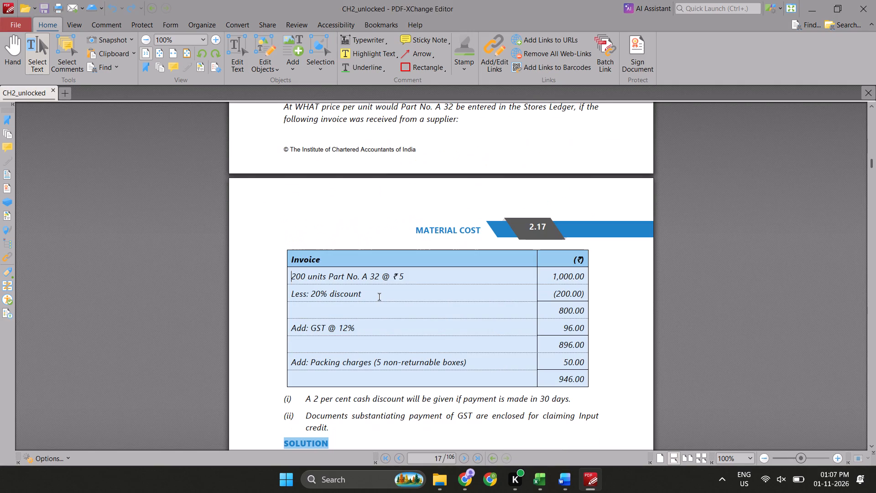
scroll(379, 297, "up", 12)
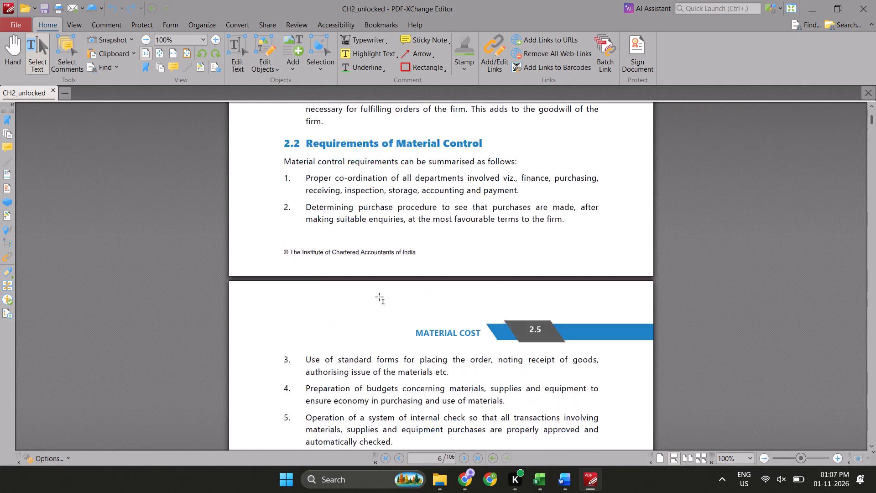
scroll(379, 297, "up", 1)
scroll(652, 301, "down", 8)
key("ctrl+f")
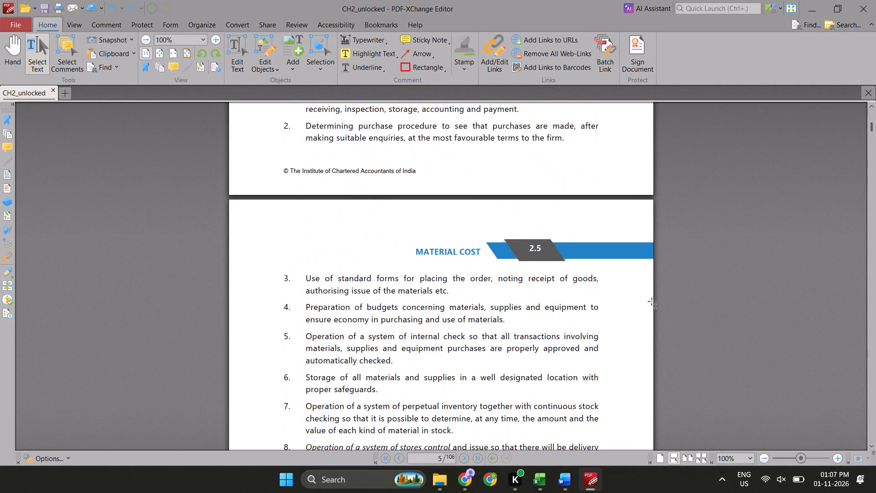
type("ILLIS")
key("Return")
key("BackSpace")
key("BackSpace")
type("US")
key("Return")
key("Escape")
scroll(475, 351, "down", 1)
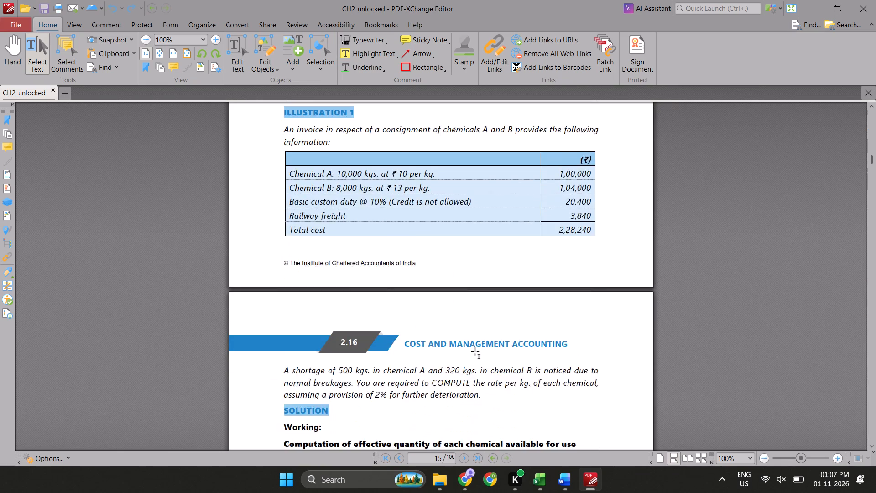
Copy the Illustration 1 paragraph about the 500 kgs. and 320 kgs. shortage from the page numbered 2.16.
scroll(475, 351, "down", 1)
left_click_drag(480, 347, 287, 326)
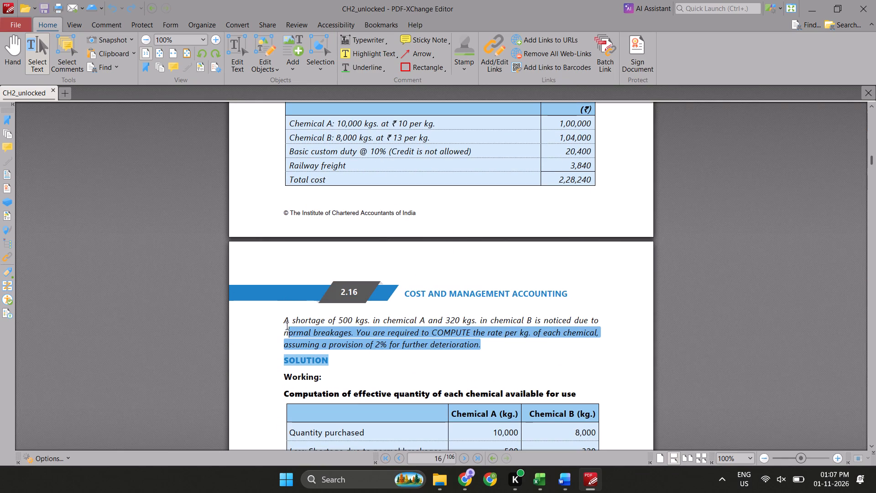
left_click_drag(287, 326, 283, 321)
key("ctrl+c")
key("ctrl+c")
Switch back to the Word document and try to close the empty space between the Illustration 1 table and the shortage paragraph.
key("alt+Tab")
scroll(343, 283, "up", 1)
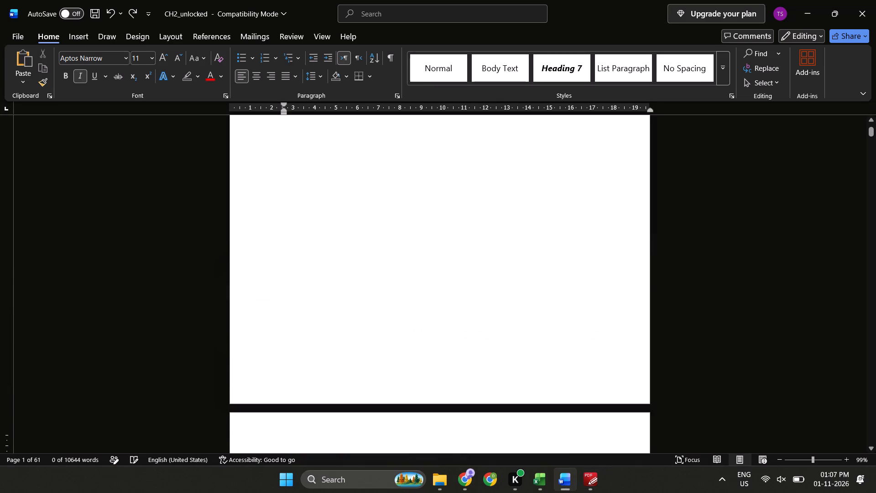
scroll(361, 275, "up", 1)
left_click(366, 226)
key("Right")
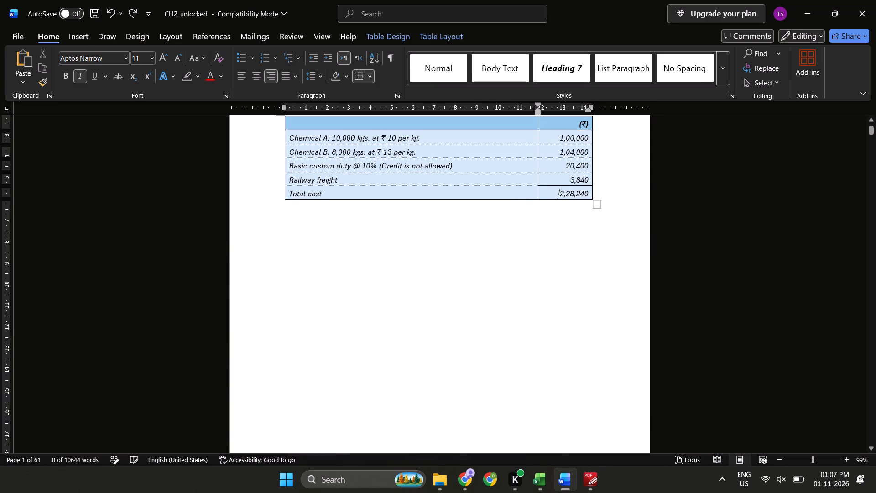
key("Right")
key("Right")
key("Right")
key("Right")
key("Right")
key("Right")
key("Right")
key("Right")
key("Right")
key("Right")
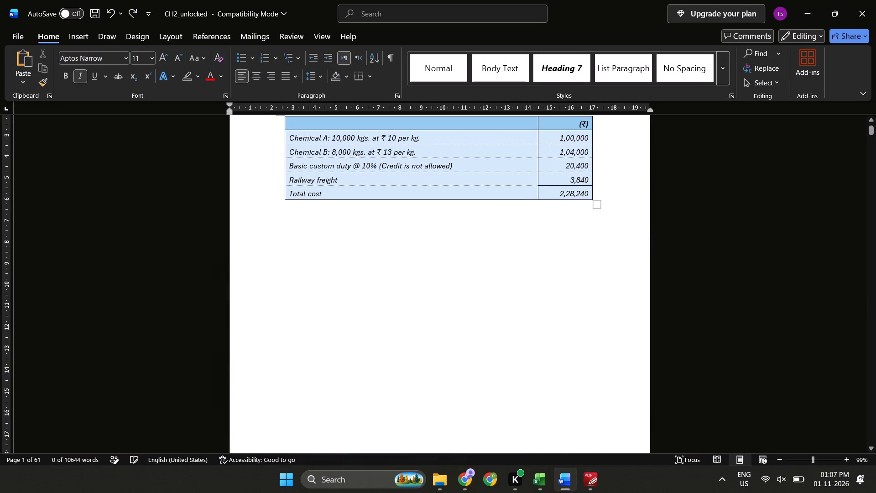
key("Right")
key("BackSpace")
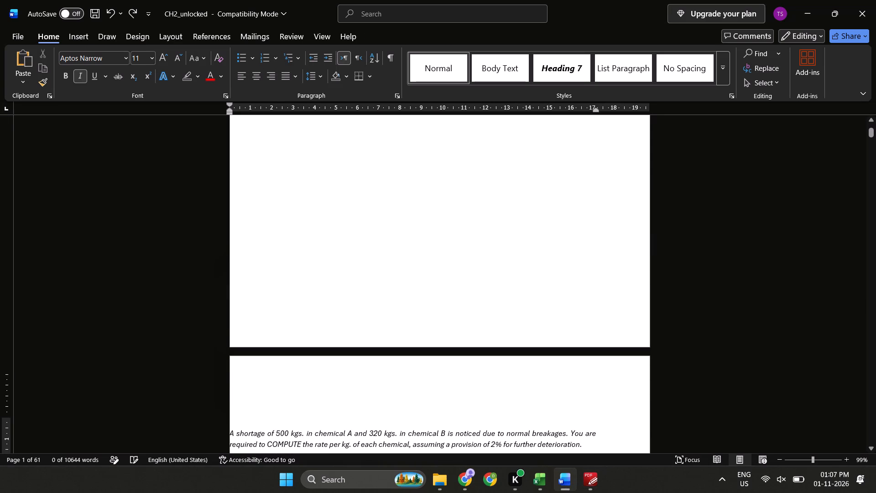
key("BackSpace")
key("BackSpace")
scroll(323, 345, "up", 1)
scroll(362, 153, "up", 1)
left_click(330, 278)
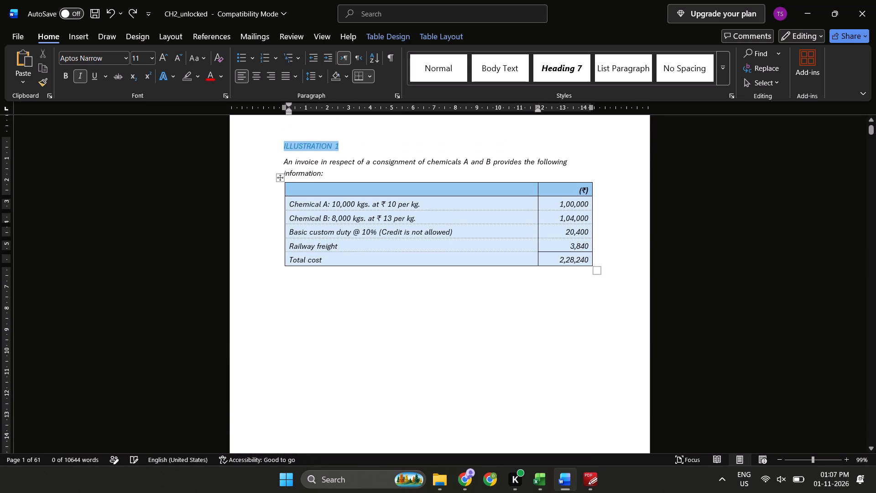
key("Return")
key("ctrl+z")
Erase the last characters of the shortage paragraph on page 2 and start SOLUTION on its own line at the margin.
key("Down")
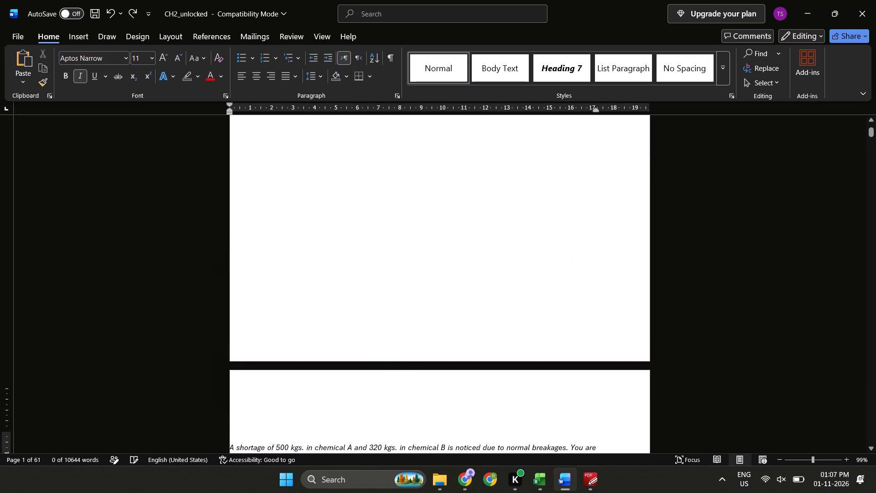
key("Down")
key("Down")
key("Down")
key("Up")
key("Left")
key("Home")
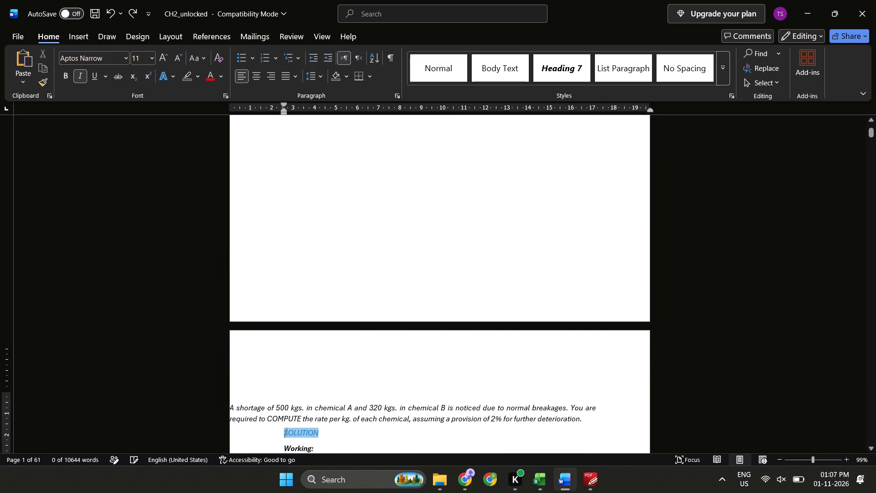
key("BackSpace")
key("BackSpace")
key("BackSpace")
key("BackSpace")
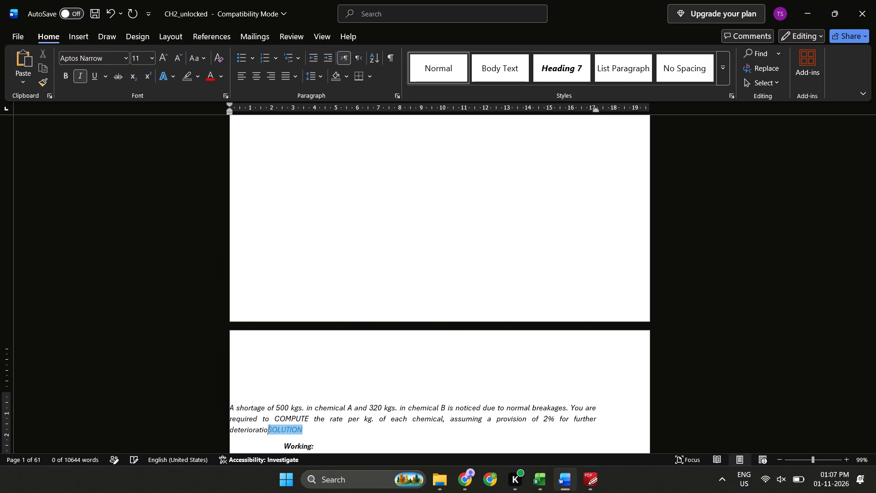
key("BackSpace")
key("BackSpace")
key("Return")
Delete the rest of the existing shortage paragraph above SOLUTION.
key("Up")
key("BackSpace")
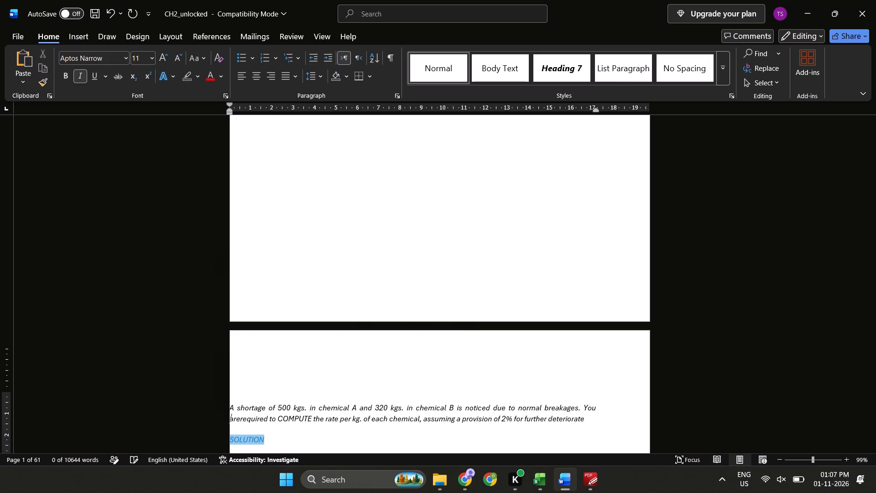
key("BackSpace")
key("BackSpace")
key("BackSpace")
key("End")
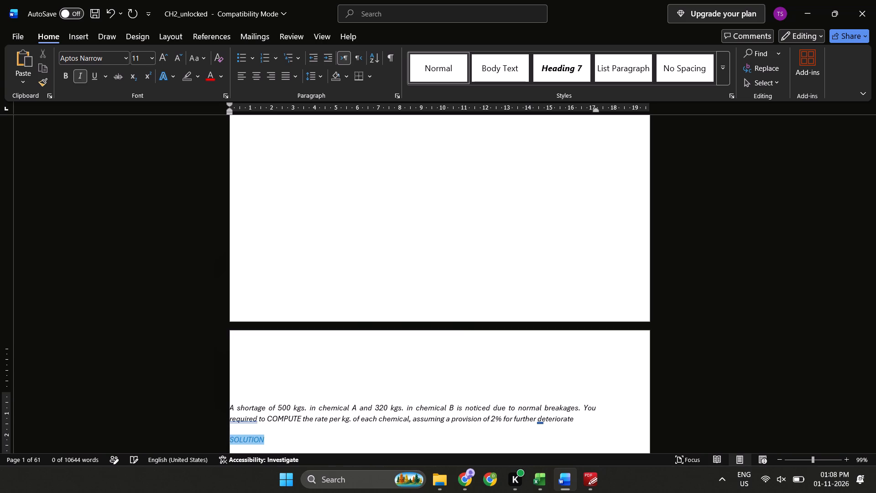
key("shift+Up")
key("shift+Up")
key("shift+Up")
key("shift+Down")
key("shift+Down")
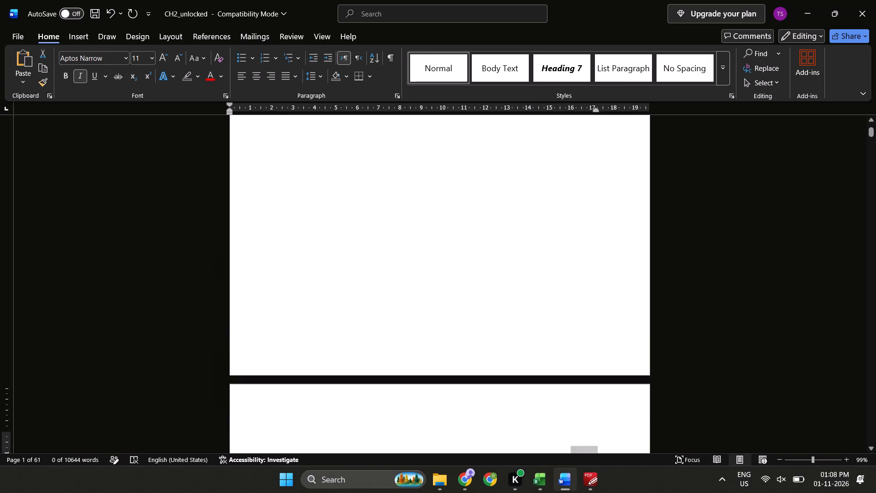
key("BackSpace")
key("BackSpace")
key("ctrl+BackSpace")
key("ctrl+BackSpace")
key("ctrl+BackSpace")
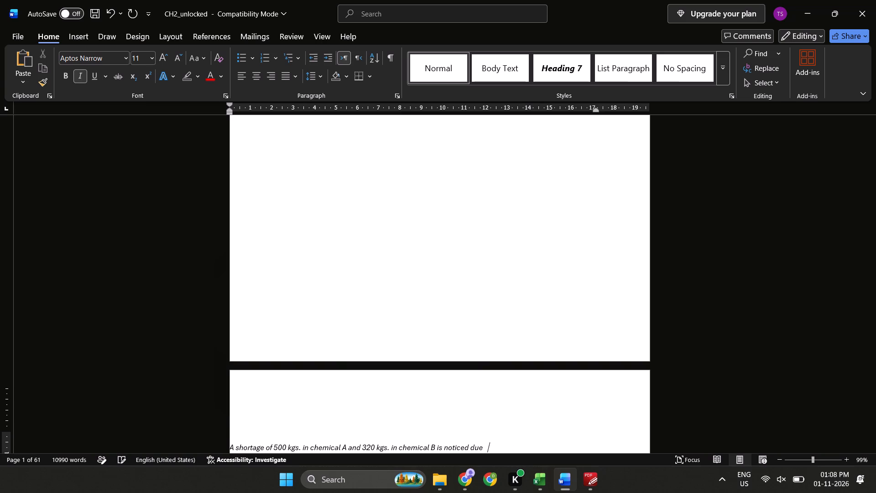
key("ctrl+BackSpace")
key("ctrl+BackSpace")
key("ctrl+BackSpace")
key("ctrl+BackSpace")
key("ctrl+BackSpace")
key("ctrl+BackSpace")
key("ctrl+BackSpace")
key("ctrl+BackSpace")
key("ctrl+BackSpace")
key("ctrl+BackSpace")
key("ctrl+BackSpace")
key("ctrl+BackSpace")
key("ctrl+BackSpace")
key("ctrl+BackSpace")
key("ctrl+BackSpace")
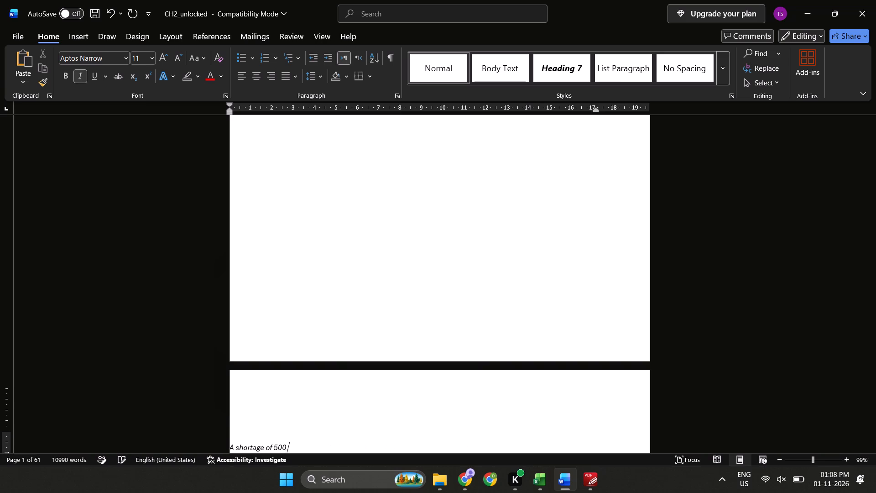
key("ctrl+BackSpace")
key("ctrl+BackSpace")
key("ctrl+BackSpace")
key("BackSpace")
key("BackSpace")
key("BackSpace")
key("BackSpace")
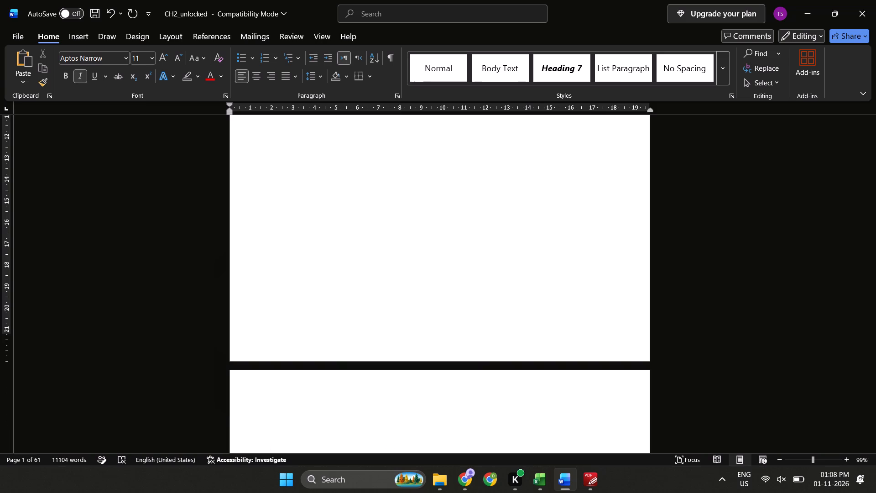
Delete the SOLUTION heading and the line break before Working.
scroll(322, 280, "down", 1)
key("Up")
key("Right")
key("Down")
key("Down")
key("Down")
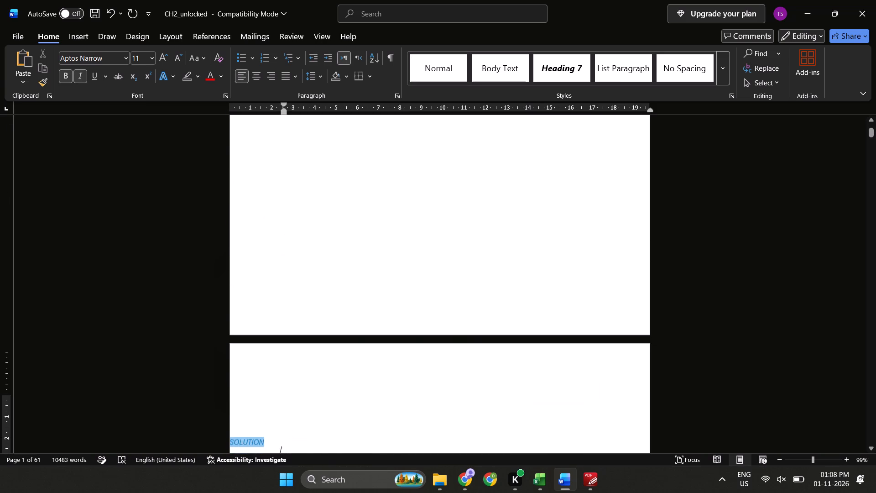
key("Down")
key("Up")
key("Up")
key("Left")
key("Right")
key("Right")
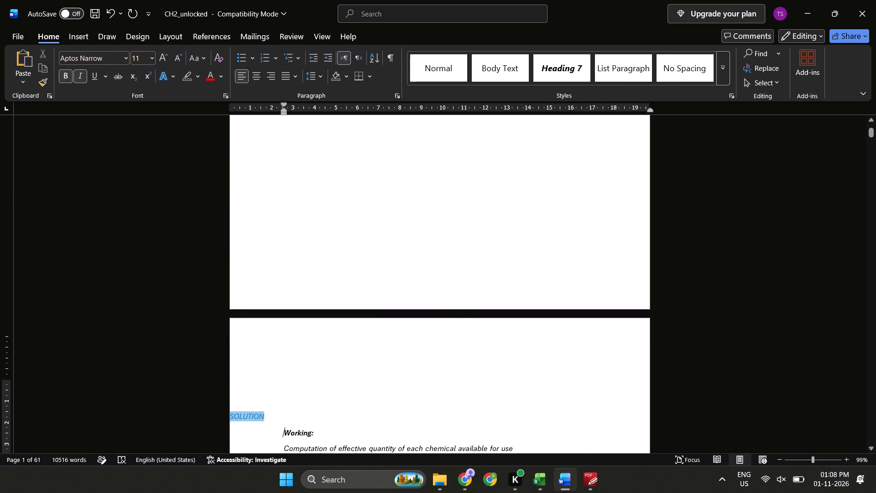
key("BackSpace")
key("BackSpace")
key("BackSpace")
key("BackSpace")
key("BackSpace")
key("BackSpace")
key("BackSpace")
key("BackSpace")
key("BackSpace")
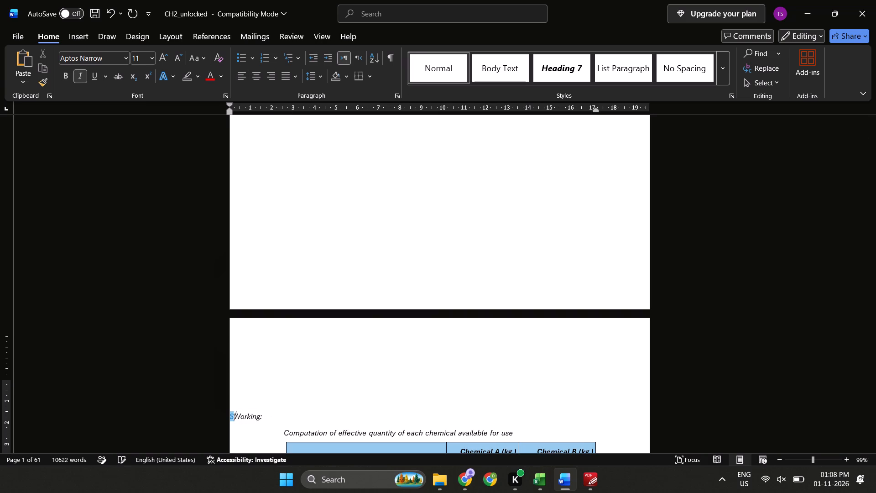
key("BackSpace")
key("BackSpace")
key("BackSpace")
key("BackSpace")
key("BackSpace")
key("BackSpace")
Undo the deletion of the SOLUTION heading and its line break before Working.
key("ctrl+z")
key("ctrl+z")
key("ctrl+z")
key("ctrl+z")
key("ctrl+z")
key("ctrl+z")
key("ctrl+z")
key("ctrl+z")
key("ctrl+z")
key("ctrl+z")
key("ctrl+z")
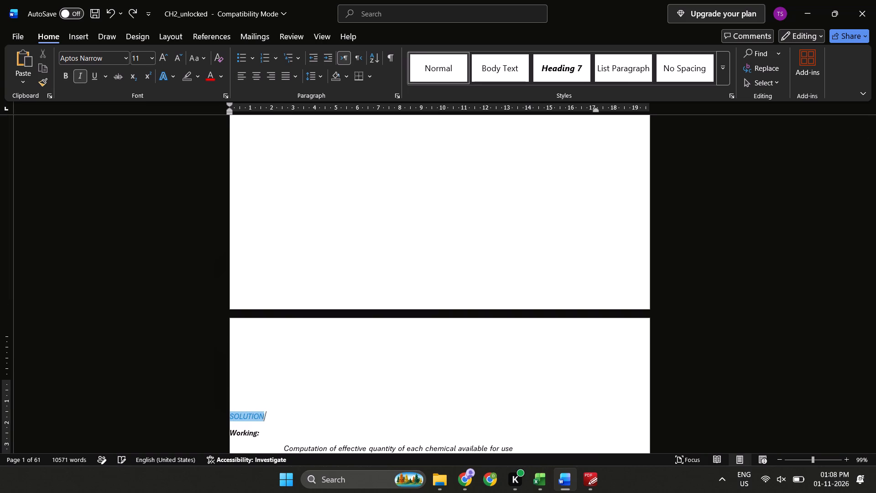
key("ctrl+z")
Remove the page gap above SOLUTION so that it follows the Illustration 1 table on page 1.
key("Up")
key("Up")
key("backslash")
key("BackSpace")
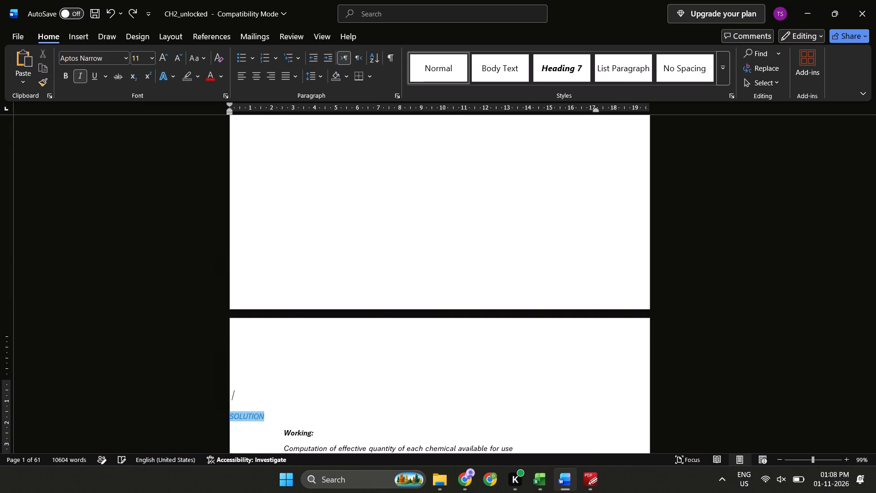
key("BackSpace")
key("Delete")
scroll(322, 280, "up", 1)
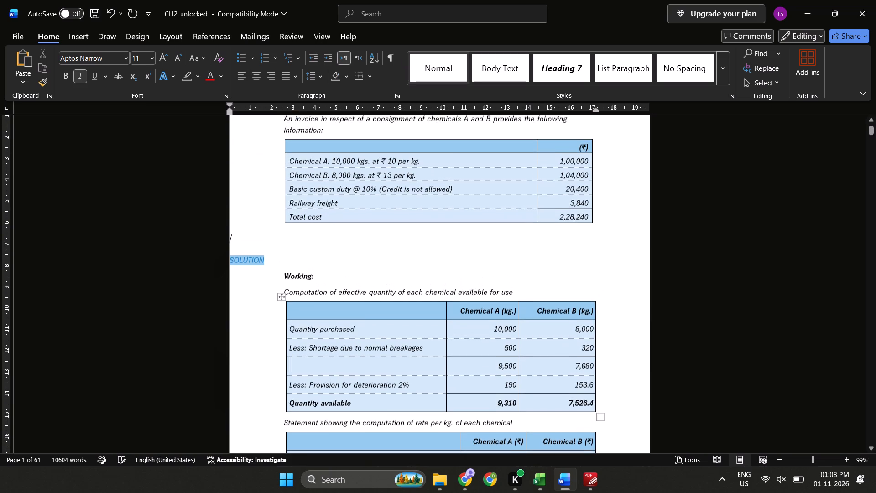
Paste the copied shortage paragraph below the Illustration 1 table, with its first line indented to align with the table.
left_click(329, 254)
key("Up")
key("Up")
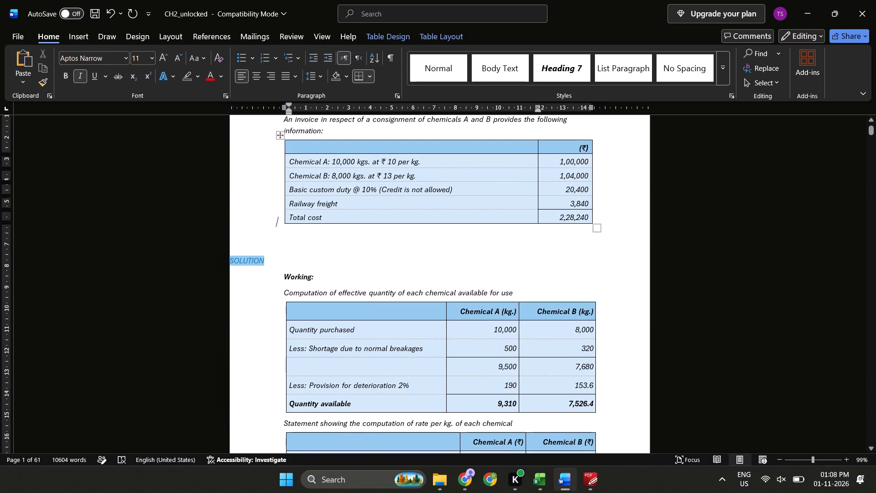
key("Down")
key("Tab")
key("Tab")
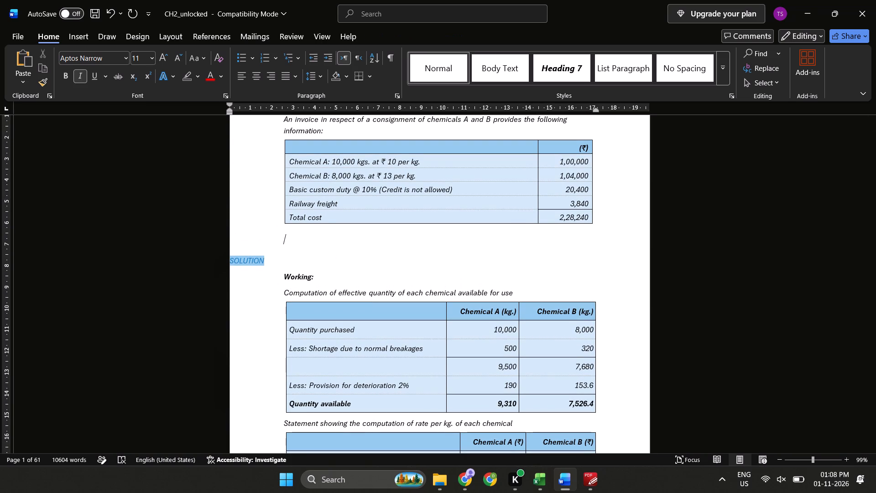
key("ctrl+v")
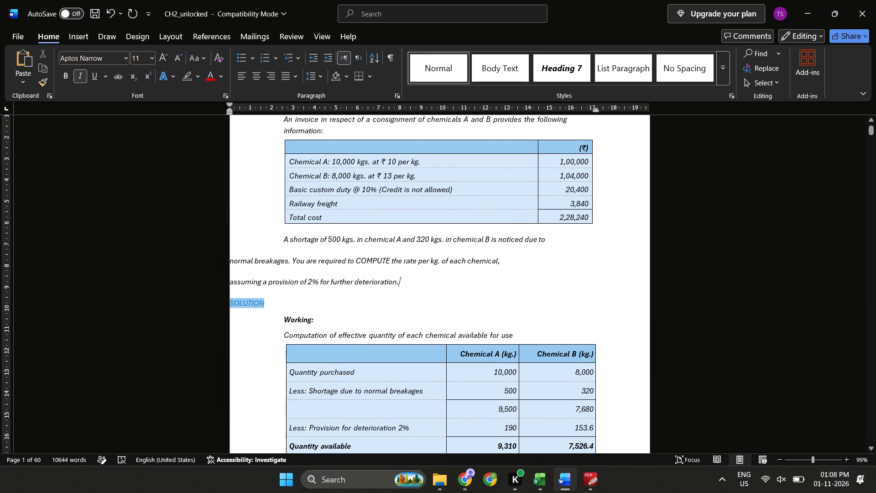
Toggle italic formatting for the entire document.
left_click(555, 231)
key("ctrl+a")
key("ctrl+i")
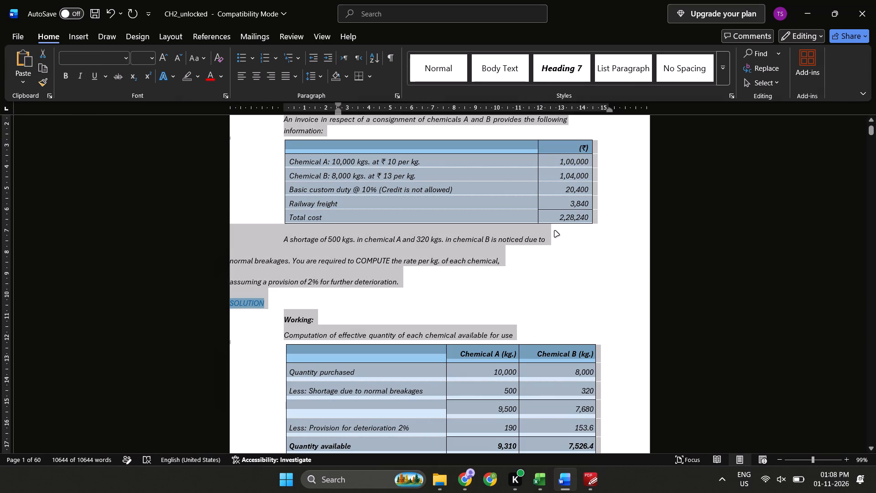
Remove italic formatting from the entire document.
key("ctrl+i")
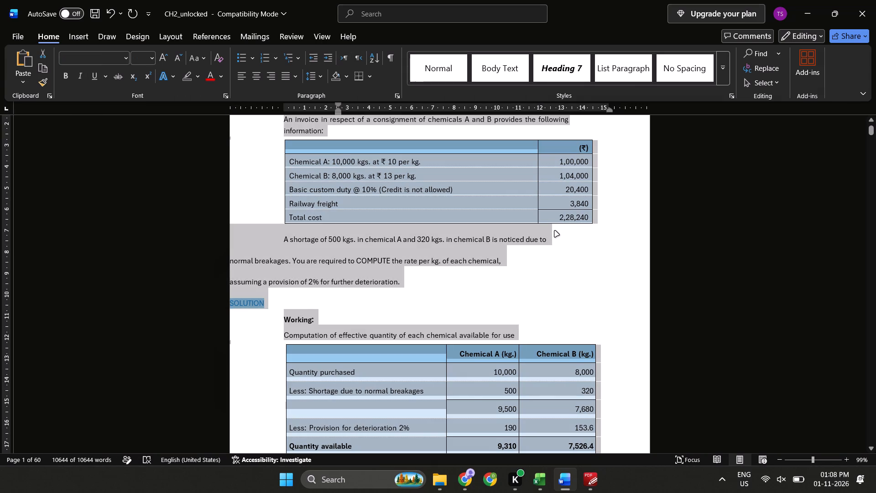
left_click(555, 231)
key("Down")
key("Up")
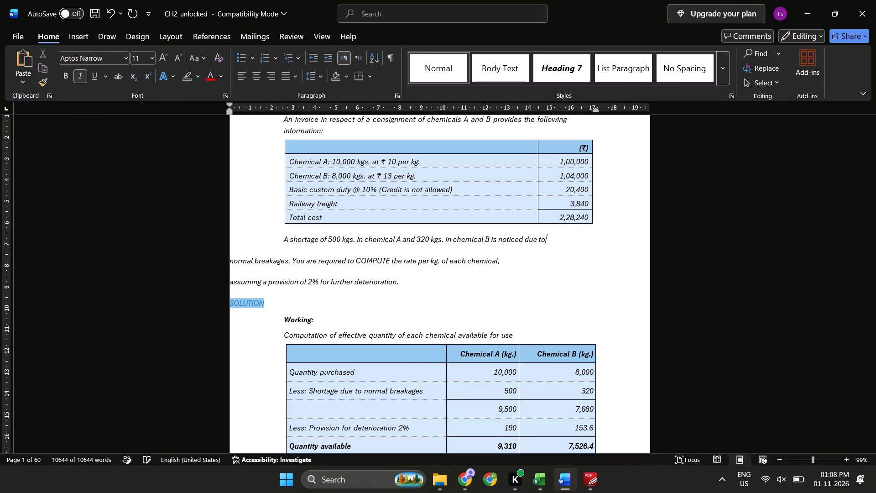
key("ctrl+a")
key("ctrl+i")
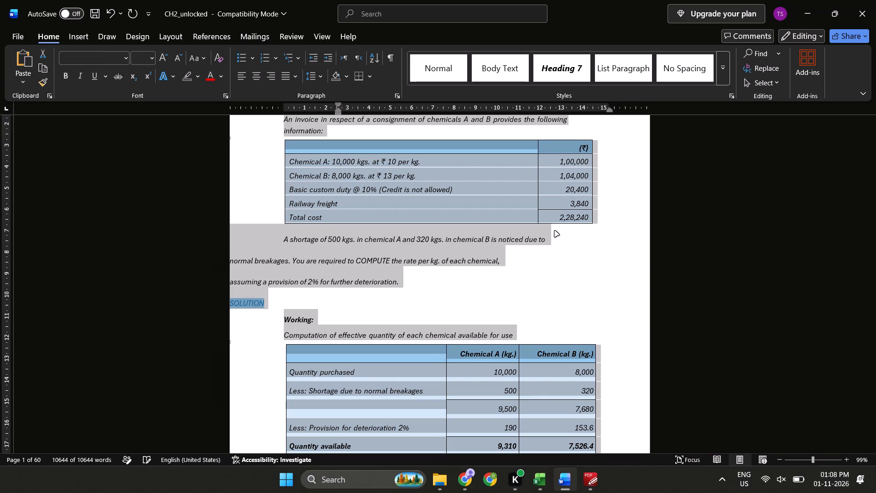
key("ctrl+i")
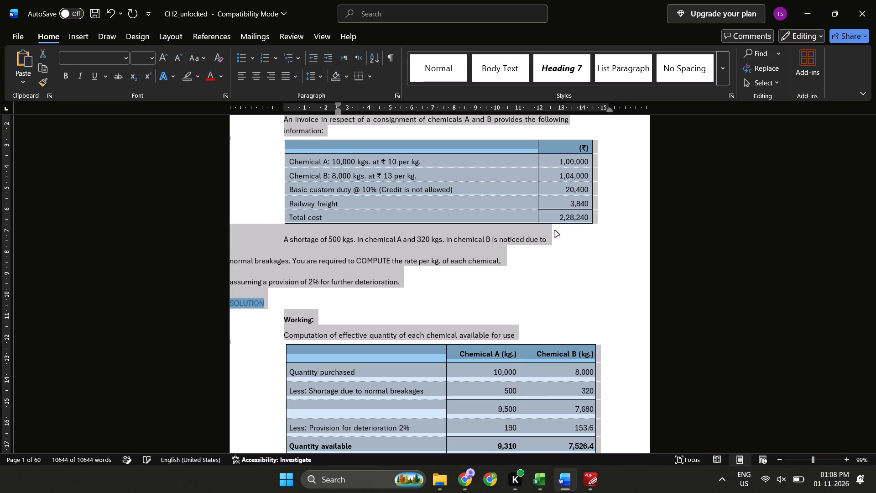
key("ctrl+i")
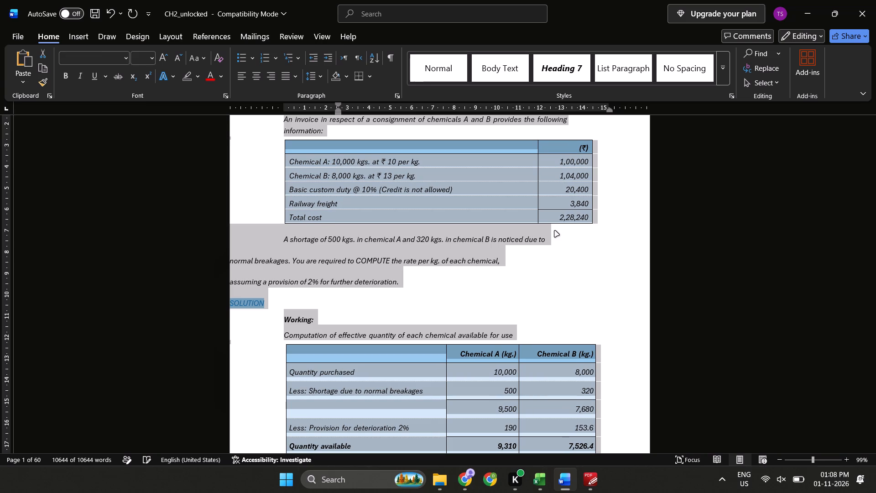
Join the broken lines of the shortage paragraph below the Illustration 1 table and indent the whole paragraph to align with the table.
left_click(555, 231)
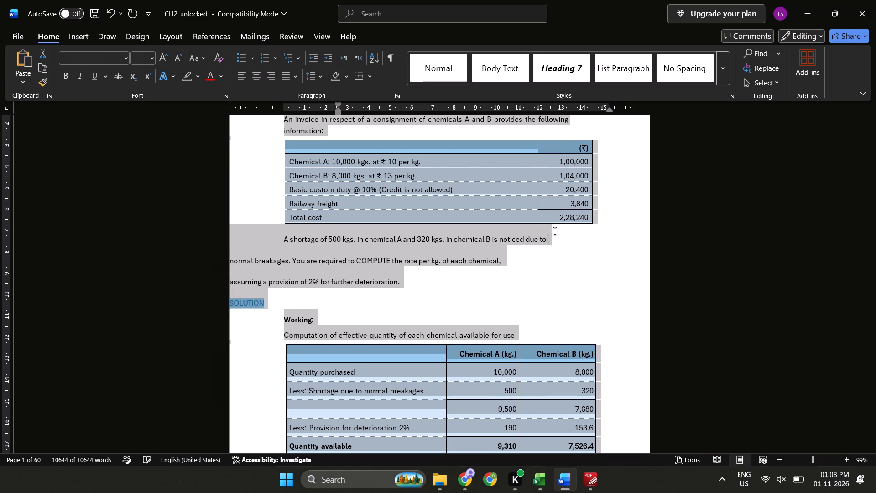
key("Delete")
key("Down")
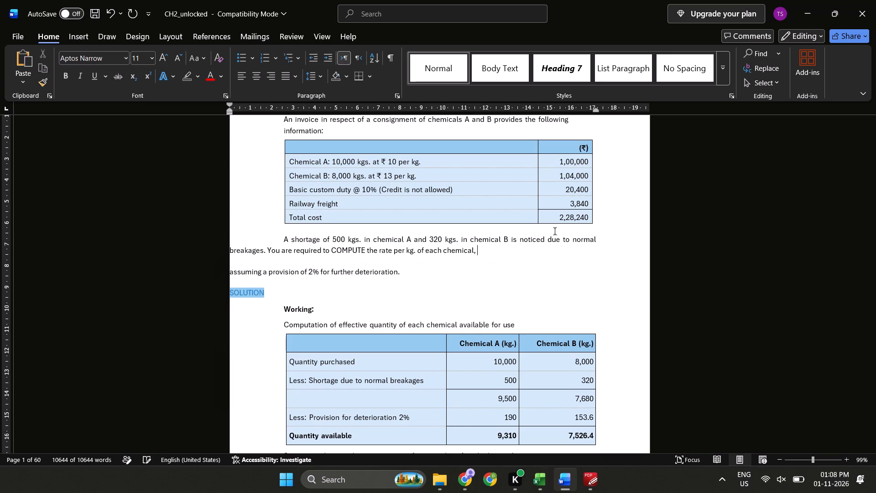
key("Home")
key("Tab")
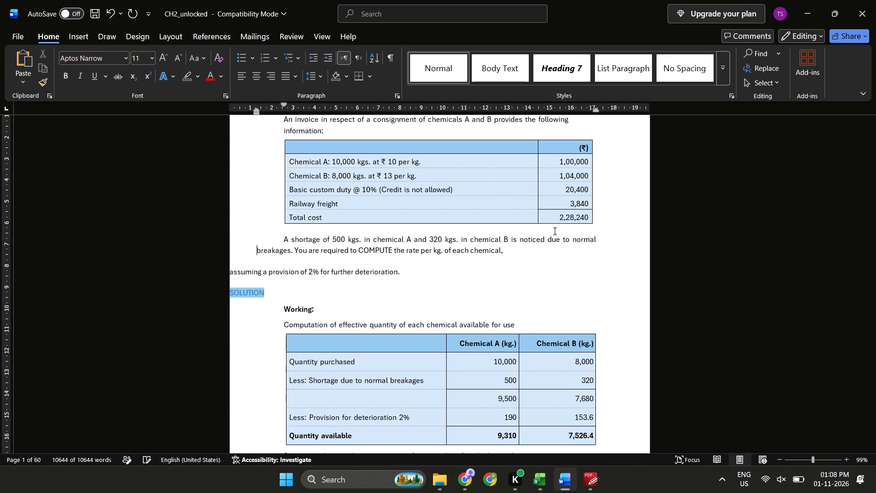
key("Tab")
key("End")
key("Delete")
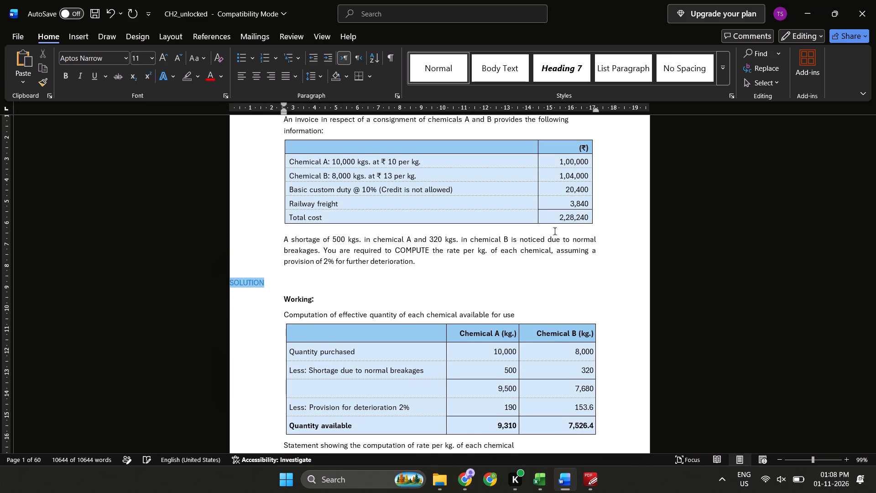
key("Down")
key("Up")
Indent the Illustration 1 SOLUTION heading to align with the shortage paragraph and the Working heading.
scroll(555, 231, "up", 1)
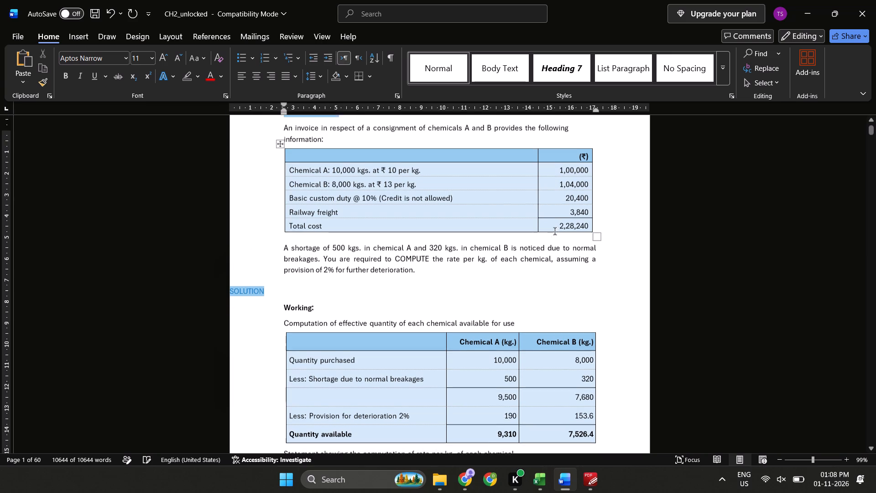
scroll(555, 231, "up", 1)
scroll(506, 251, "up", 1)
left_click(358, 157)
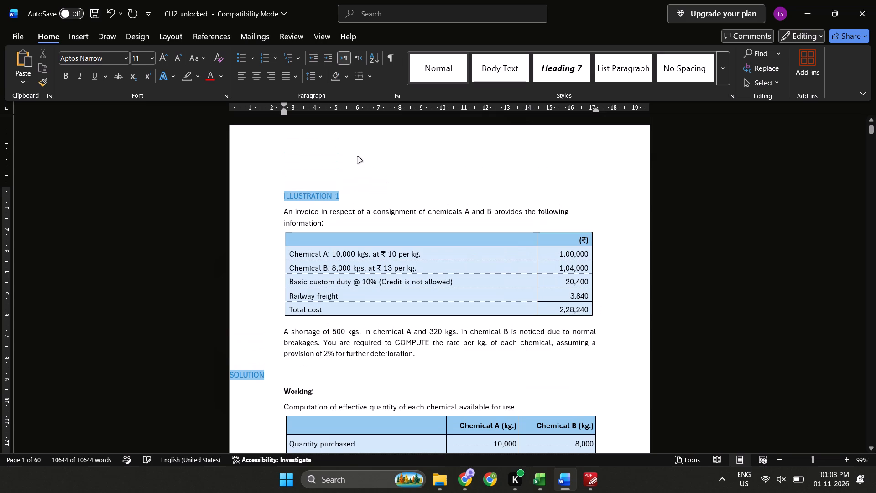
left_click(263, 365)
key("Home")
key("Tab")
key("Tab")
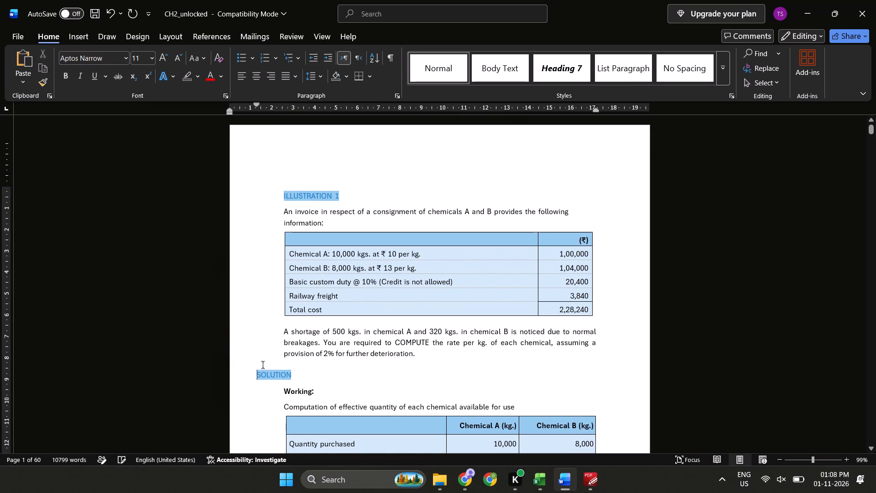
scroll(468, 385, "down", 1)
scroll(468, 385, "up", 1)
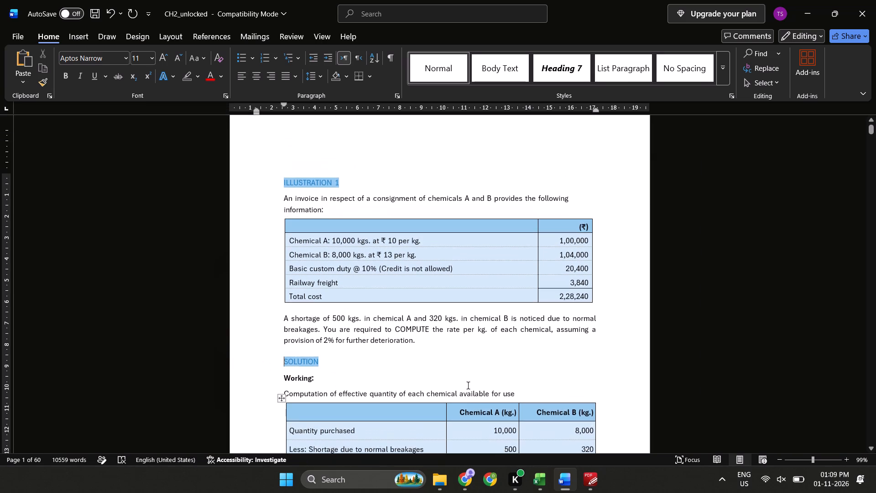
scroll(468, 385, "up", 1, "ctrl")
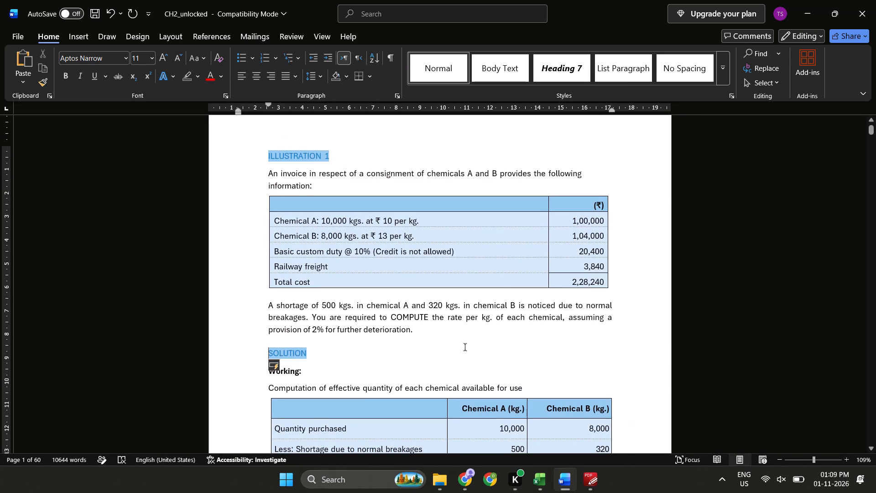
Switch to the source PDF and compare its Illustration 1 question and table with the Word version.
key("alt+Tab")
scroll(465, 347, "up", 8)
scroll(465, 347, "down", 2)
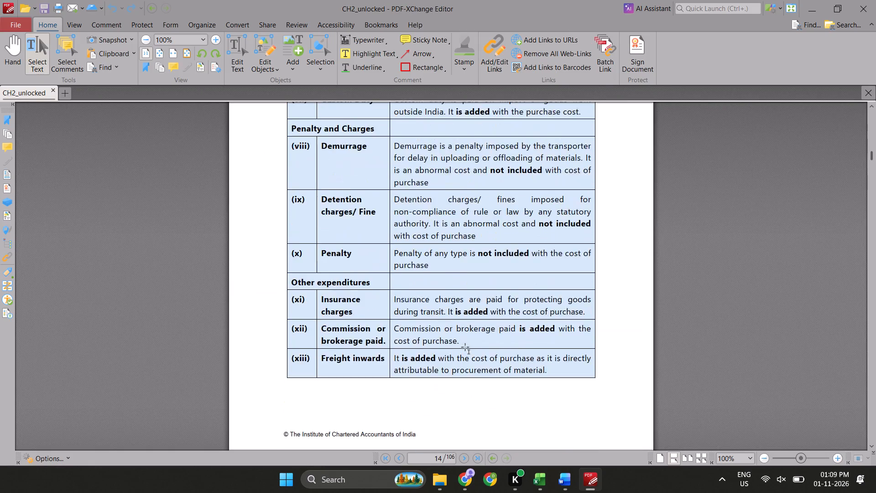
scroll(465, 347, "down", 3)
key("alt+Tab")
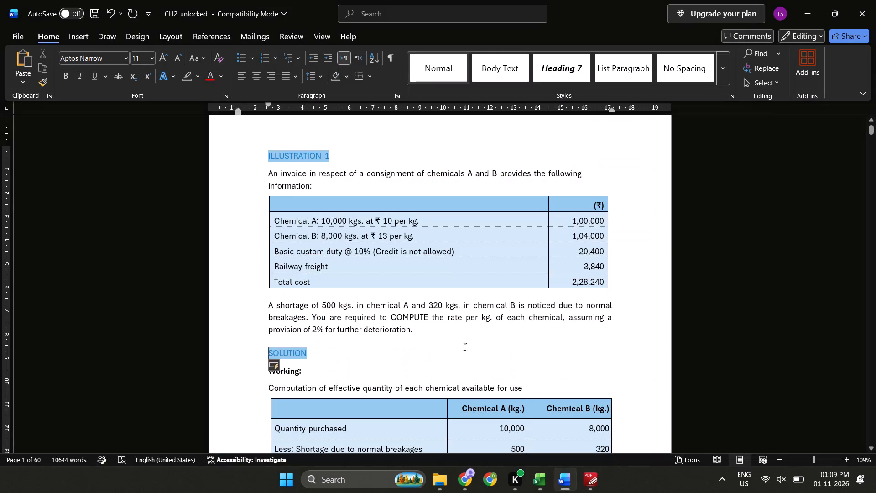
key("alt+Tab")
left_click(462, 306)
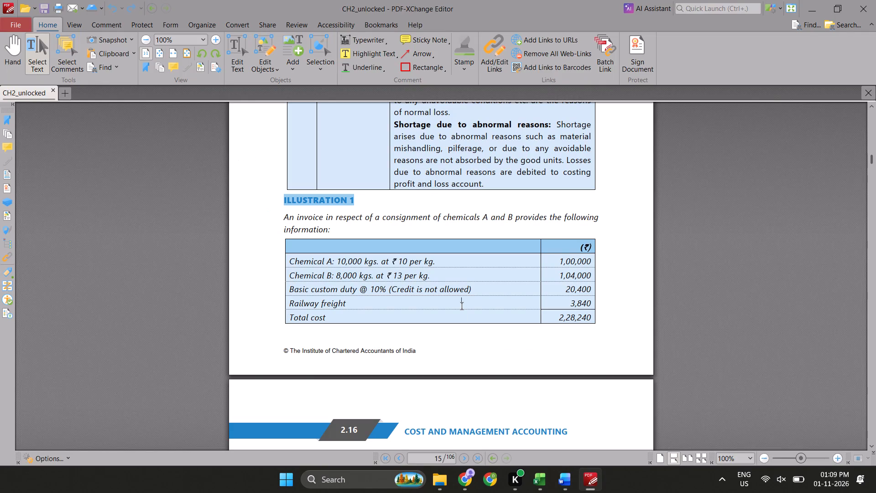
double_click(421, 281)
key("Escape")
key("Escape")
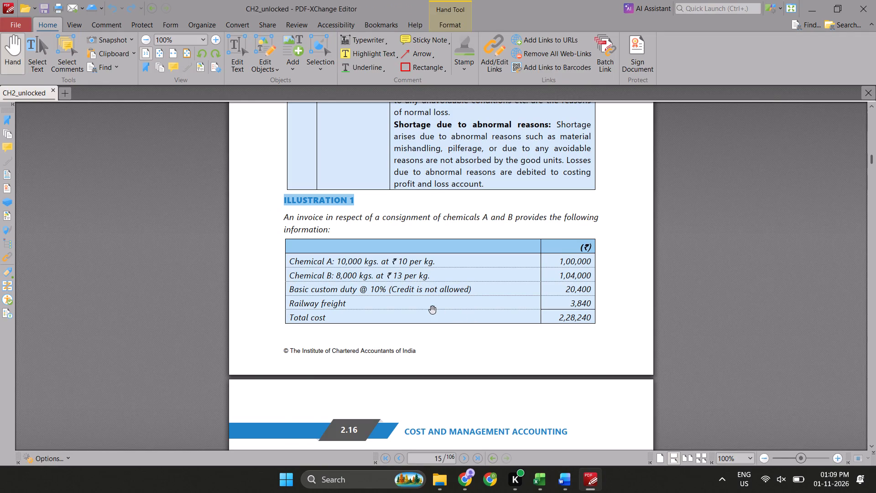
scroll(432, 309, "down", 1)
key("alt+Tab")
Remove the page gap before the Illustration 2 invoice table so that it directly follows the question text on page 2.
scroll(432, 309, "down", 1)
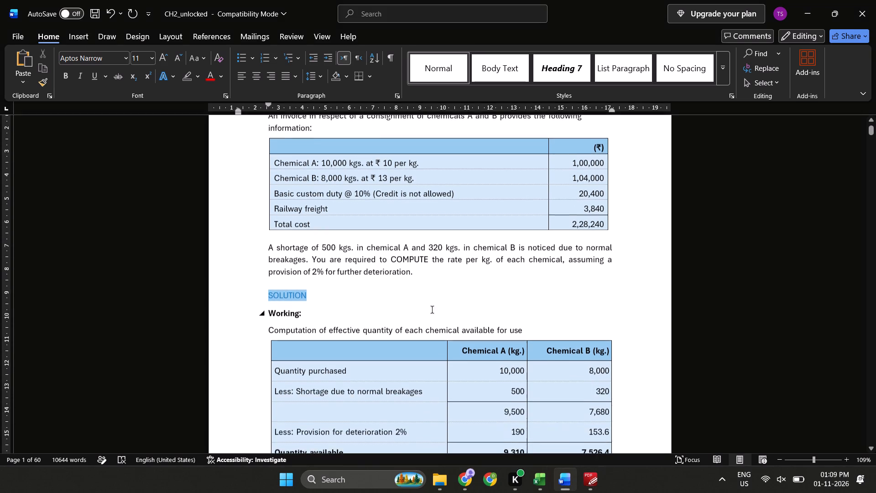
scroll(432, 309, "down", 2)
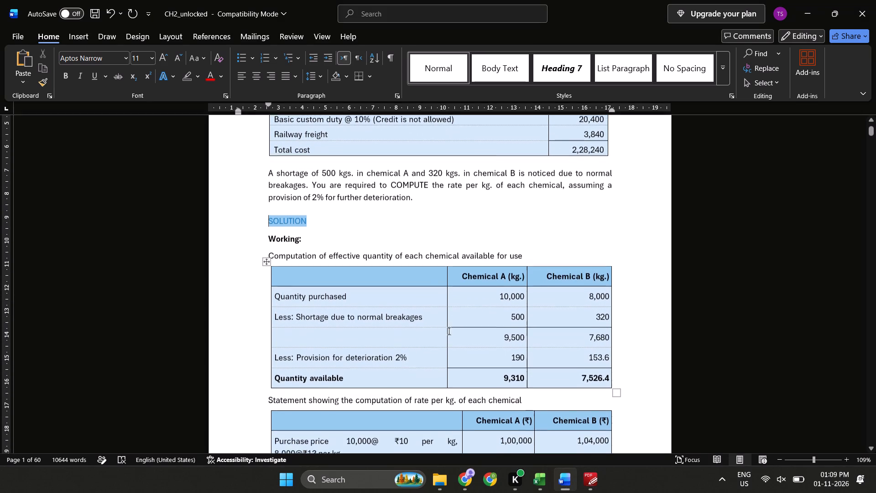
scroll(449, 331, "down", 1)
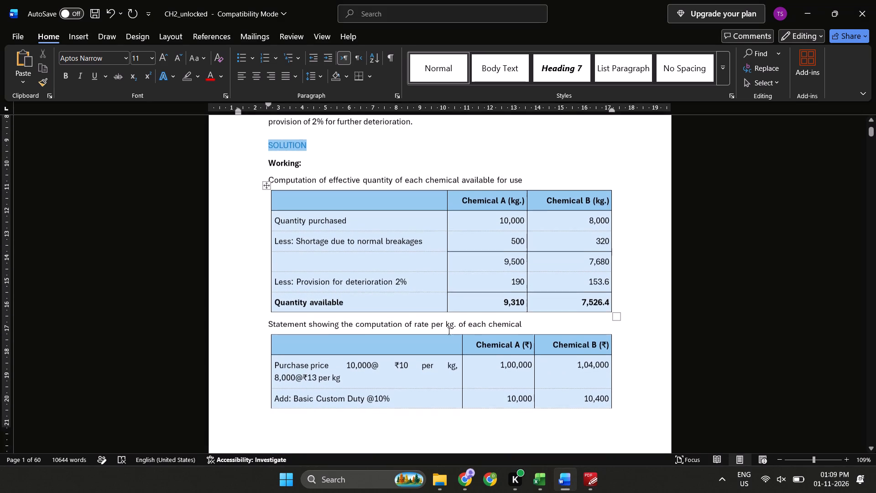
scroll(449, 331, "down", 1)
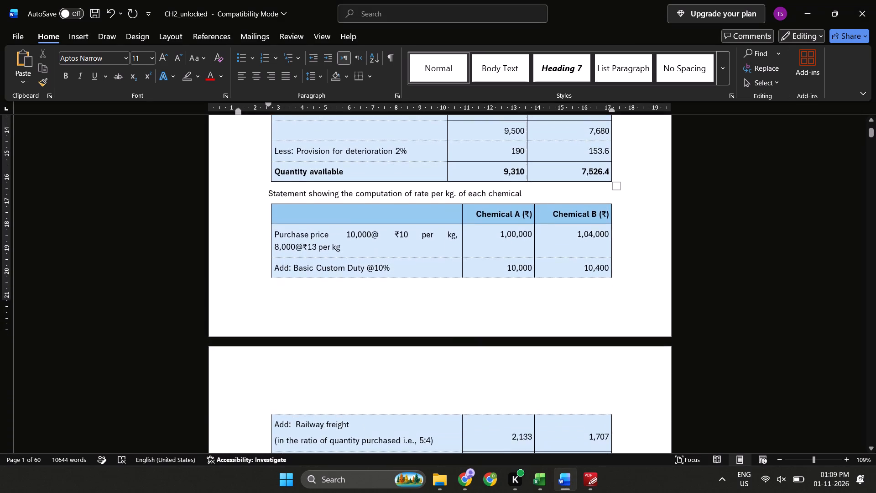
scroll(449, 331, "down", 1)
scroll(409, 288, "down", 1)
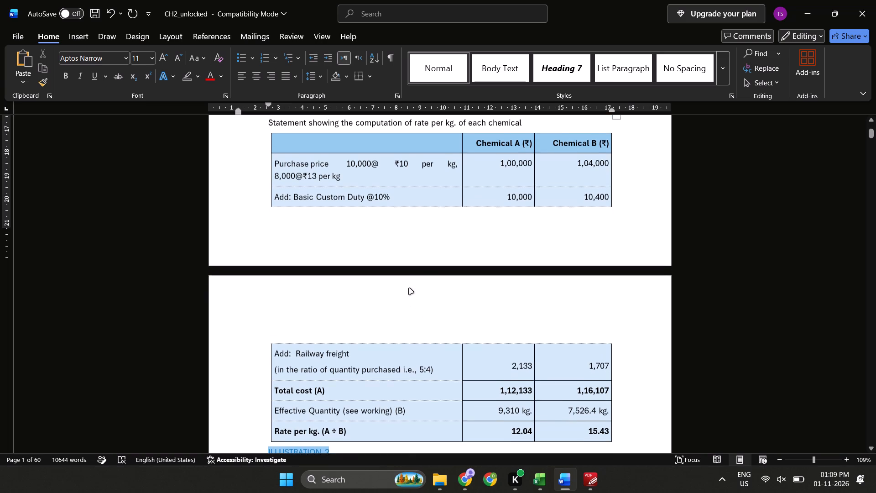
scroll(409, 288, "down", 1)
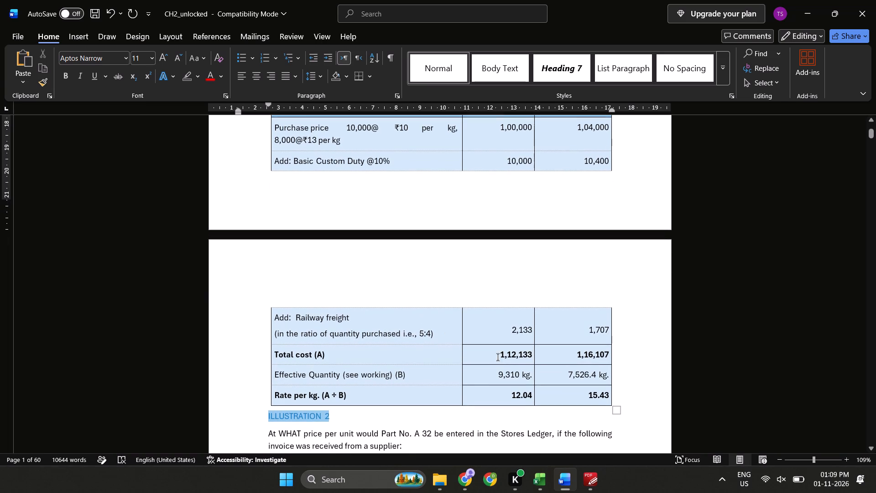
scroll(491, 387, "up", 1)
scroll(491, 387, "down", 1)
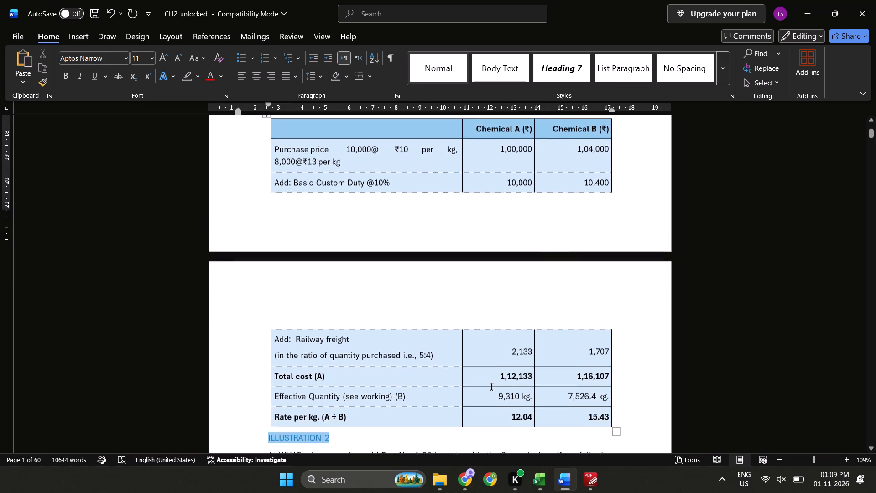
scroll(491, 387, "down", 3)
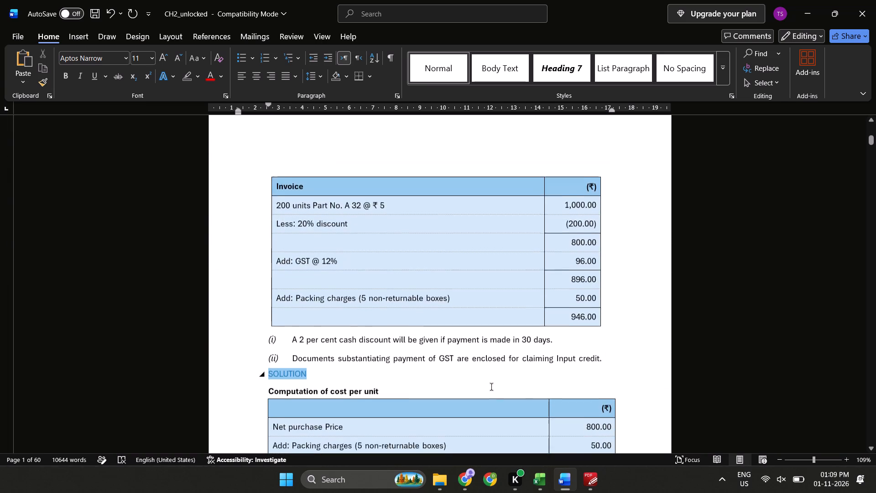
scroll(330, 230, "up", 3)
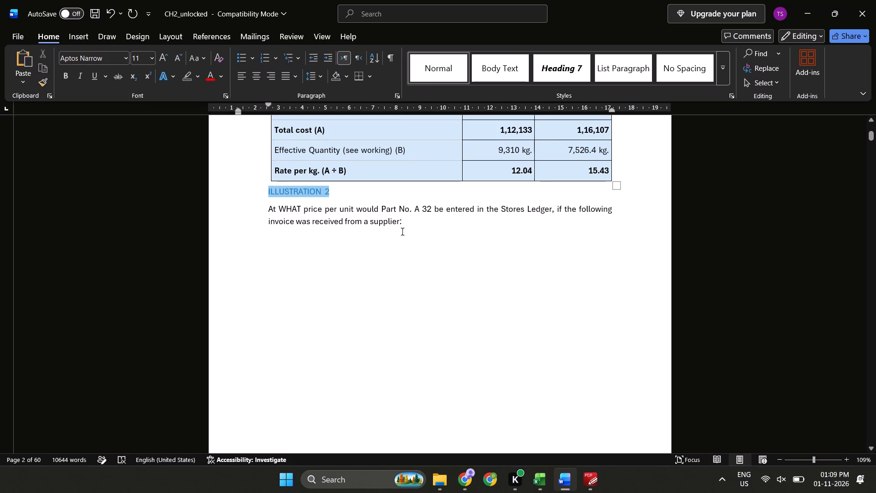
left_click(402, 231)
key("Delete")
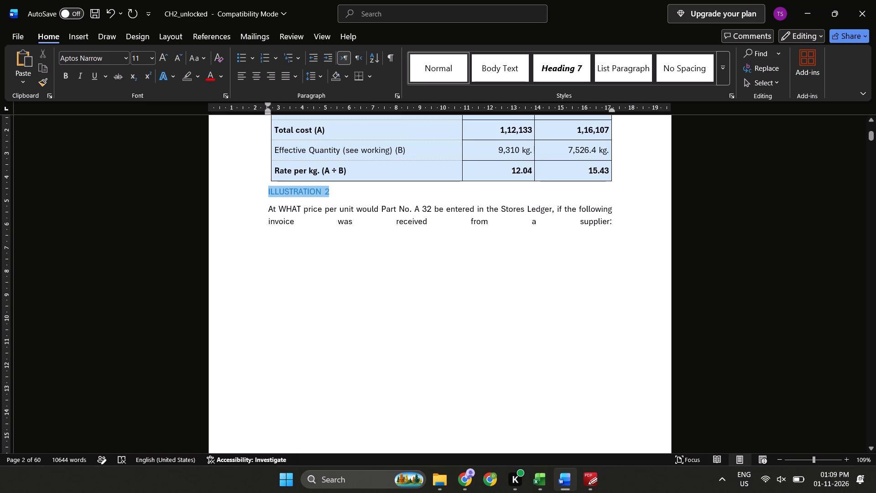
key("Delete")
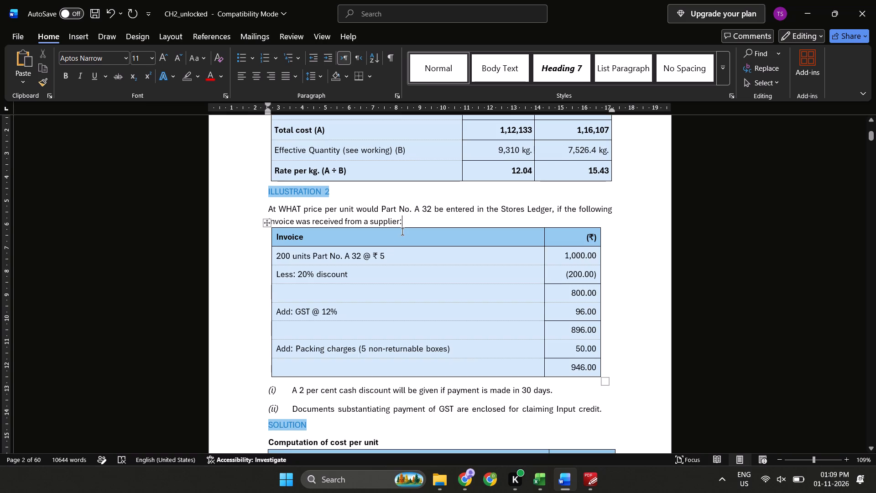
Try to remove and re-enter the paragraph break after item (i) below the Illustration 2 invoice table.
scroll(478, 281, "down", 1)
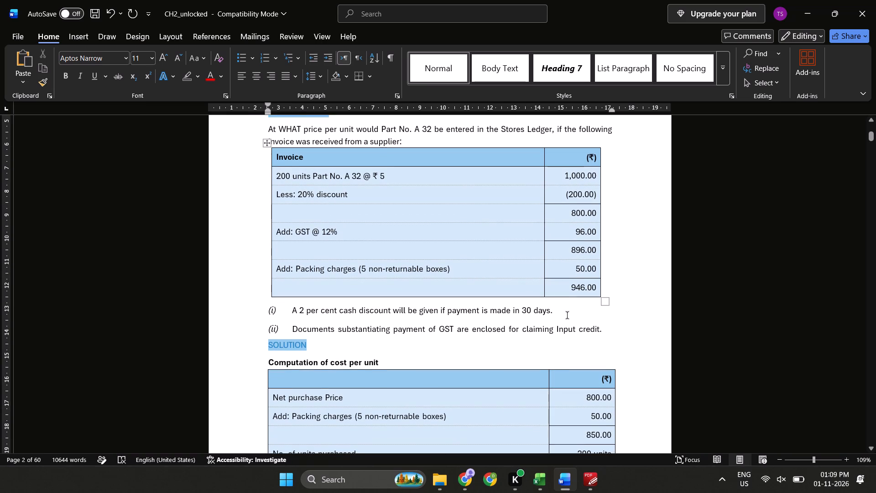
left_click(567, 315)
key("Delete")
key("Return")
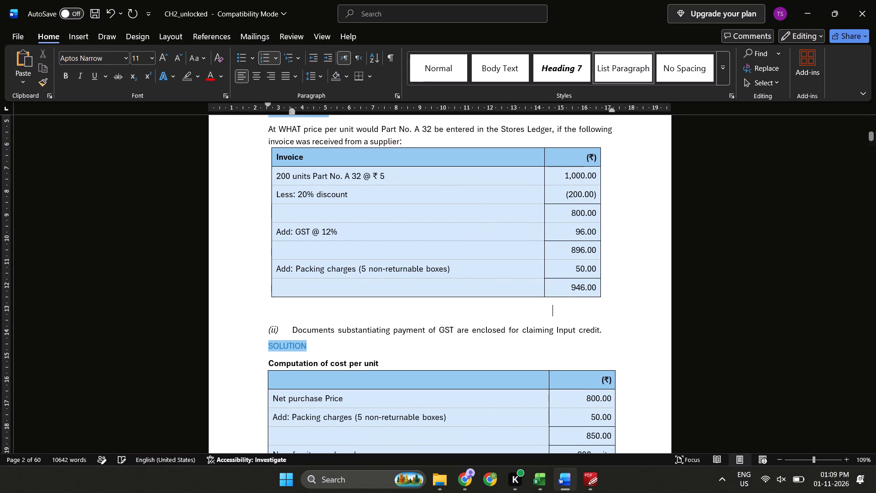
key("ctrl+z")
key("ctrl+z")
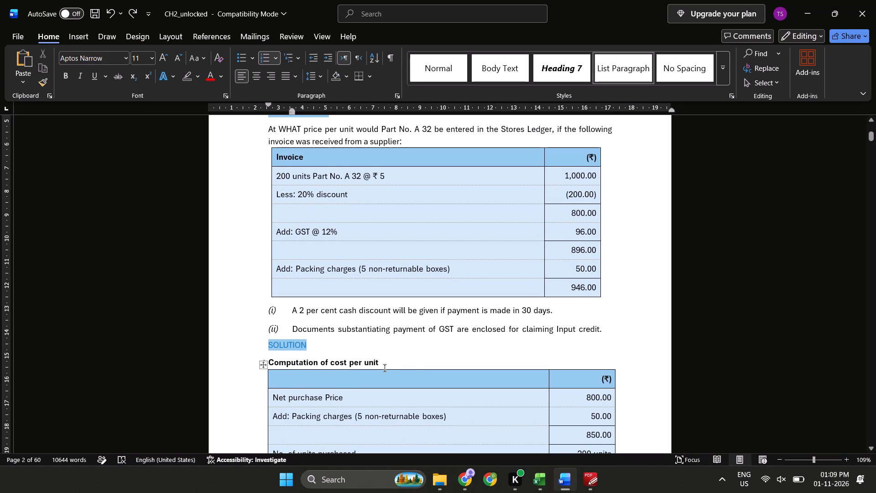
Try removing the empty line above the Note box, test it with DWDWD, clear that text and indent the line two tab stops.
scroll(385, 368, "down", 3)
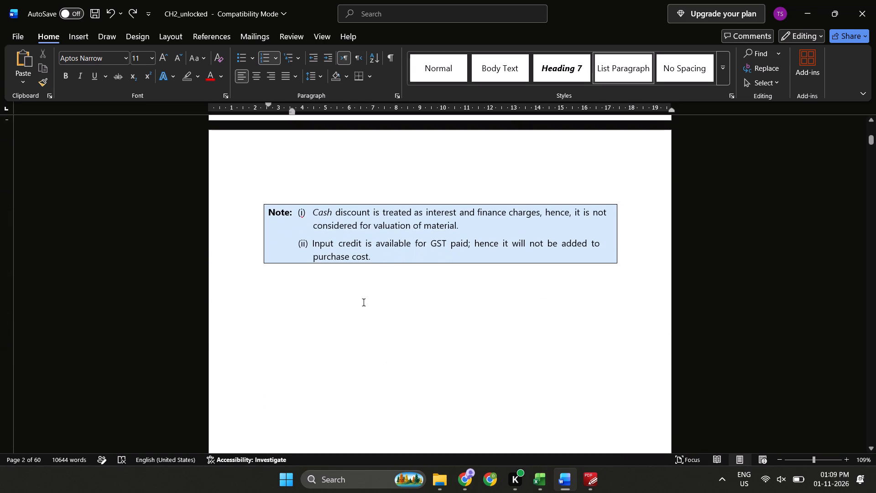
left_click(392, 268)
key("Up")
key("Up")
left_click(390, 190)
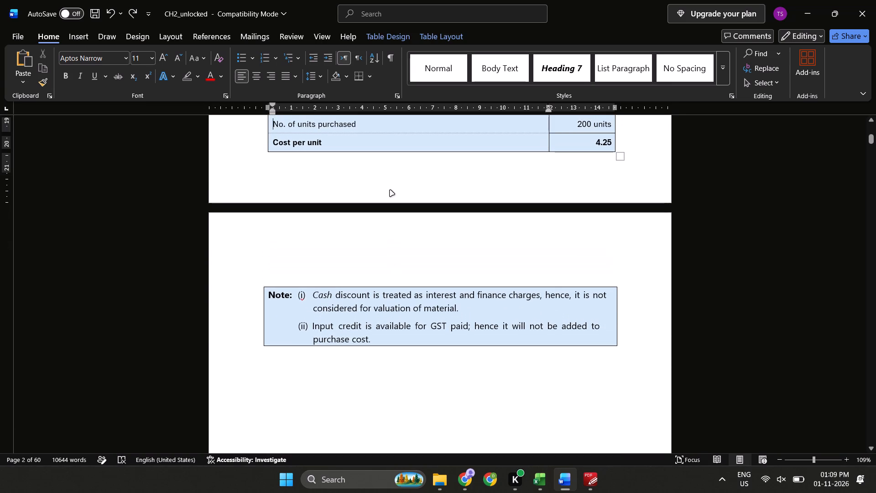
key("Down")
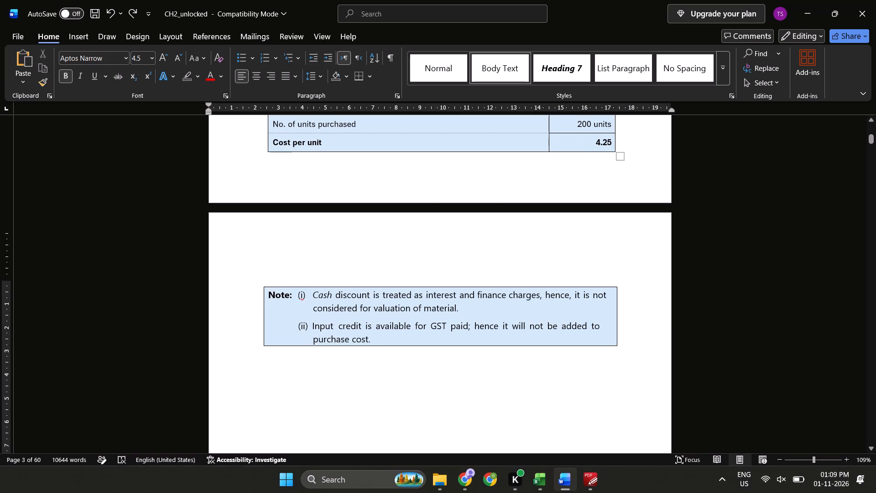
left_click(396, 168)
key("Down")
key("BackSpace")
key("BackSpace")
key("Return")
type("DWDWD")
key("ctrl+BackSpace")
key("Tab")
key("Tab")
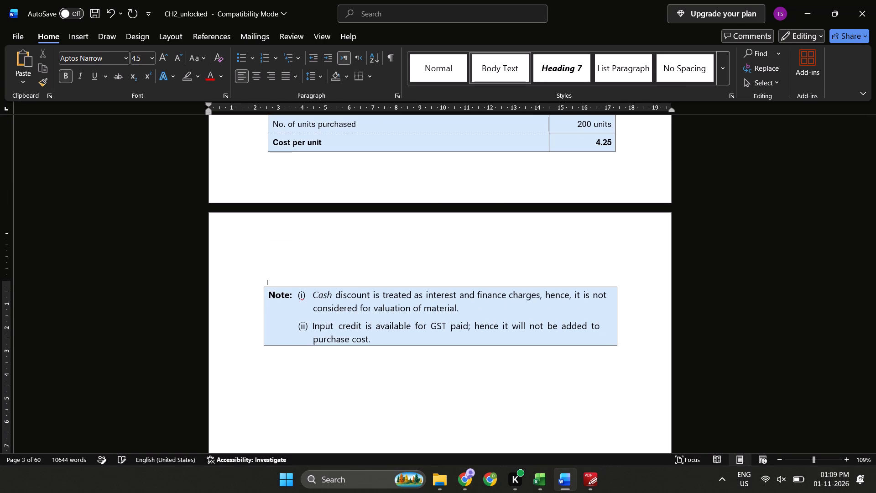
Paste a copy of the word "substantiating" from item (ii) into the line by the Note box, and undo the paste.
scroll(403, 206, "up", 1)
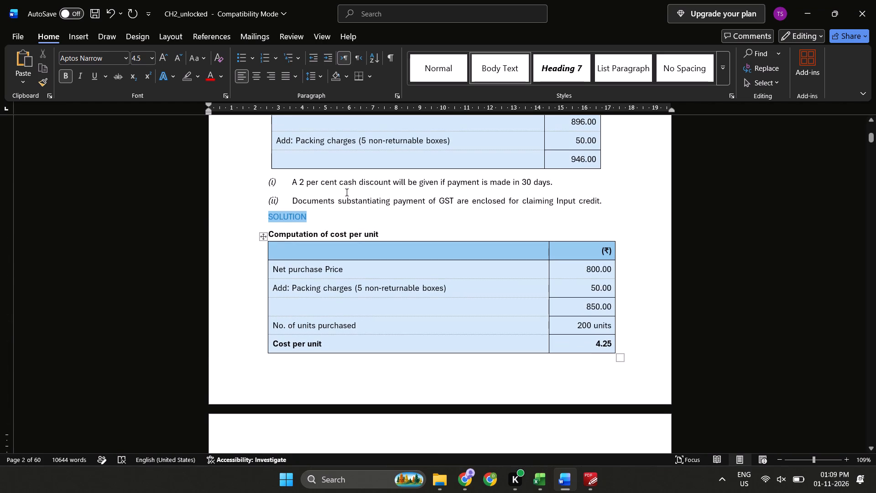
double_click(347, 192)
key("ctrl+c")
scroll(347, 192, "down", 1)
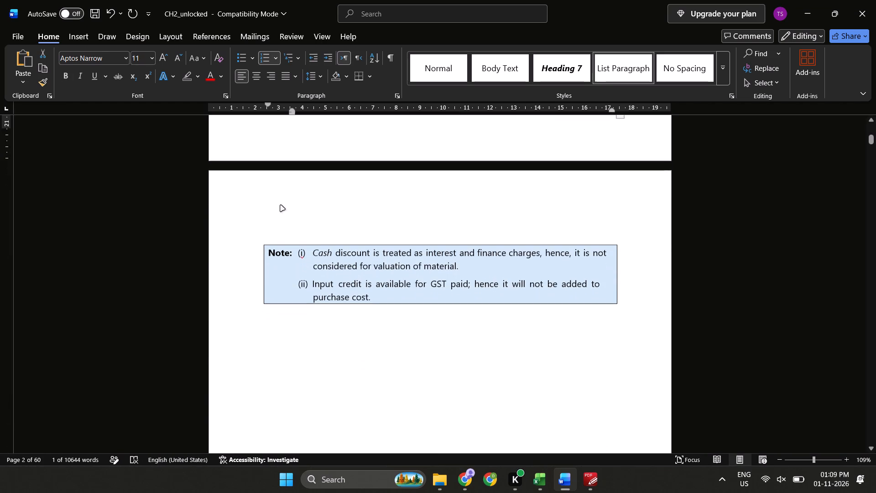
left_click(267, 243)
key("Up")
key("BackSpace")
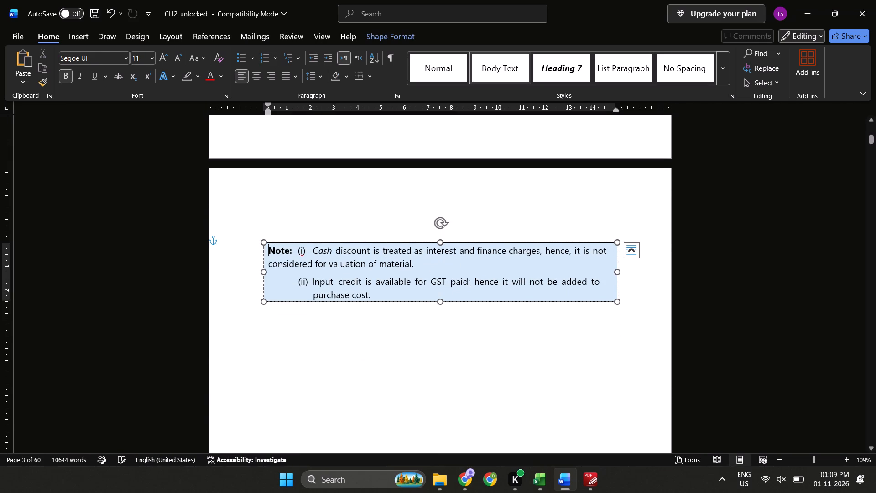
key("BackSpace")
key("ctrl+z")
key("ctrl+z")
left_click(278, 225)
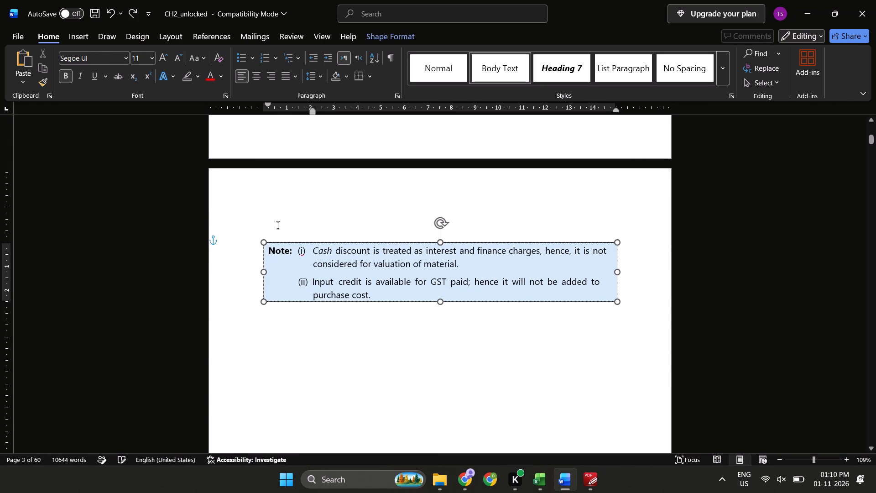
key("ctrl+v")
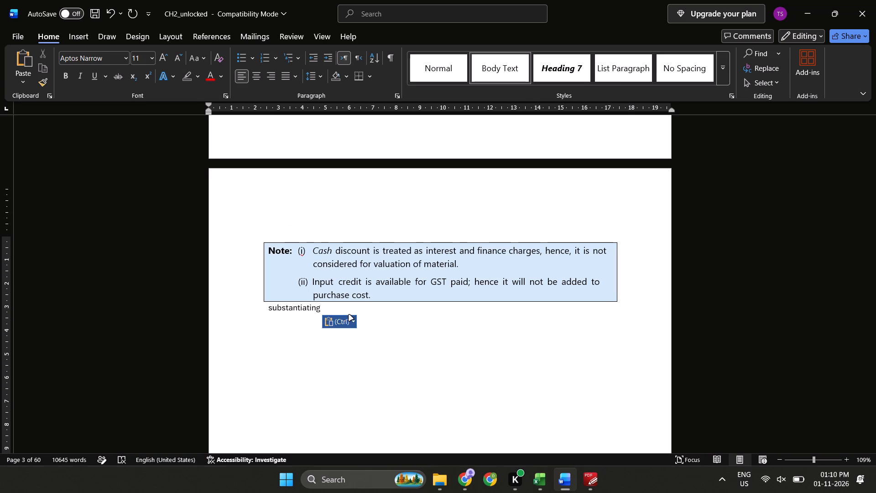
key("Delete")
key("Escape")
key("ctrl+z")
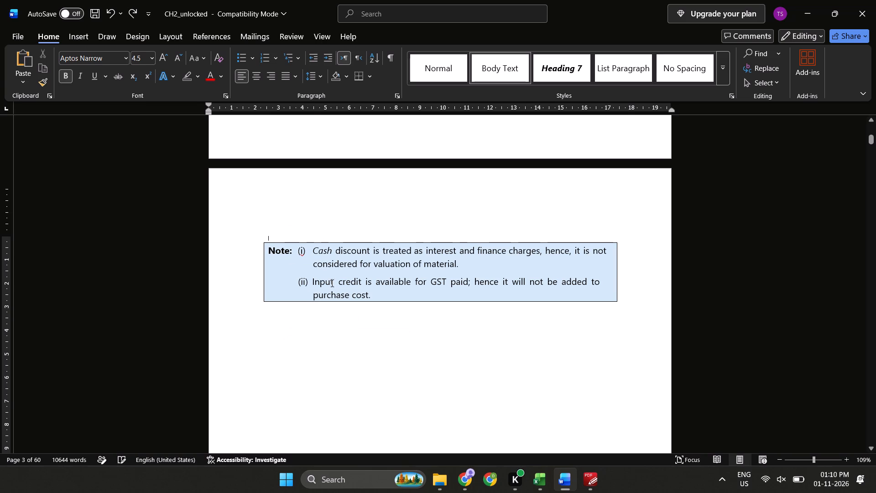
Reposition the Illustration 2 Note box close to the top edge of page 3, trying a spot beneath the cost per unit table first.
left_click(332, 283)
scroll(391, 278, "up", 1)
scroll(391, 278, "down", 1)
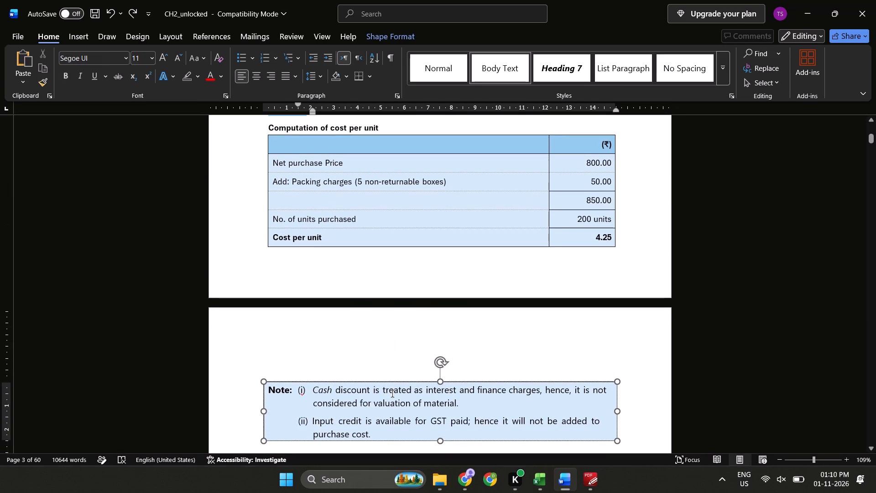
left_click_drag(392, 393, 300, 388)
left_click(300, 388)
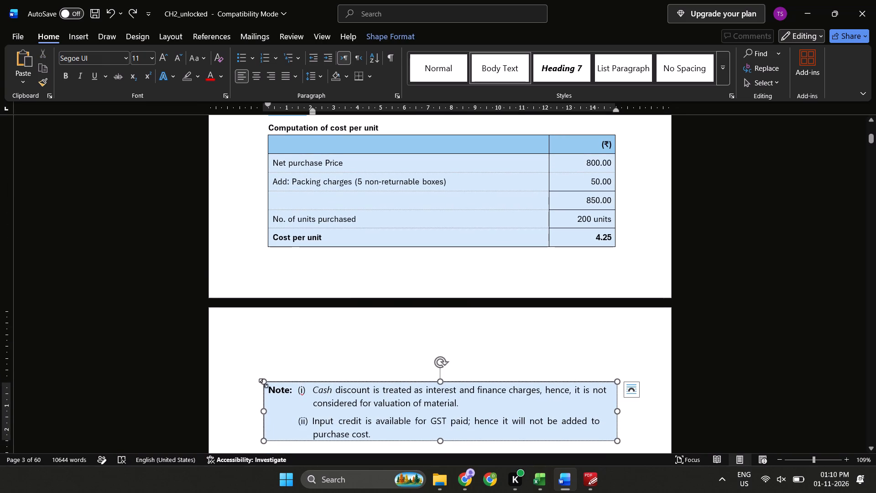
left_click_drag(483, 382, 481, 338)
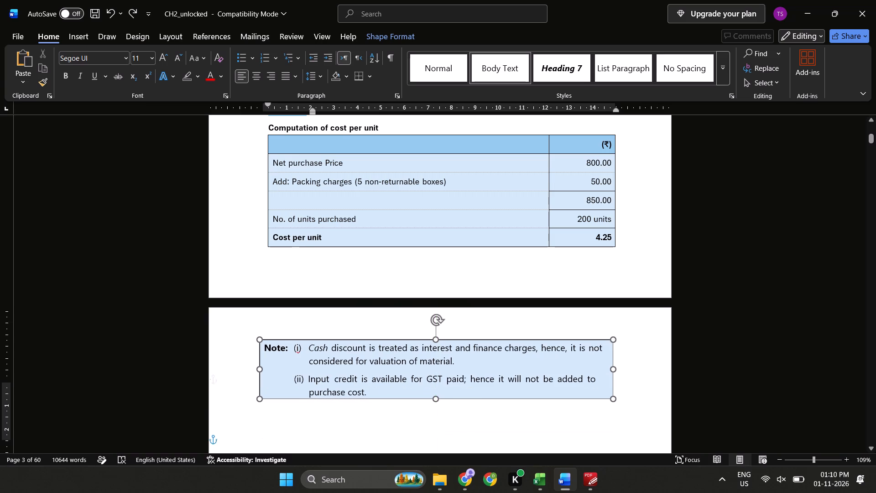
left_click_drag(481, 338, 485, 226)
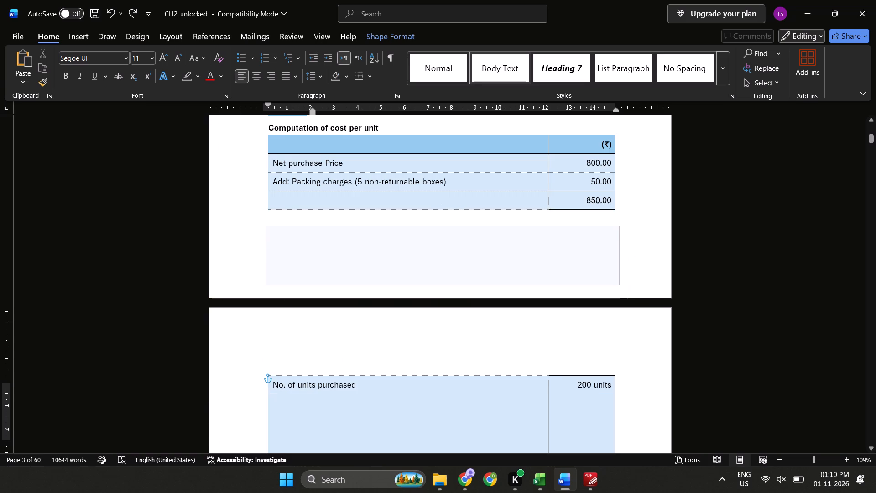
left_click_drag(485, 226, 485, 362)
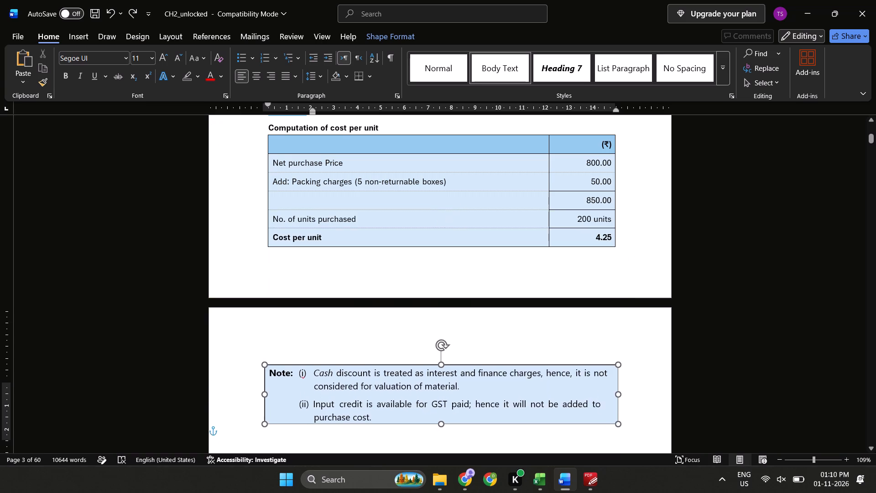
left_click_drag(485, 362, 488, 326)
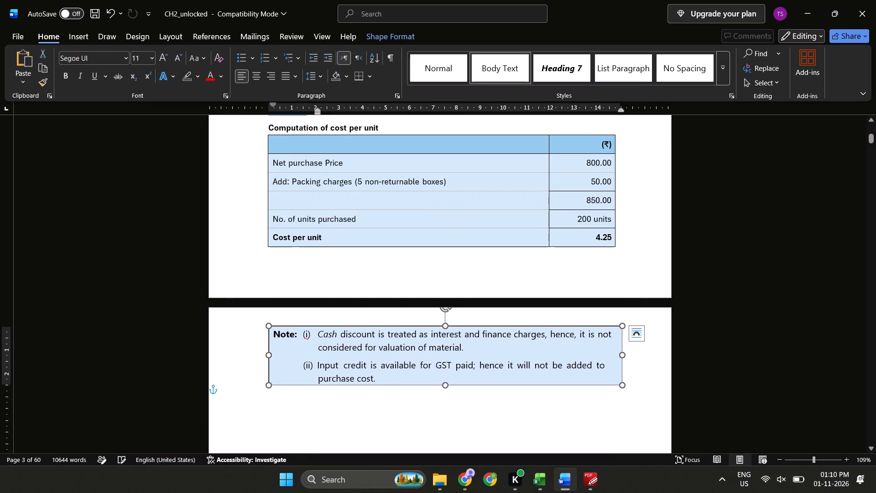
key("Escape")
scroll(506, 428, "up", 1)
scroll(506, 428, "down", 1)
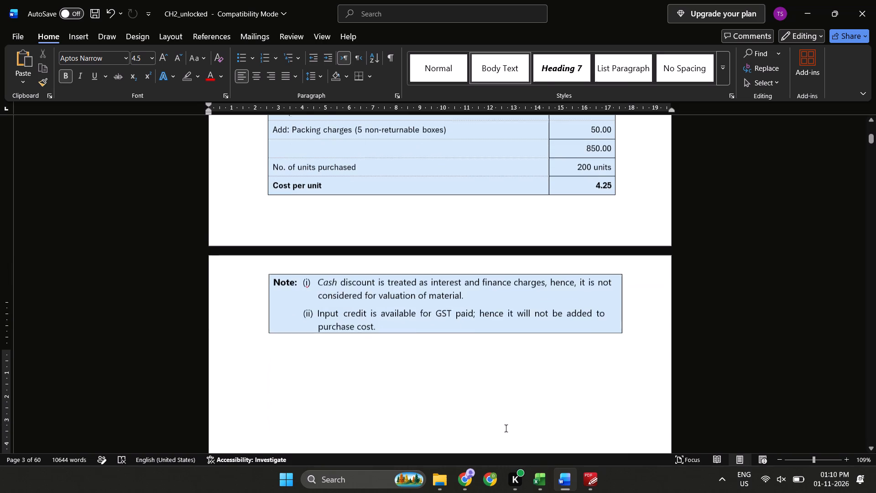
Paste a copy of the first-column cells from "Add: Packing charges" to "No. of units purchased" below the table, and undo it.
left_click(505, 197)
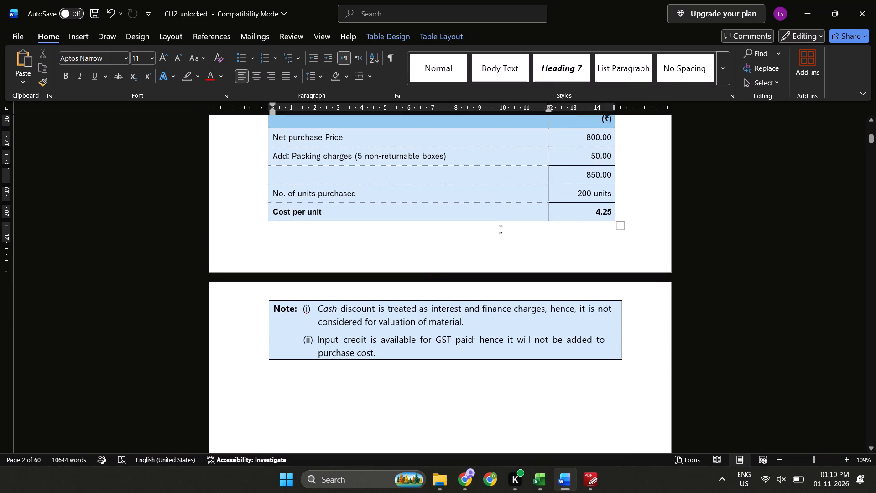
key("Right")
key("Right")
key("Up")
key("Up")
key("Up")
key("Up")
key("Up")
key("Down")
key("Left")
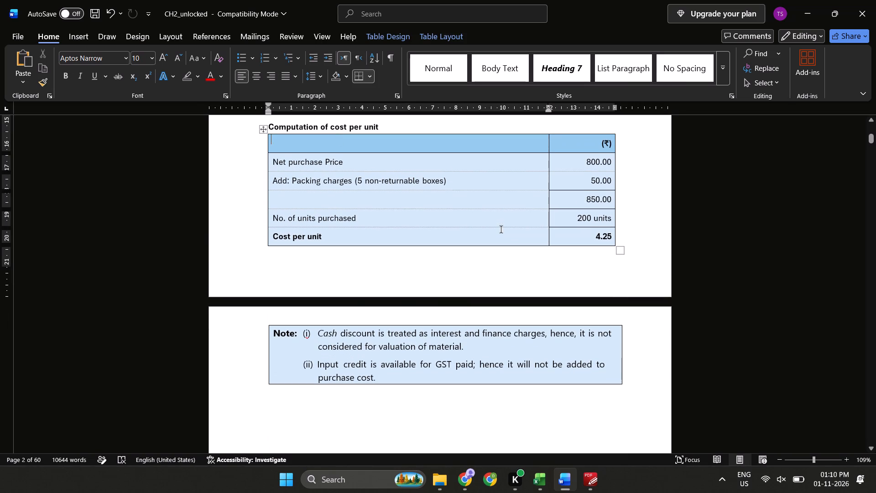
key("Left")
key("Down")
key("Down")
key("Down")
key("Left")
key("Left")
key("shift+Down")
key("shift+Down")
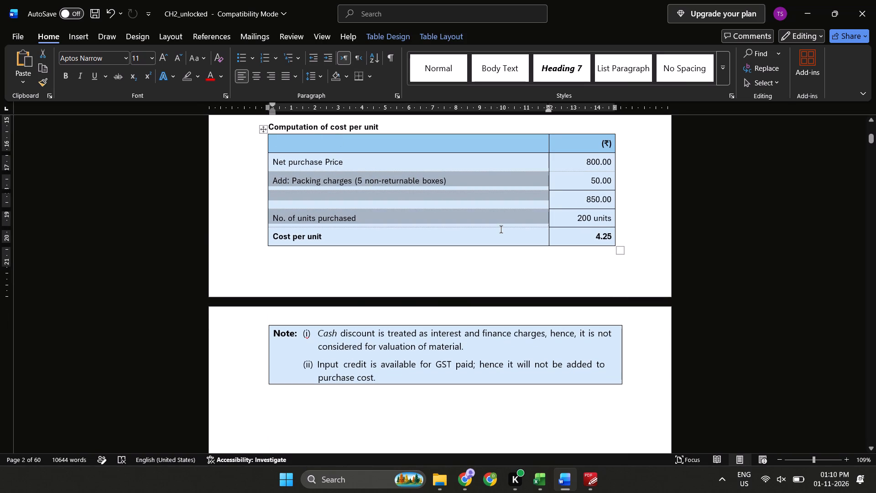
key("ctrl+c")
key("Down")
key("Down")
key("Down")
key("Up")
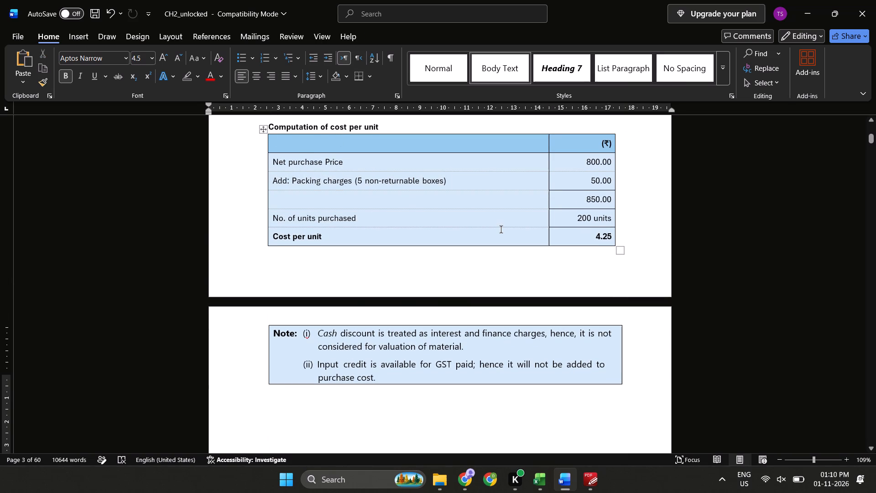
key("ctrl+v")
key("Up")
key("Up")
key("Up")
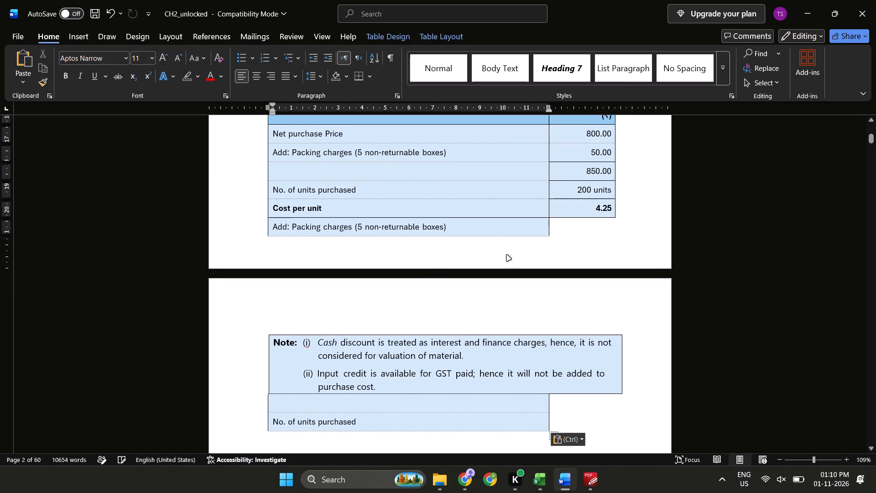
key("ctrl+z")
Try to remove the blank space between the Illustration 2 Note box and the Illustration 3 heading.
scroll(506, 269, "up", 1)
key("Right")
key("Right")
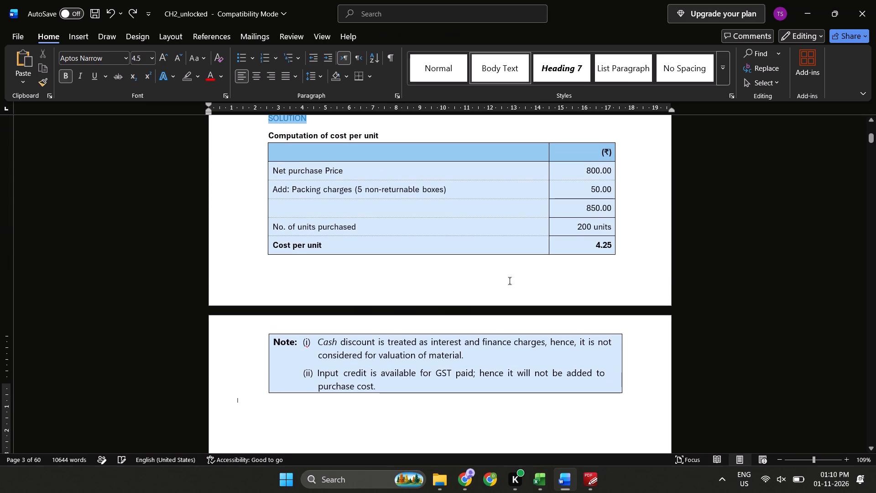
left_click(645, 249)
key("Right")
key("Right")
key("Right")
key("Right")
key("Right")
key("Right")
key("Left")
key("Left")
key("Left")
key("Left")
key("Down")
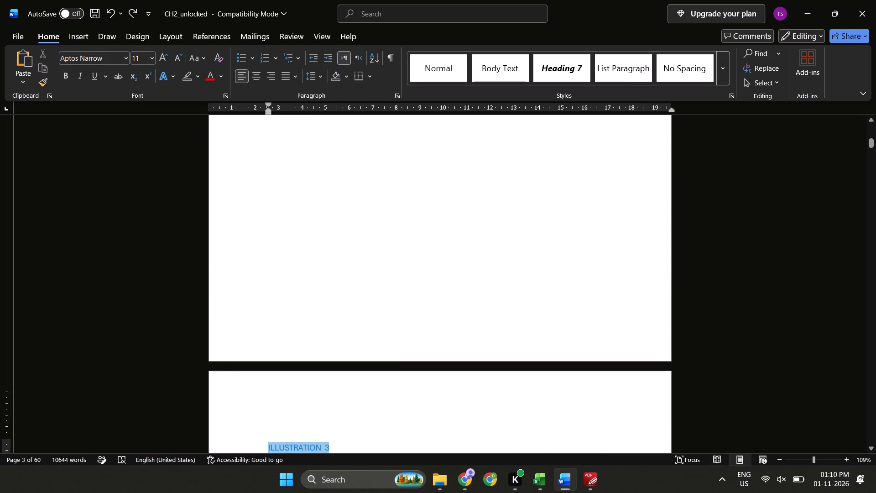
key("Up")
key("BackSpace")
key("BackSpace")
key("BackSpace")
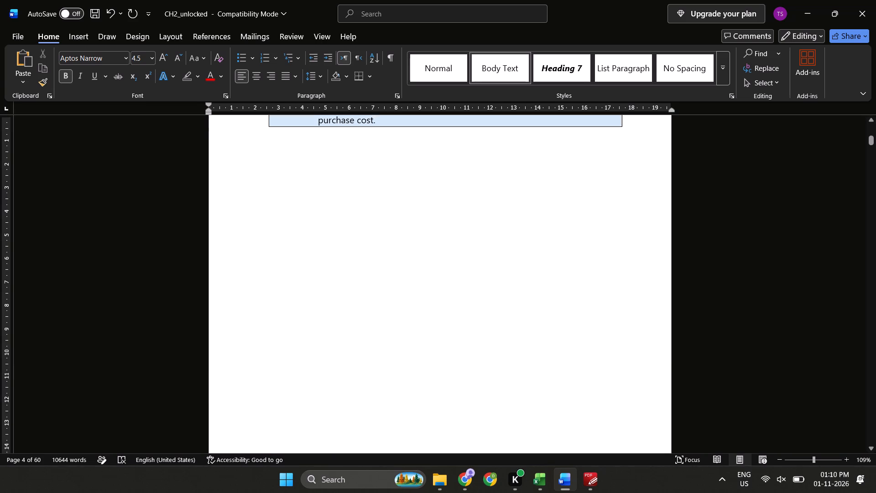
Try to insert a paragraph break between the cost per unit table and the Note box.
scroll(645, 249, "up", 2)
scroll(645, 249, "down", 1)
left_click(584, 341)
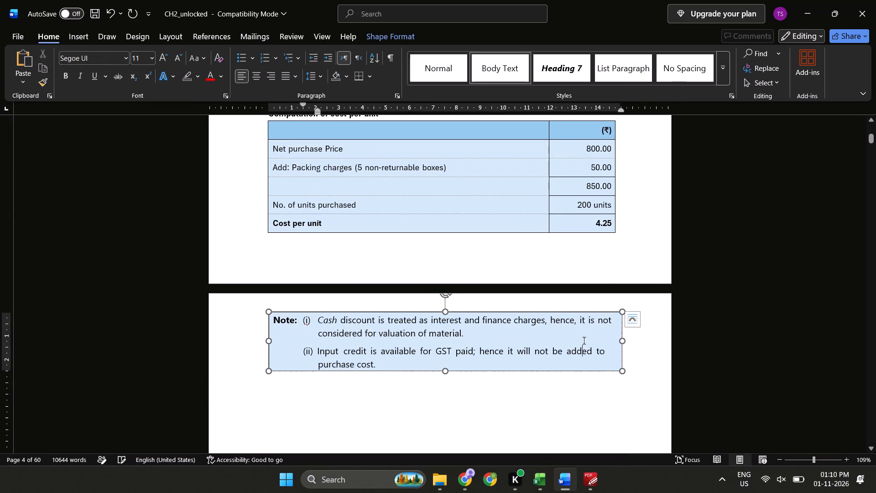
left_click(615, 246)
left_click(624, 246)
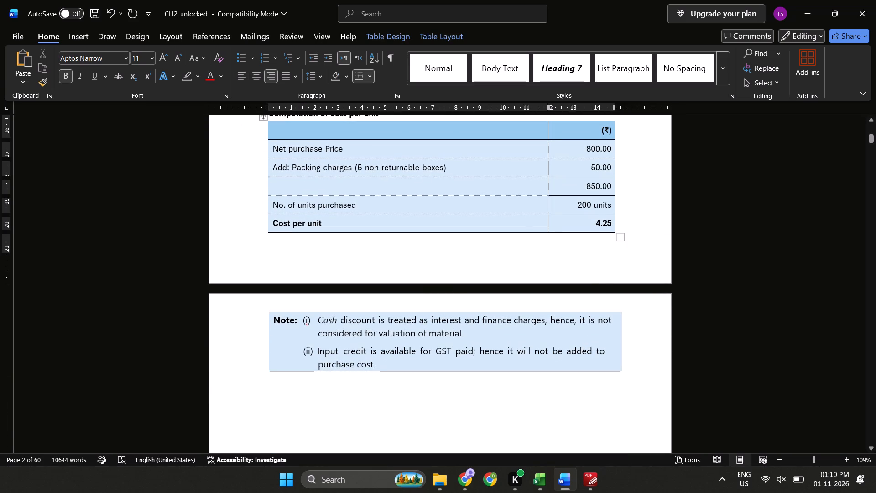
left_click(623, 224)
left_click(625, 218)
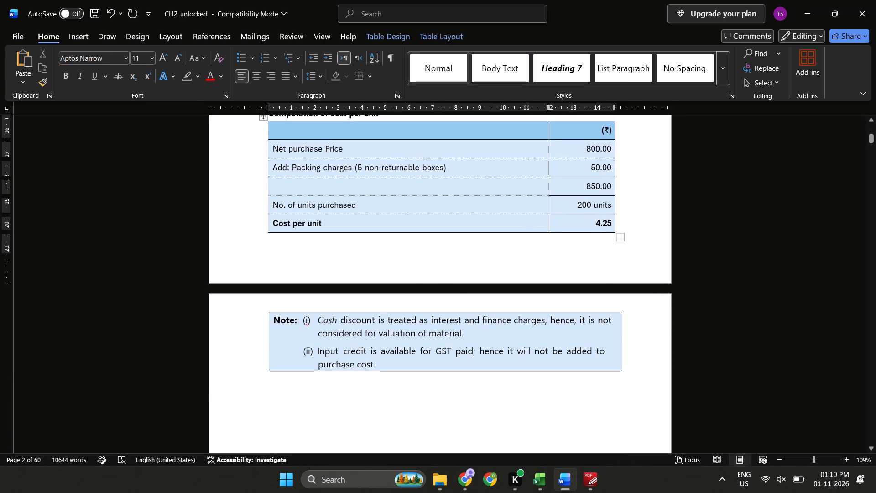
key("Right")
key("Right")
key("Left")
key("Return")
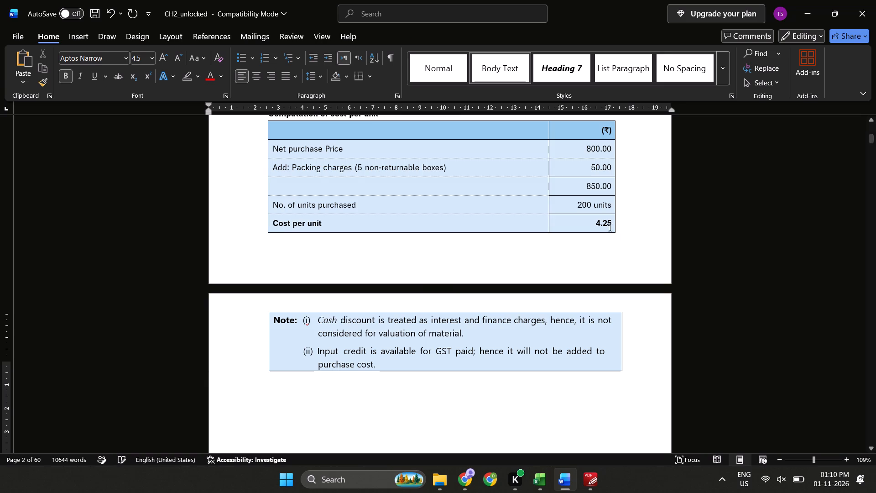
Move the Illustration 2 Note box further down page 3, leaving space above it.
left_click(562, 320)
scroll(562, 320, "down", 3, "ctrl")
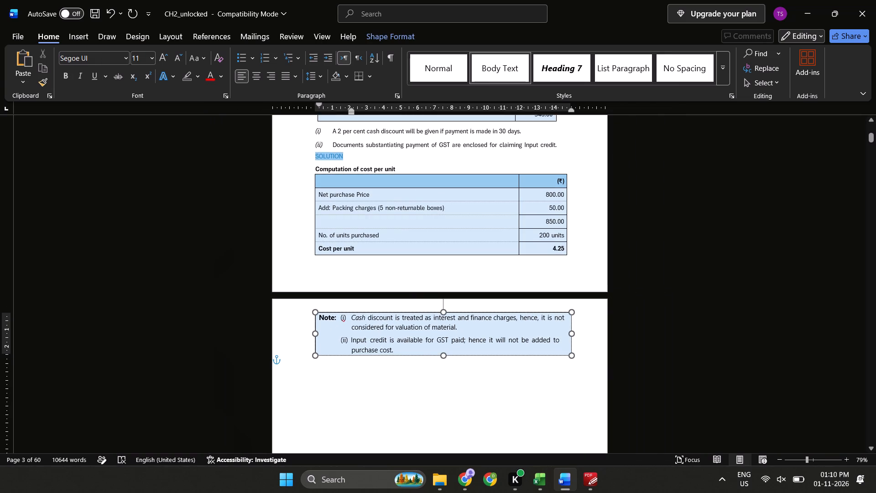
left_click_drag(546, 355, 552, 449)
Add a blank row below the "Cost per unit" row of the Illustration 2 solution table.
left_click(582, 251)
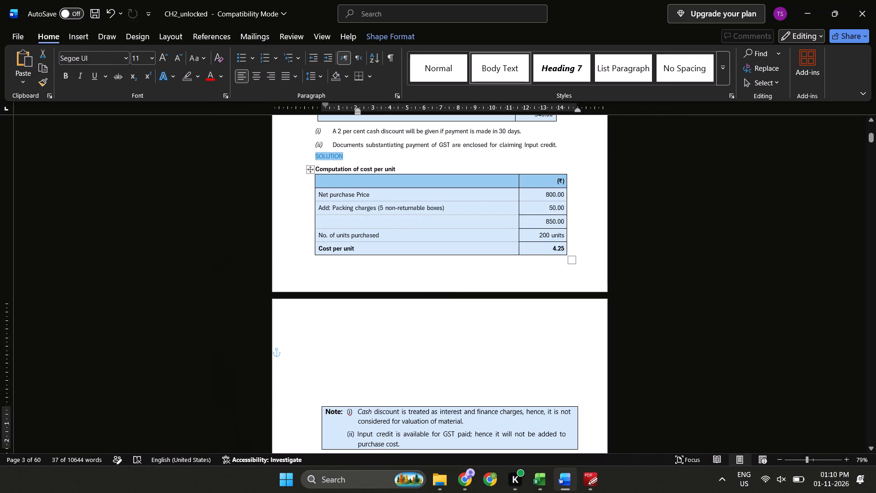
key("Return")
key("BackSpace")
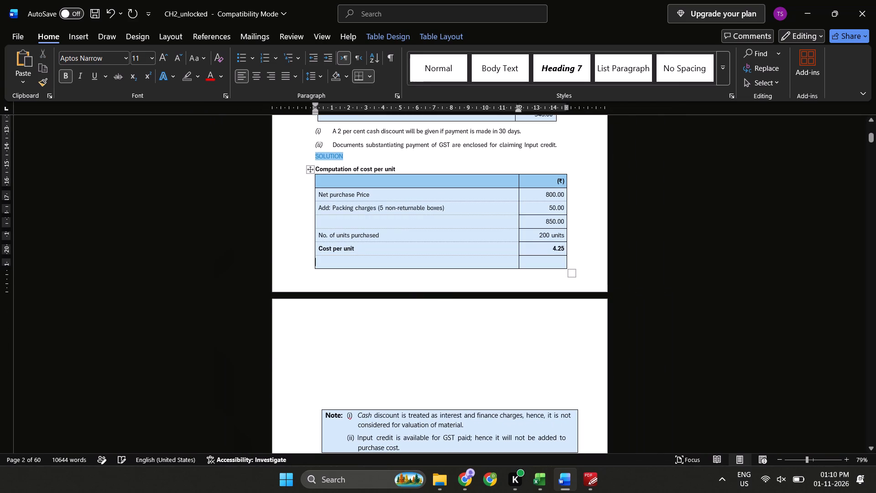
Undo the blank row added below "Cost per unit" in the Illustration 2 solution table.
key("BackSpace")
key("ctrl+z")
key("ctrl+z")
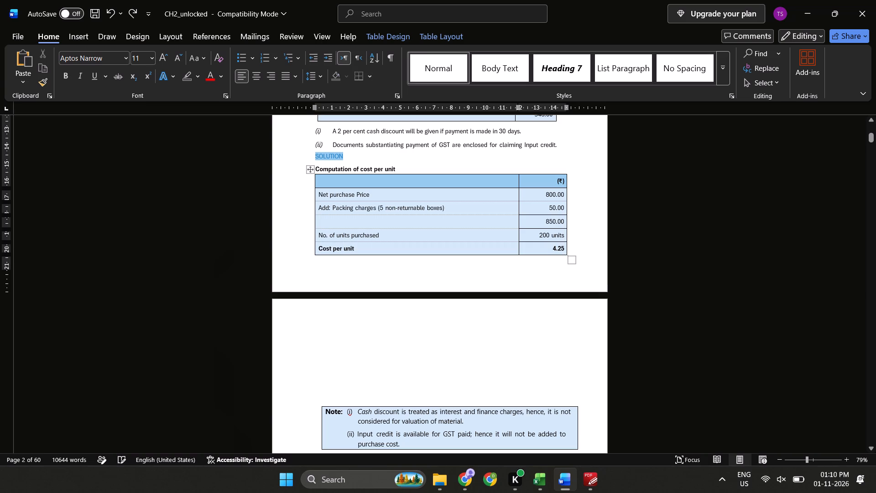
Enter placeholder text on the line below the Illustration 2 solution table, tabbed in to the table's left edge.
key("Down")
type("DWDJJLWNDW")
key("BackSpace")
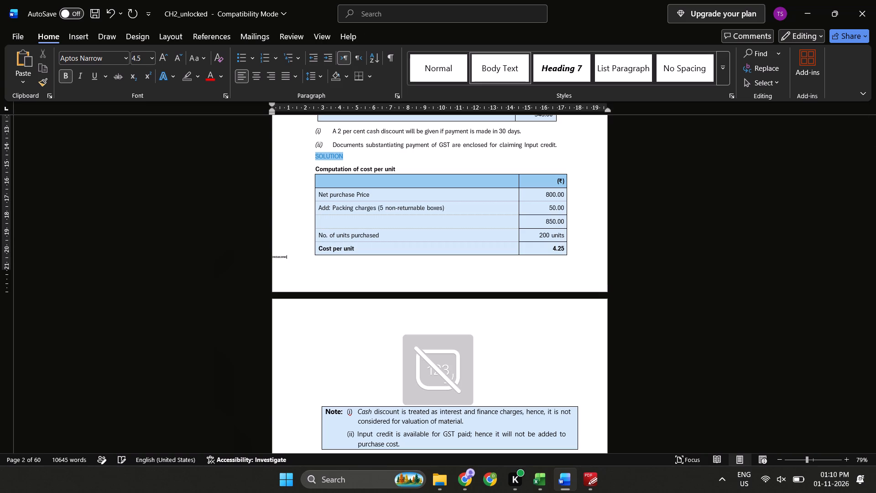
key("Tab")
key("Tab")
key("Tab")
type("KFEMFLEF")
key("BackSpace")
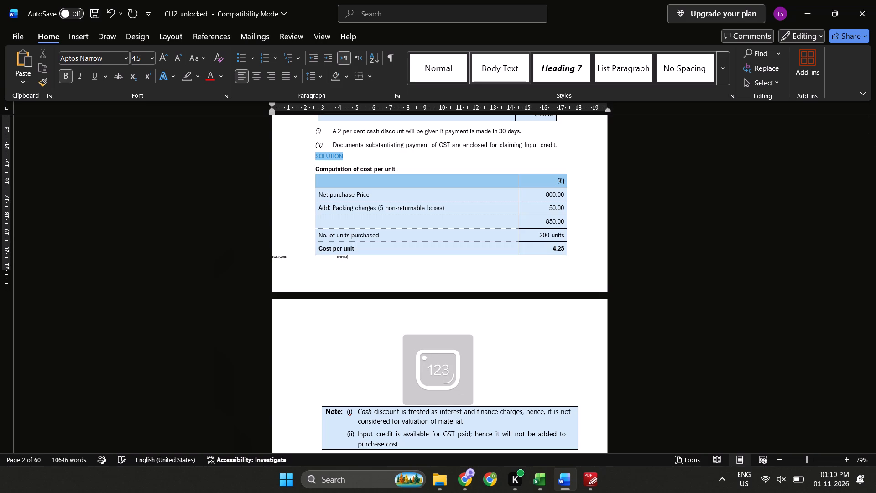
key("BackSpace")
key("ctrl+BackSpace")
key("BackSpace")
key("BackSpace")
key("Tab")
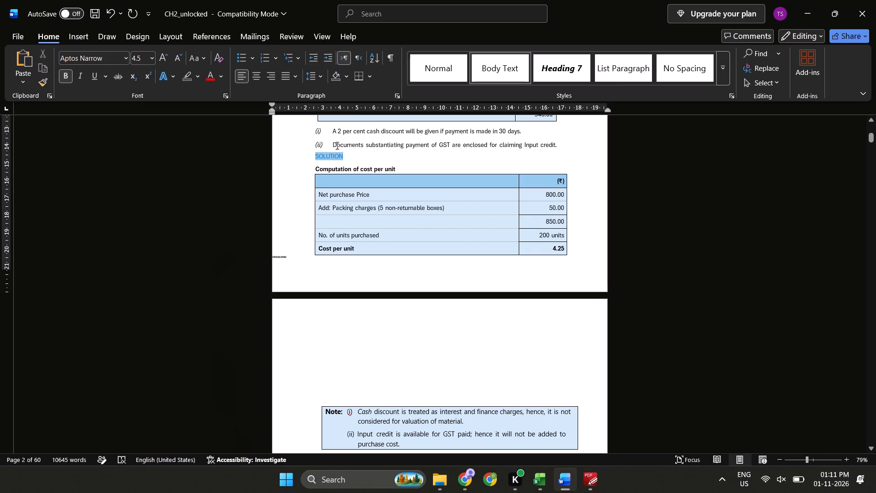
type(";EMKFE;FKME")
Set the tabbed placeholder text below the solution table to 11 pt.
key("ctrl+shift+Left")
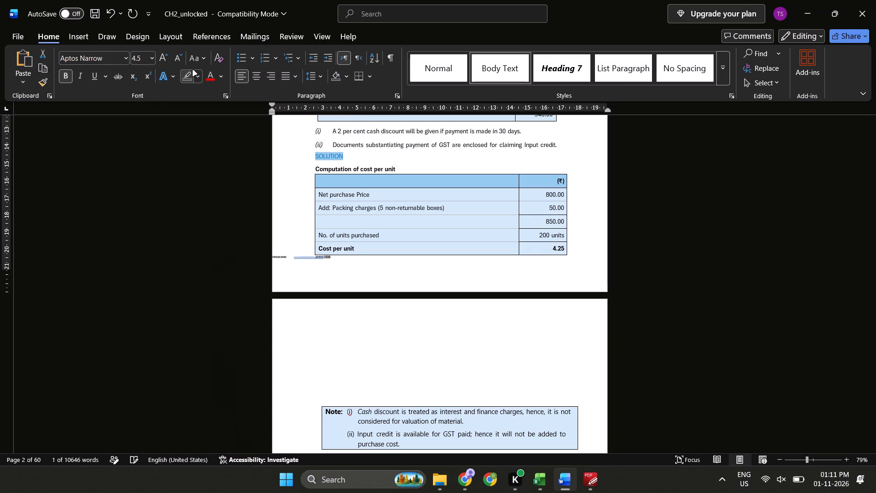
key("ctrl+shift+Left")
key("ctrl+shift+Left")
key("ctrl+shift+Left")
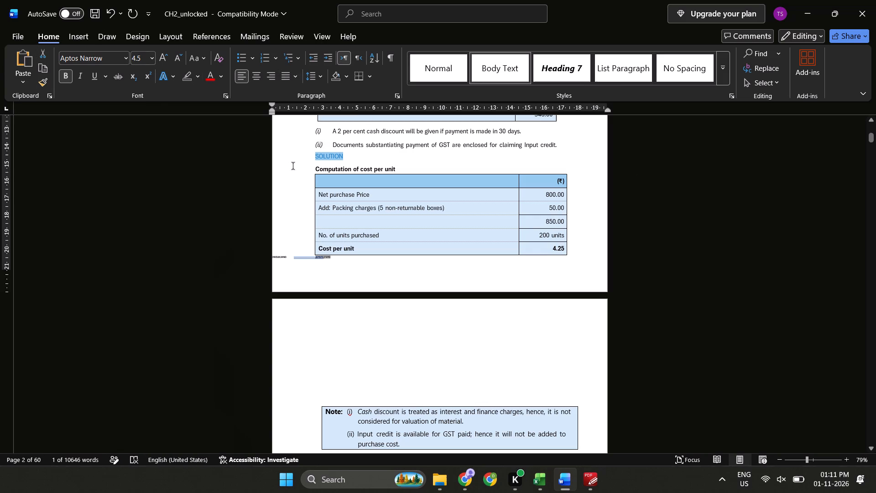
left_click(372, 140)
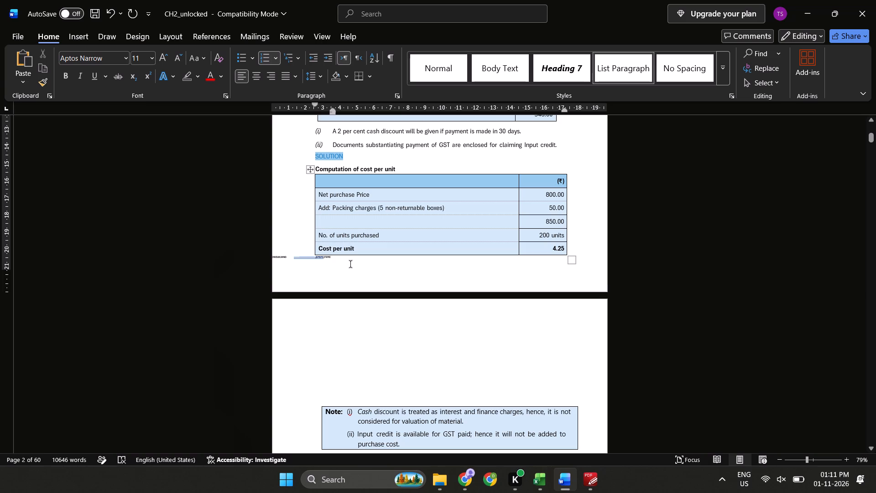
left_click_drag(350, 264, 309, 263)
left_click(143, 58)
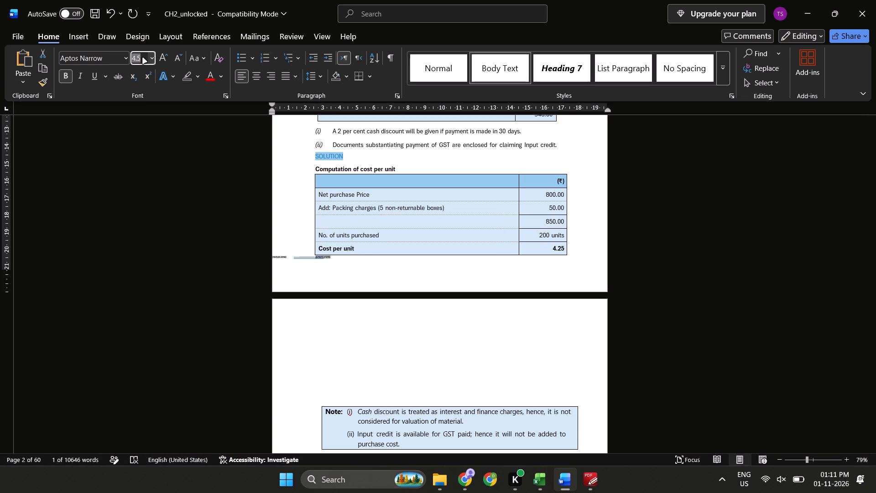
type("11")
key("Return")
Delete the stray characters before the placeholder text and indent its line to align with the table's left edge.
key("Down")
key("Up")
key("Up")
key("Left")
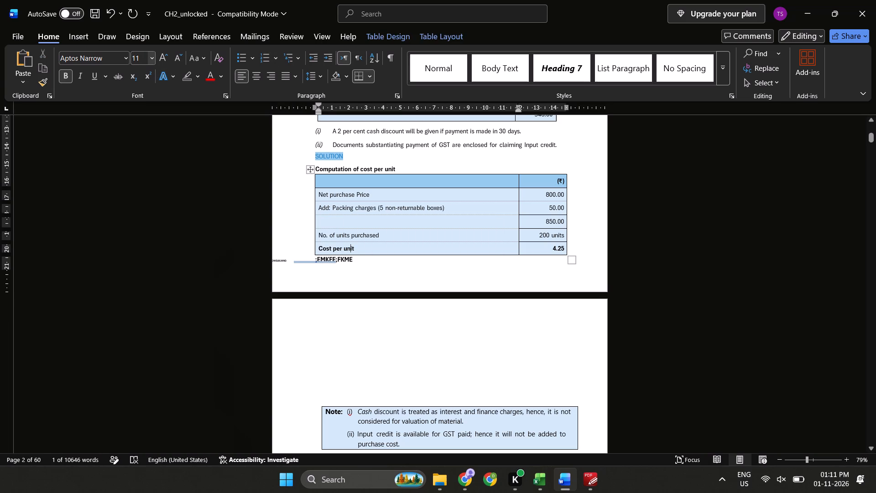
key("Down")
key("Left")
key("ctrl+Left")
key("ctrl+Left")
key("ctrl+Left")
key("Left")
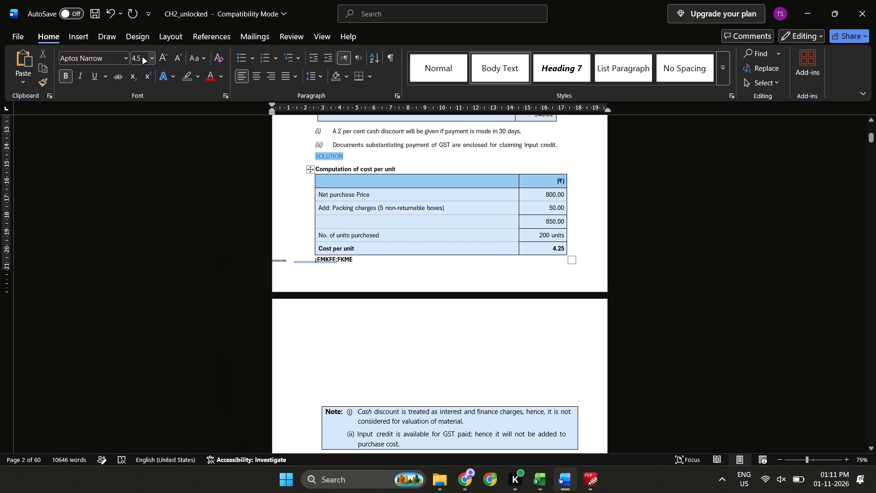
key("ctrl+BackSpace")
key("ctrl+BackSpace")
key("ctrl+BackSpace")
key("Tab")
key("Tab")
key("Tab")
key("BackSpace")
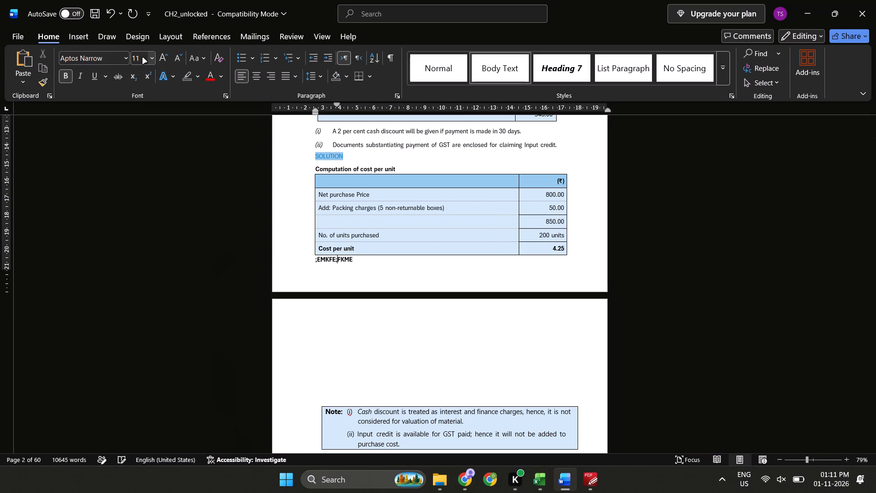
key("Right")
key("BackSpace")
key("Right")
key("Left")
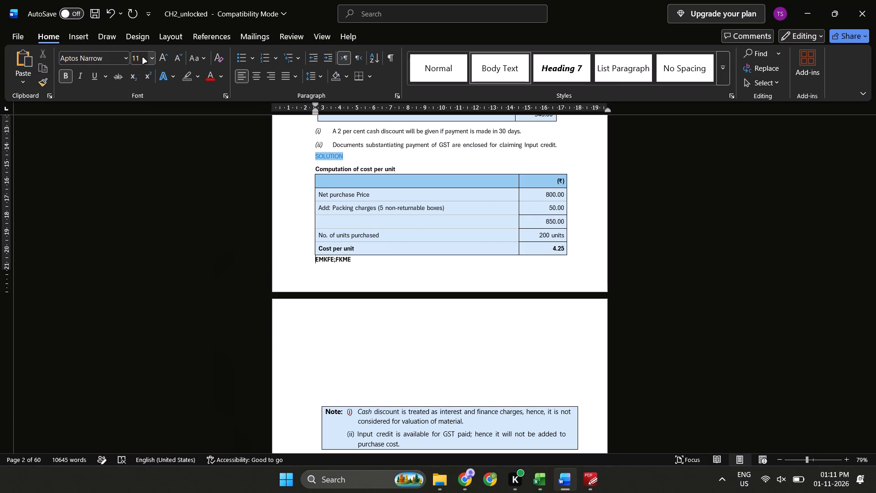
Insert a paragraph break before the placeholder text, moving it to the top of page 3.
key("Return")
key("Up")
key("Down")
key("Down")
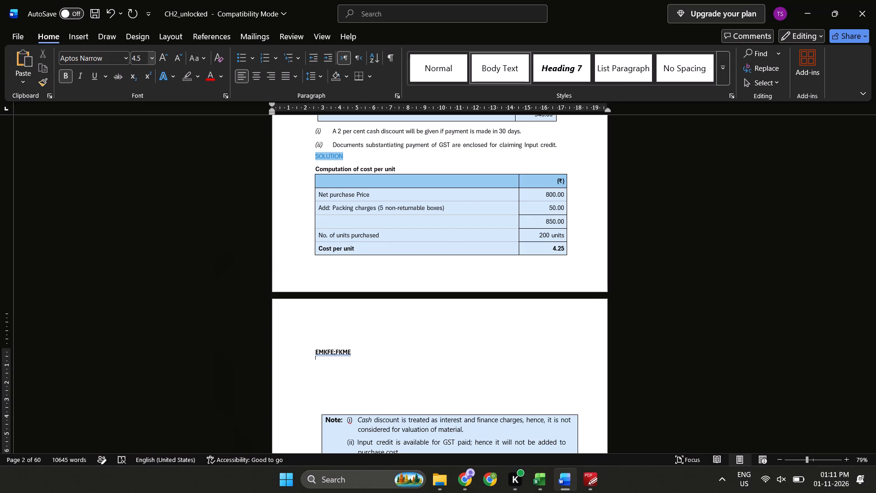
key("Down")
key("Up")
Delete the placeholder text at the top of page 3, down to its first letter.
scroll(143, 58, "up", 1)
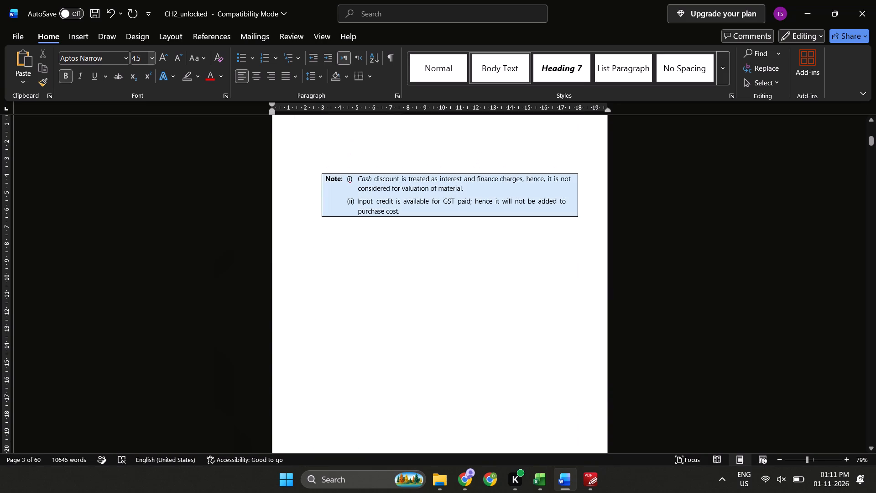
scroll(143, 58, "up", 1)
scroll(175, 0, "up", 4)
scroll(426, 266, "up", 1)
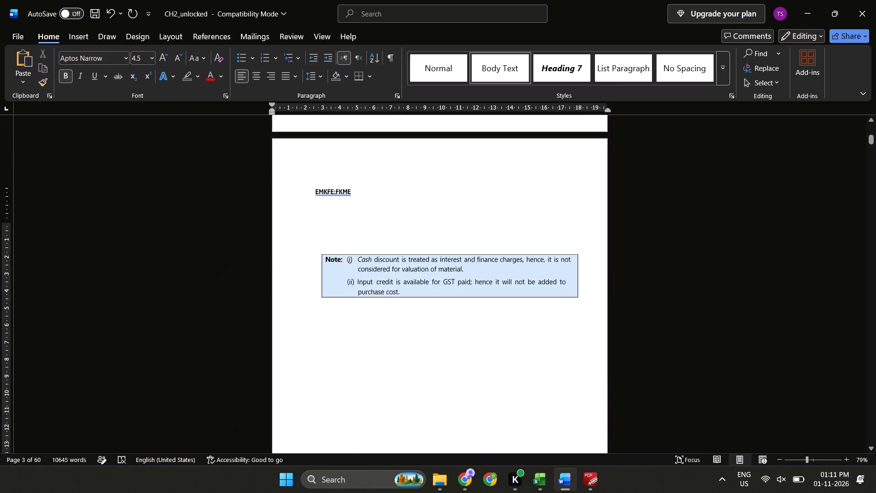
scroll(426, 266, "up", 1)
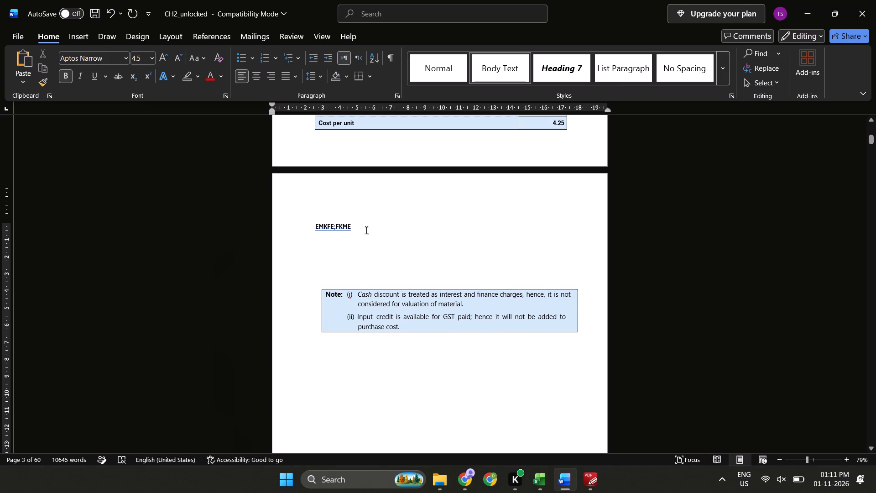
left_click(366, 230)
key("shift+BackSpace")
key("ctrl+BackSpace")
key("BackSpace")
key("BackSpace")
key("BackSpace")
key("BackSpace")
key("BackSpace")
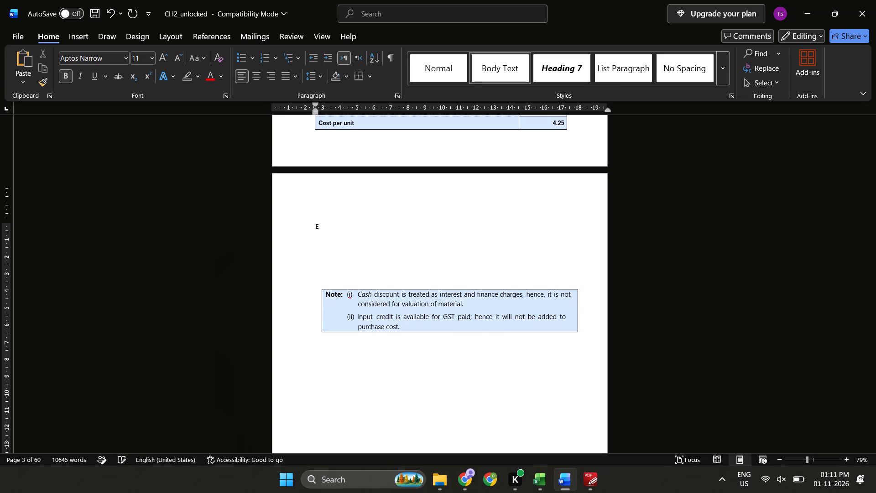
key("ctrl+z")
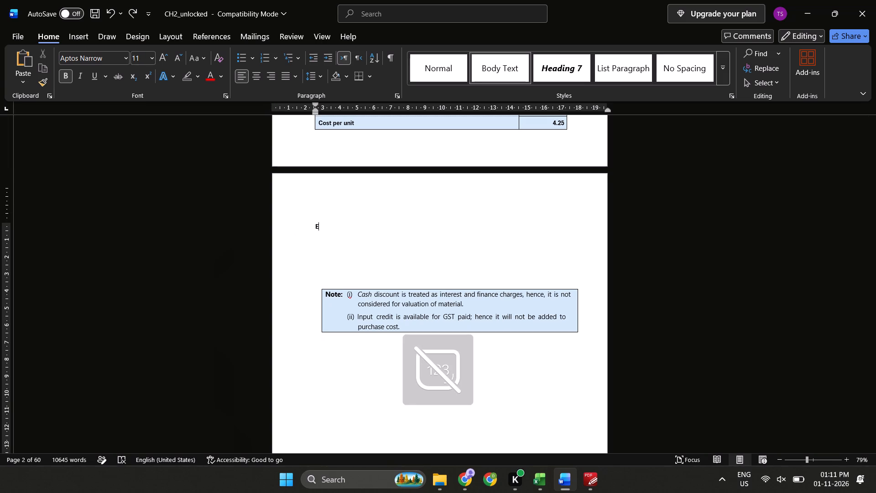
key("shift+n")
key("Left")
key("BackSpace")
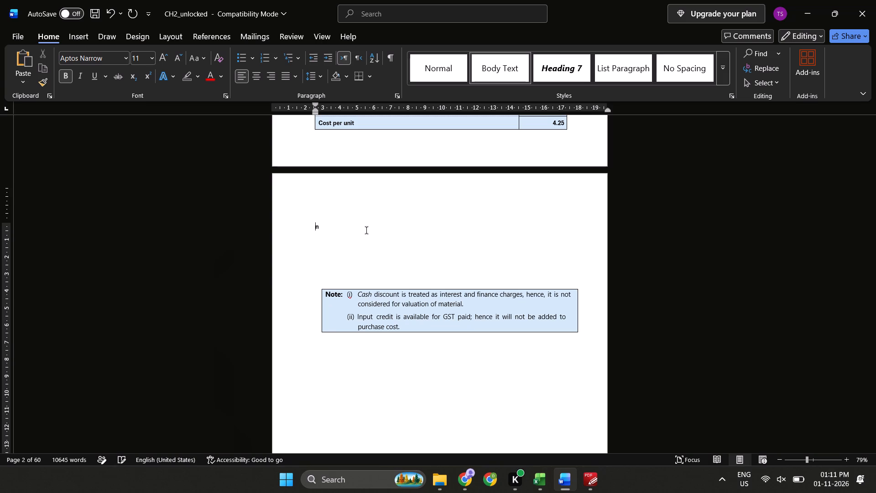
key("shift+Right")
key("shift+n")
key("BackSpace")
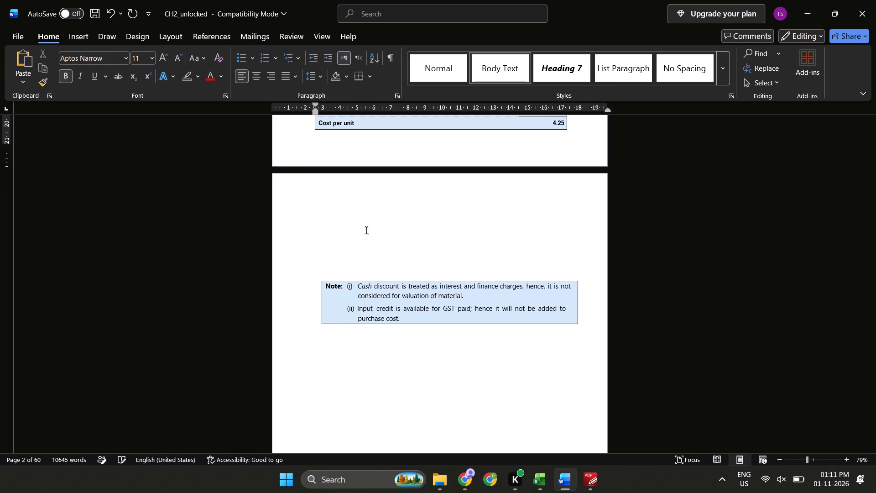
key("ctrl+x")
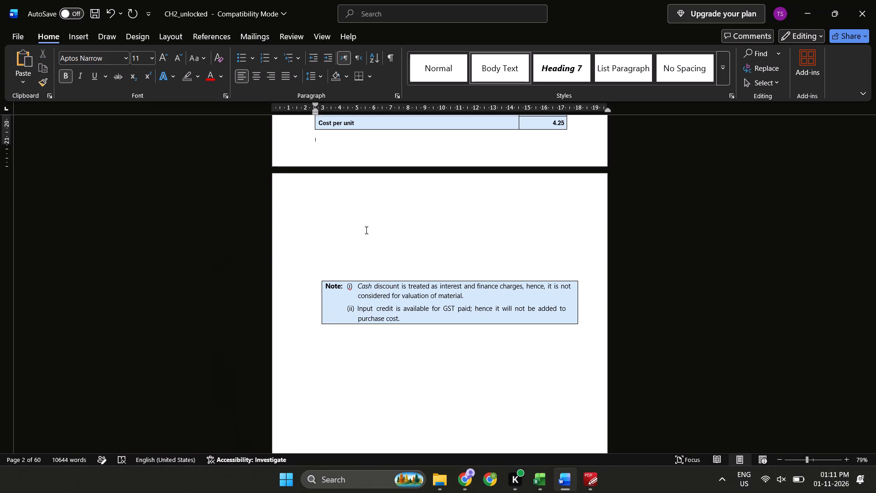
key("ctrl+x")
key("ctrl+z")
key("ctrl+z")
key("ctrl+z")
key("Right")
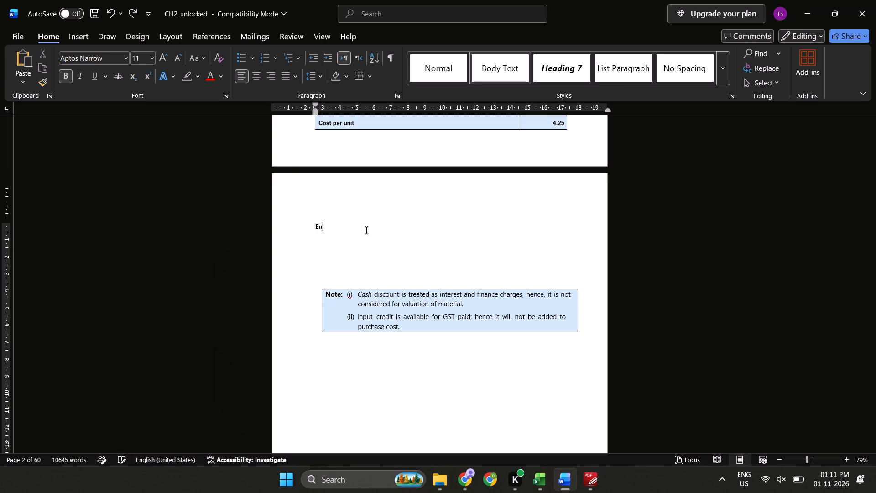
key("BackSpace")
Enter the label "Note:" at the top of page 3 in place of the remaining placeholder letter.
type("Note")
key("shift+colon")
key("Left")
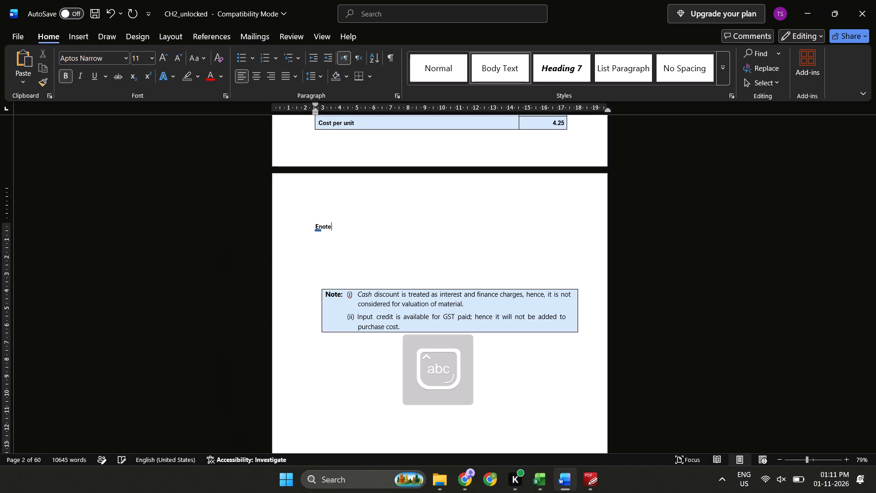
key("Left")
key("Left")
key("Left")
key("Left")
key("Right")
key("shift+Left")
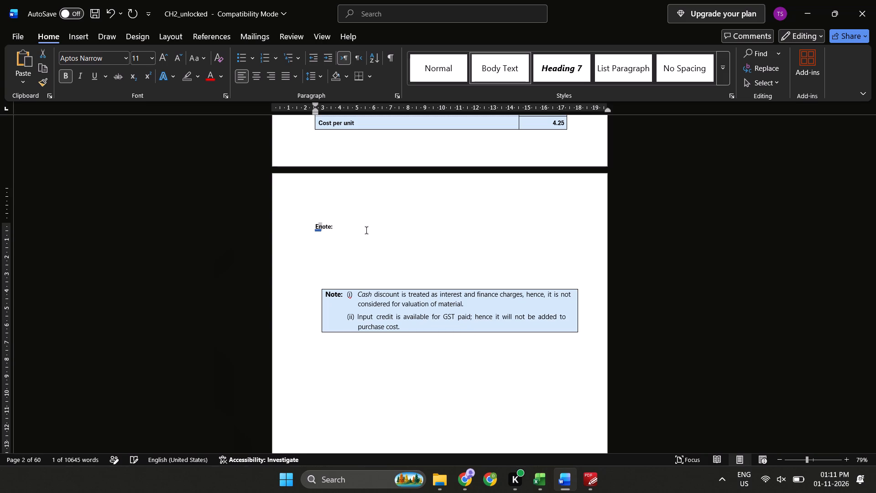
key("shift+n")
key("Left")
key("BackSpace")
key("Return")
key("BackSpace")
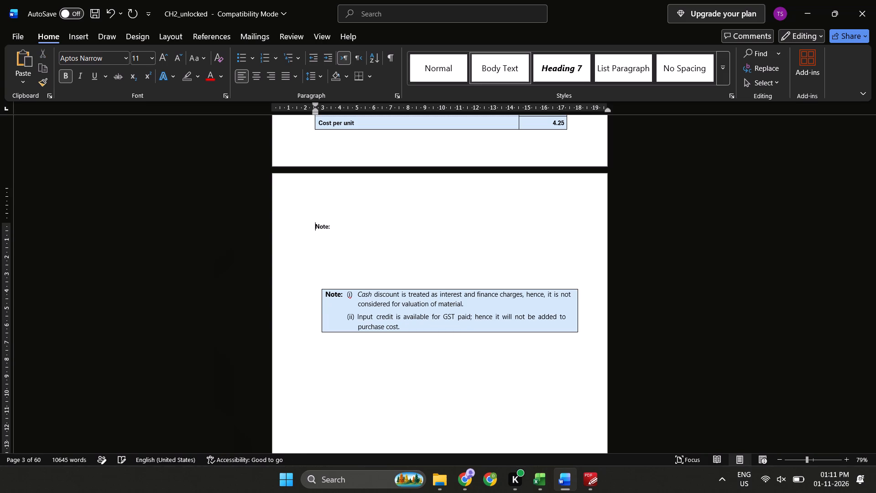
key("Right")
key("Right")
key("Right")
key("Right")
Copy points (i) and (ii) from the Illustration 2 Note box and paste them as text only after "Note:".
left_click_drag(464, 307, 348, 294)
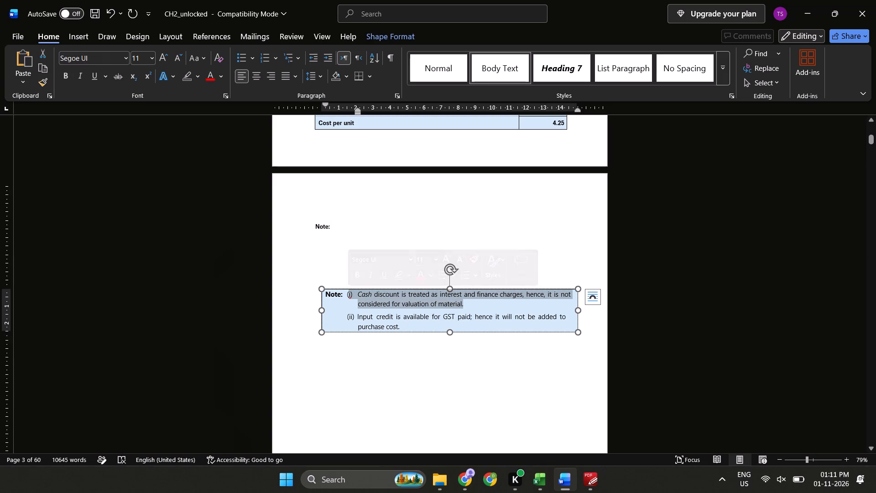
left_click_drag(401, 328, 346, 296)
key("ctrl+c")
key("ctrl+c")
key("ctrl+c")
left_click(336, 229)
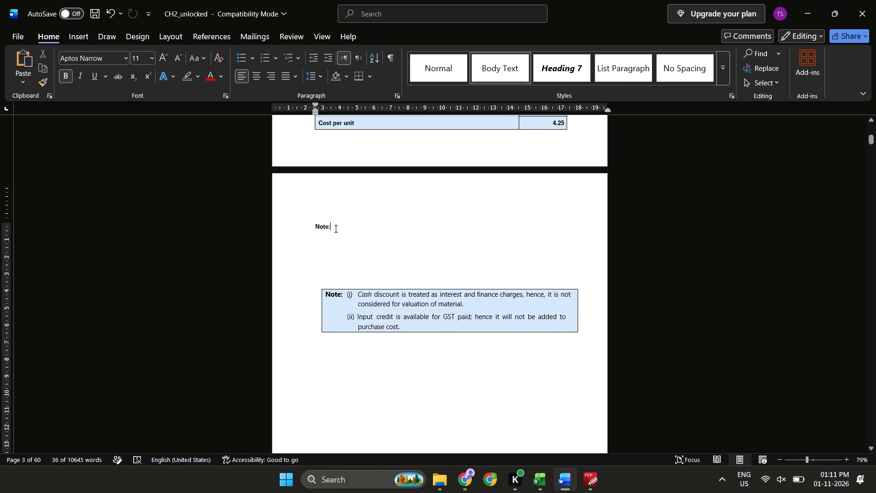
key("ctrl+v")
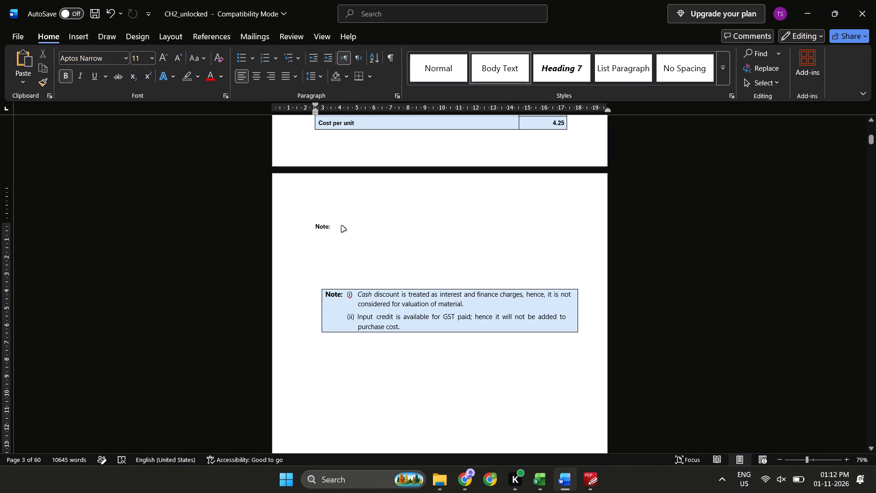
left_click(342, 226)
left_click(597, 263)
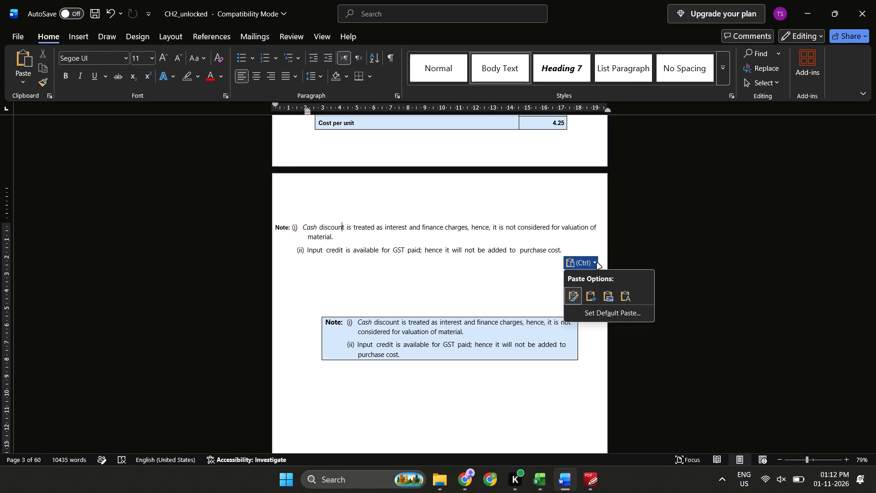
left_click(627, 301)
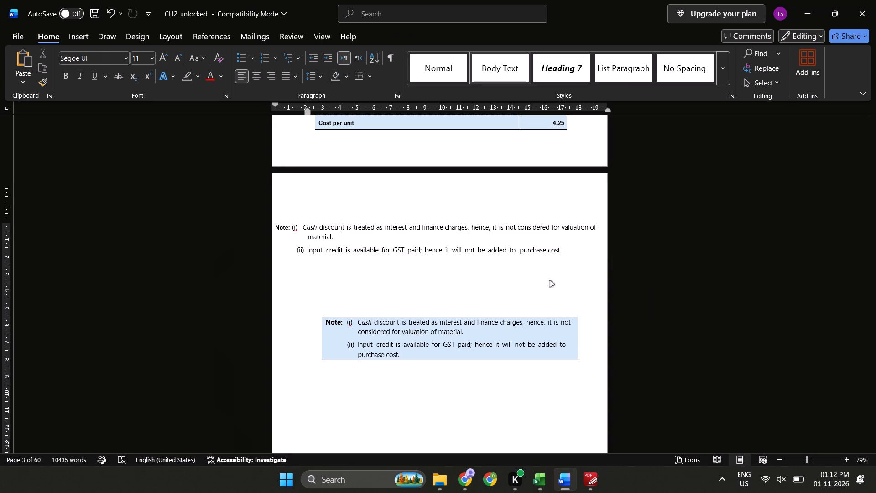
Remove the bold formatting from the whole plain-text note at the top of page 3, covering points (i) and (ii).
left_click(286, 223)
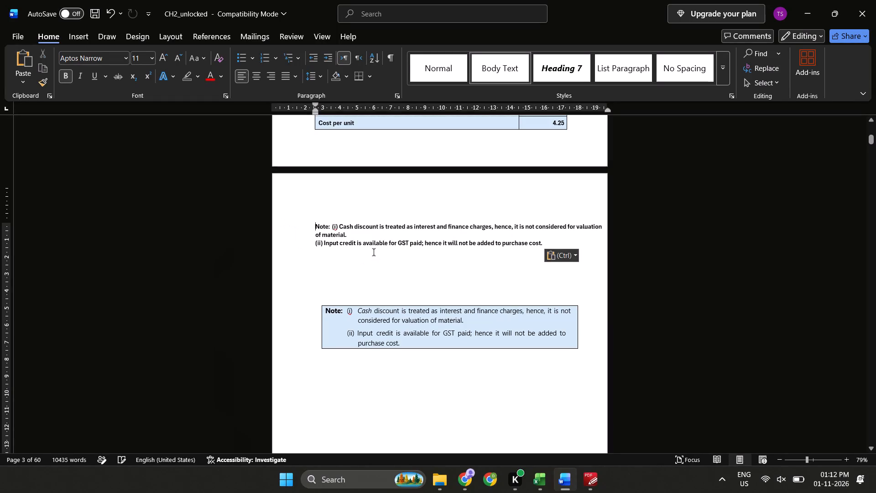
key("shift+Down")
key("shift+Down")
key("shift+Down")
key("shift+Down")
key("shift+Up")
key("shift+Up")
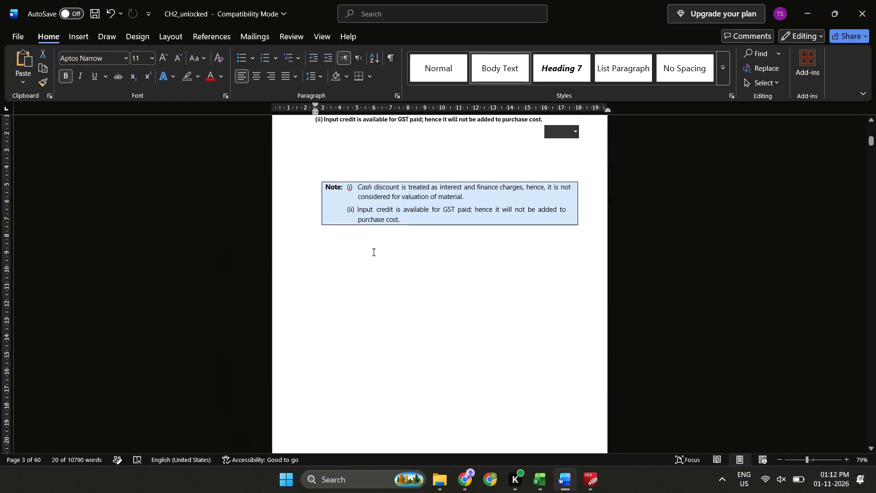
scroll(424, 249, "up", 1)
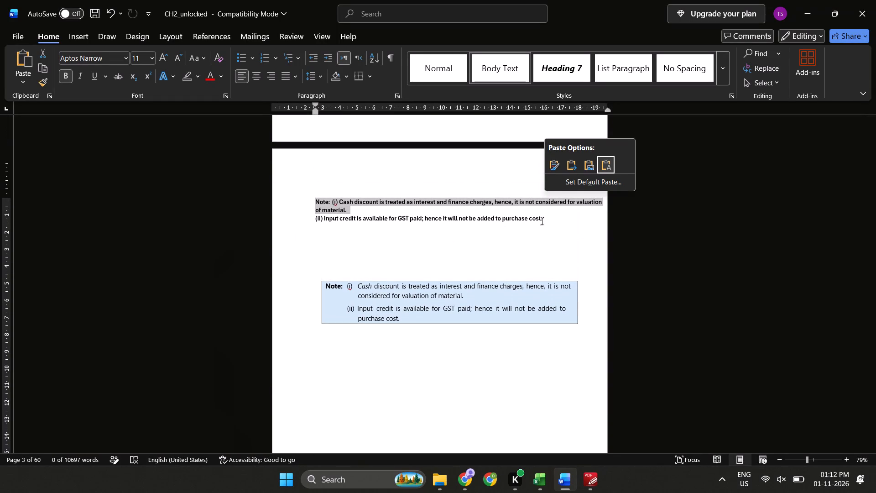
double_click(542, 221)
left_click_drag(542, 221, 315, 194)
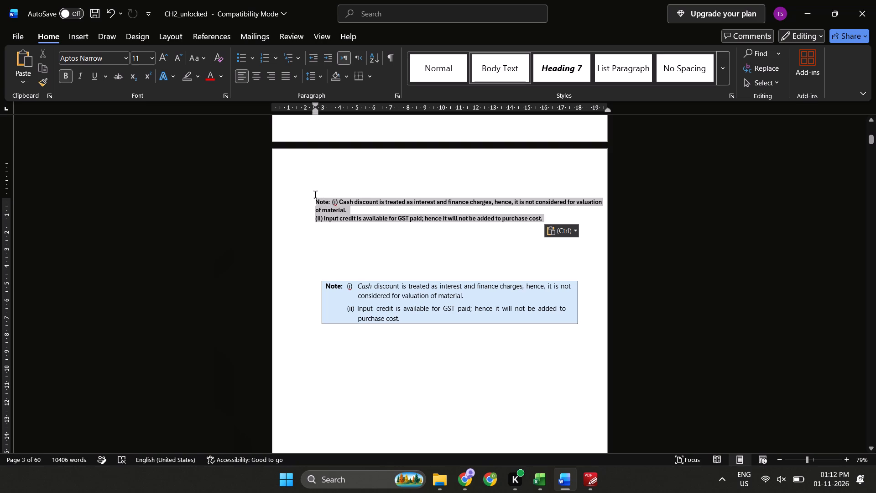
left_click_drag(315, 194, 315, 195)
key("ctrl+b")
Make only the "Note:" label of the plain-text note at the top of page 3 bold.
left_click(379, 207)
key("Left")
key("Up")
key("Left")
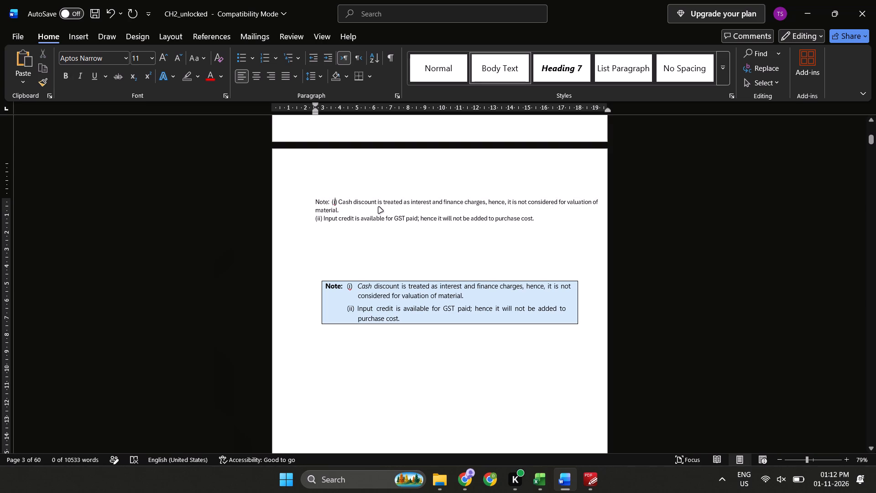
key("Left")
key("Left")
key("Left")
key("ctrl+shift+Left")
key("ctrl+shift+Left")
key("ctrl+b")
key("Down")
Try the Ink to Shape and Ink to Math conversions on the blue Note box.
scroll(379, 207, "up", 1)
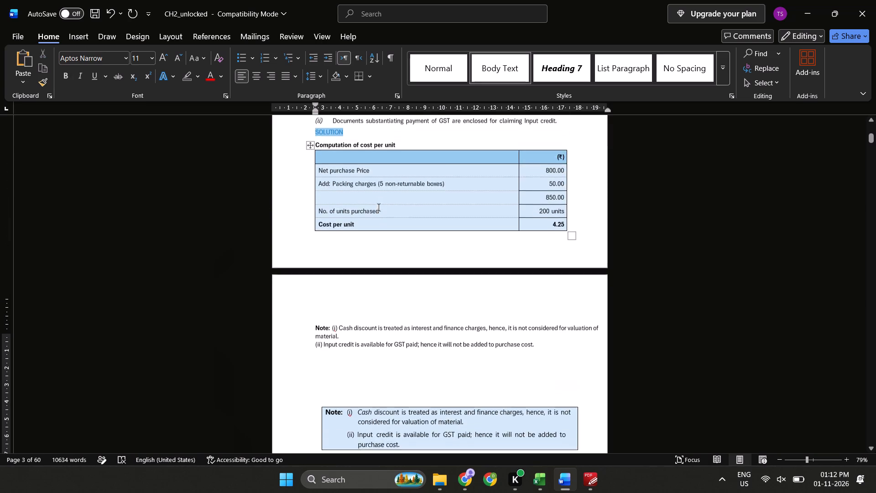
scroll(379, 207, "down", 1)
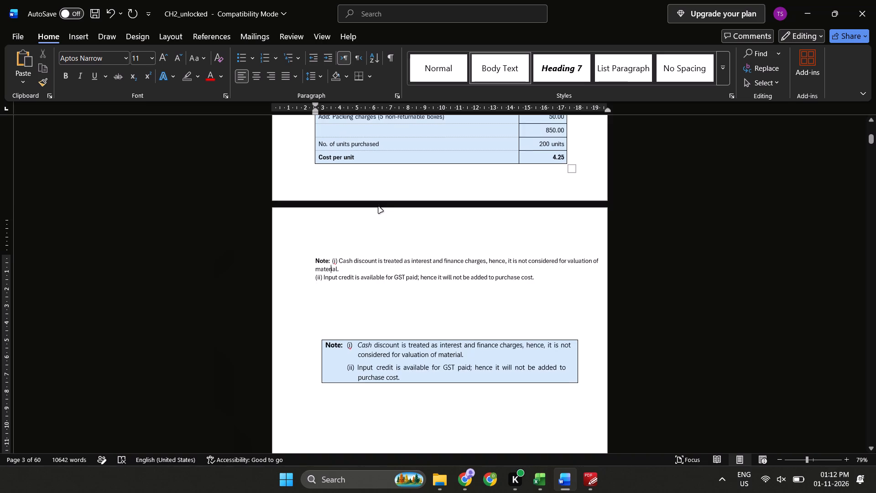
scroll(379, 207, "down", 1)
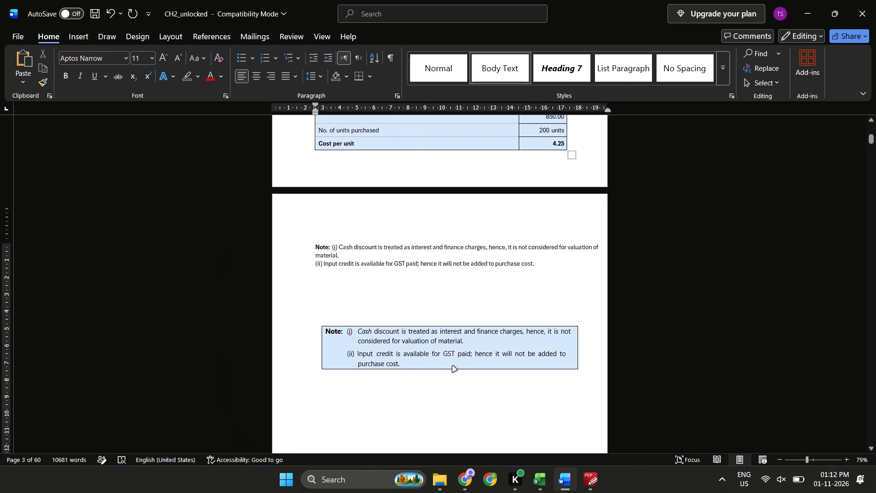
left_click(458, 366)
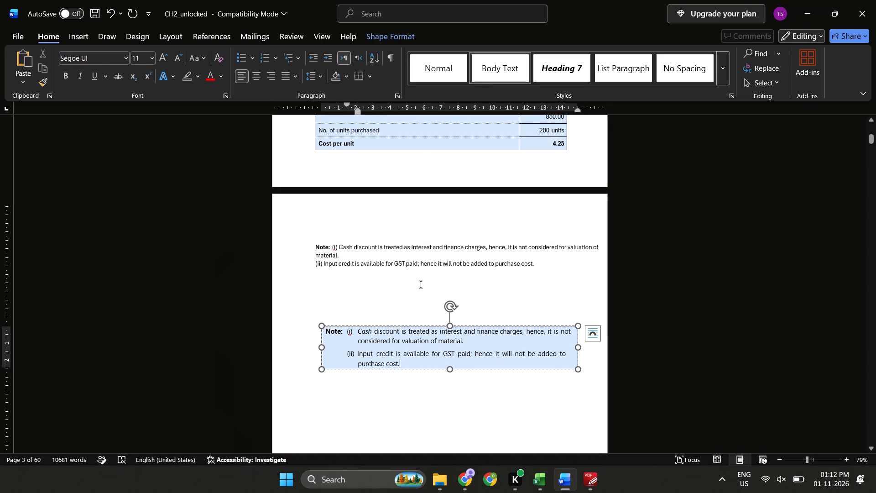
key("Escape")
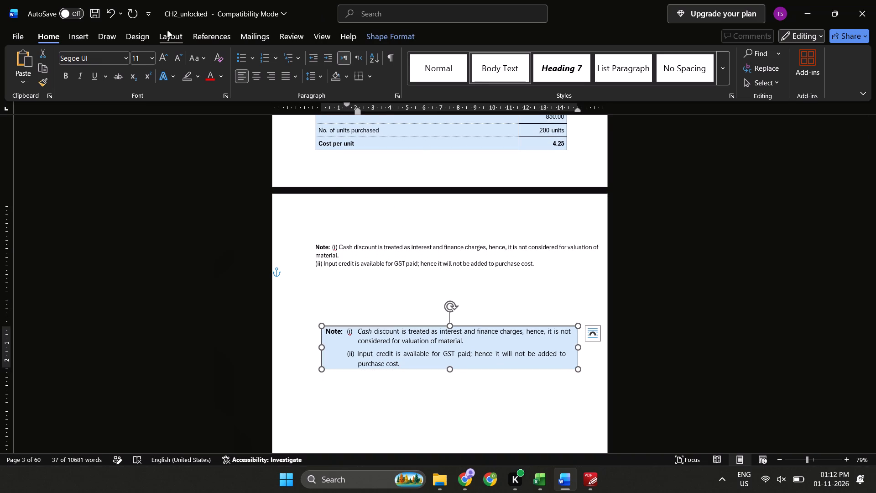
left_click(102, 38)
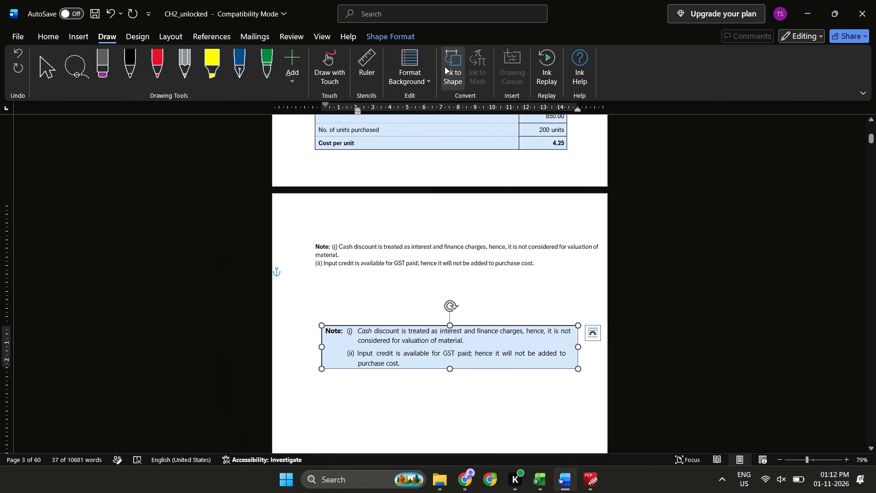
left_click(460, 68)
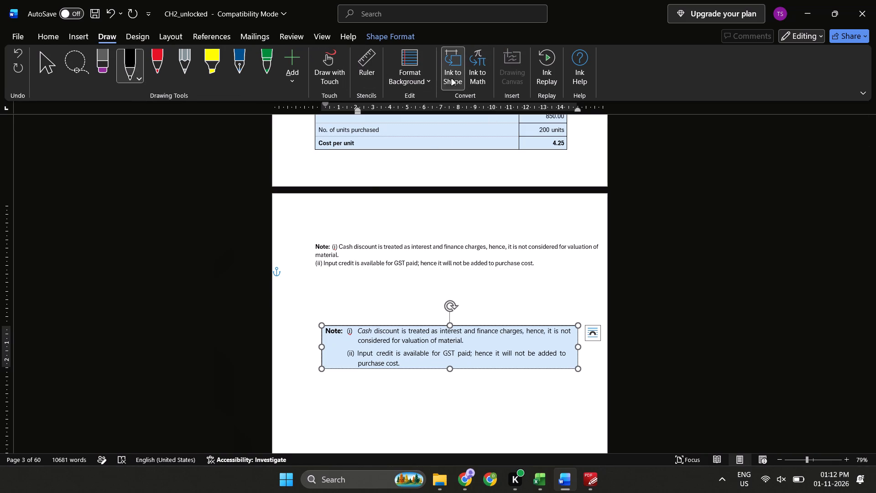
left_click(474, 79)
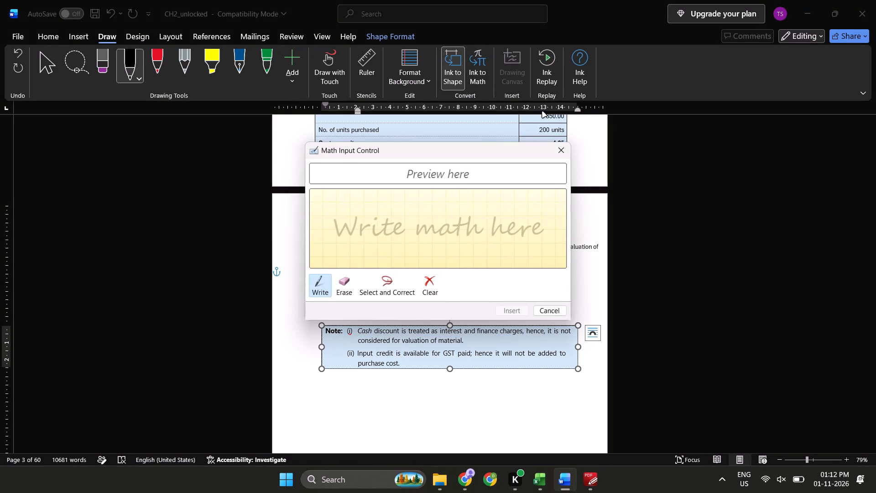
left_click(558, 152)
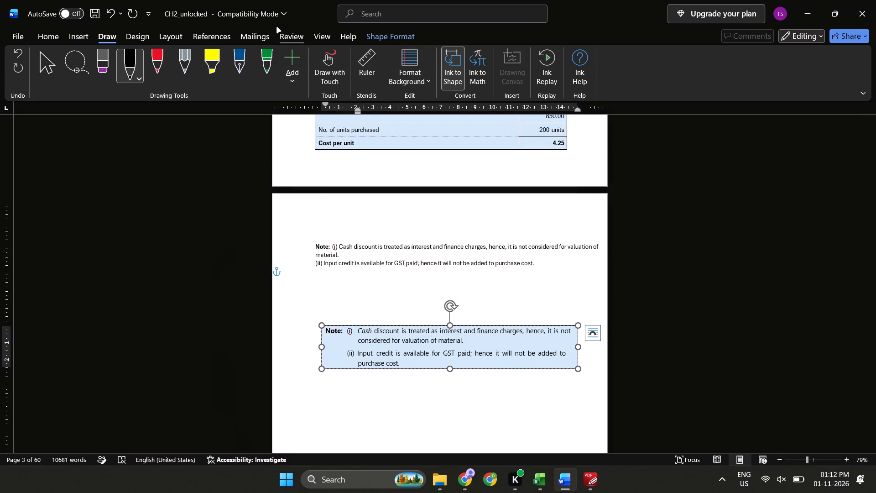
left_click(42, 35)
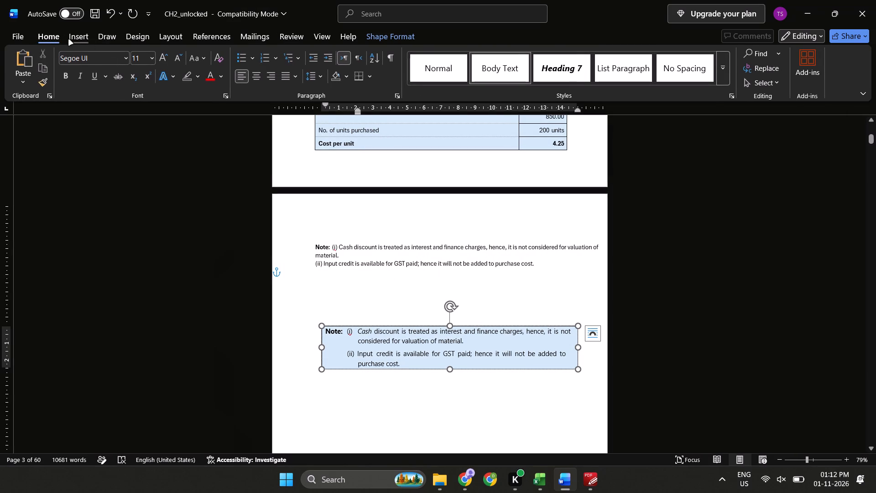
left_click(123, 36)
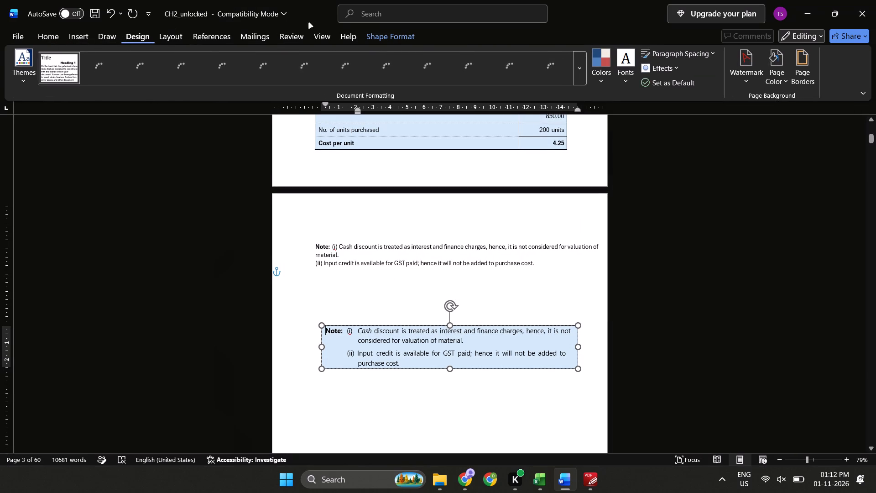
Search the available commands for "square".
left_click(381, 12)
type("square")
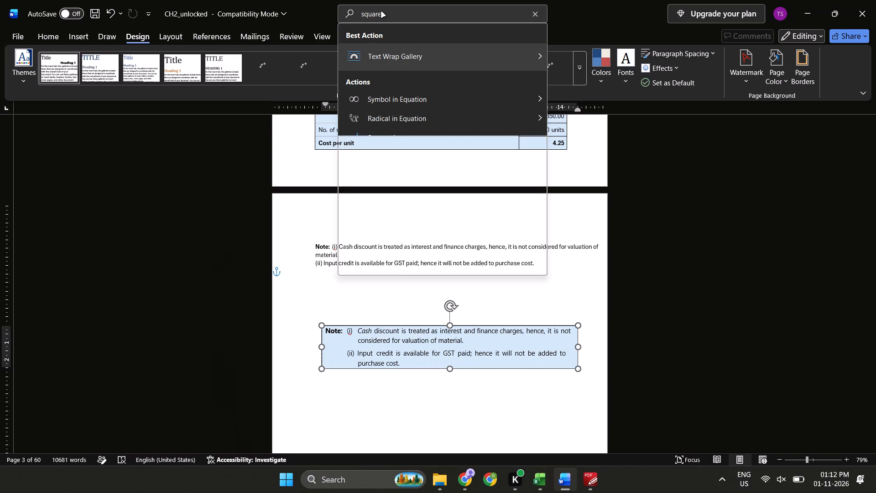
key("Down")
key("Down")
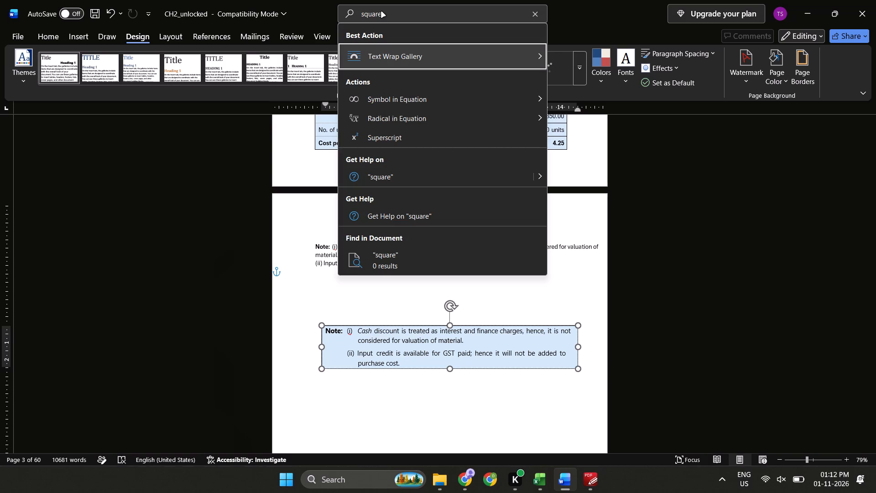
key("Down")
key("Escape")
key("Escape")
key("Escape")
key("Escape")
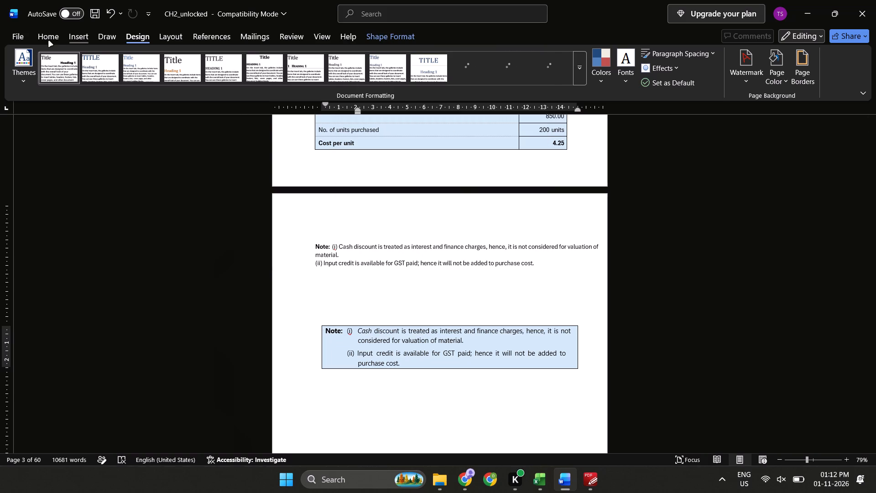
left_click(49, 41)
Copy the full text of the blue Note box, including the Note label and both points.
left_click(368, 227)
scroll(414, 257, "up", 2, "ctrl")
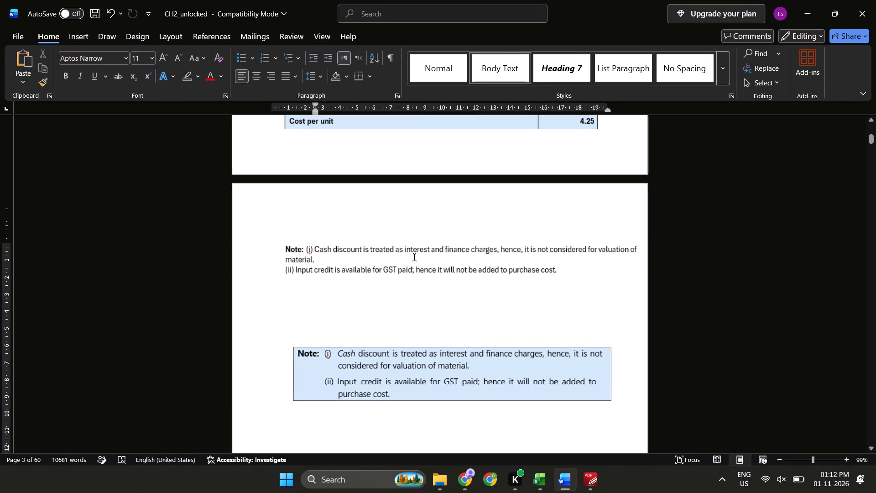
scroll(414, 257, "down", 1)
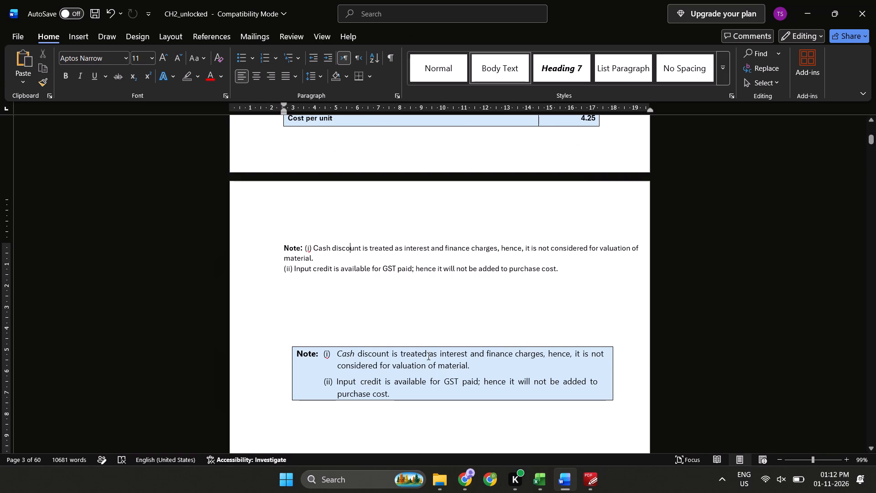
left_click(428, 357)
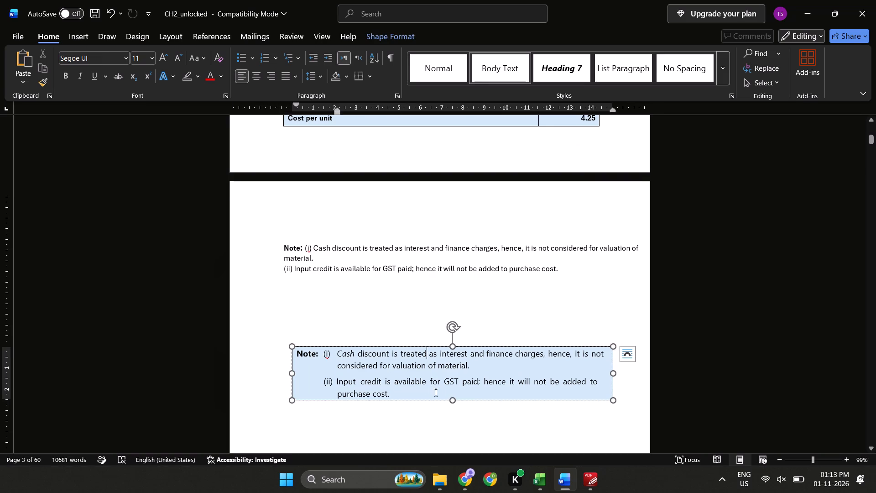
left_click_drag(391, 395, 274, 346)
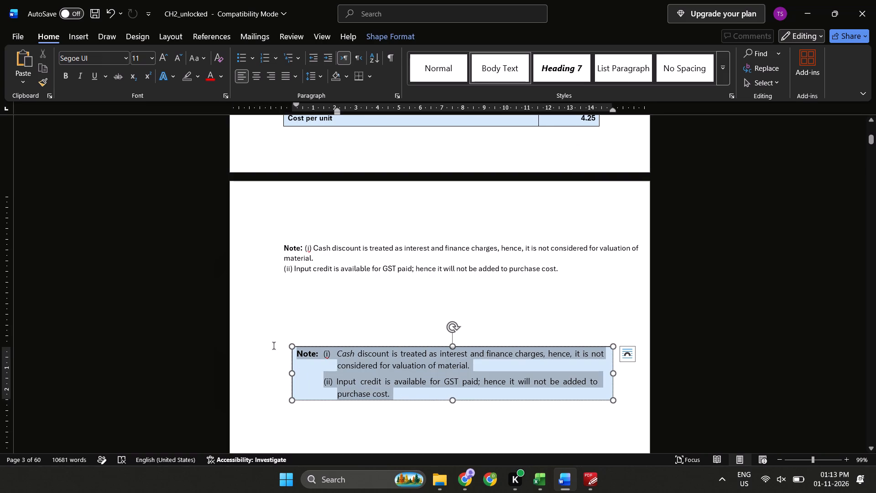
left_click_drag(274, 346, 273, 345)
key("ctrl+c")
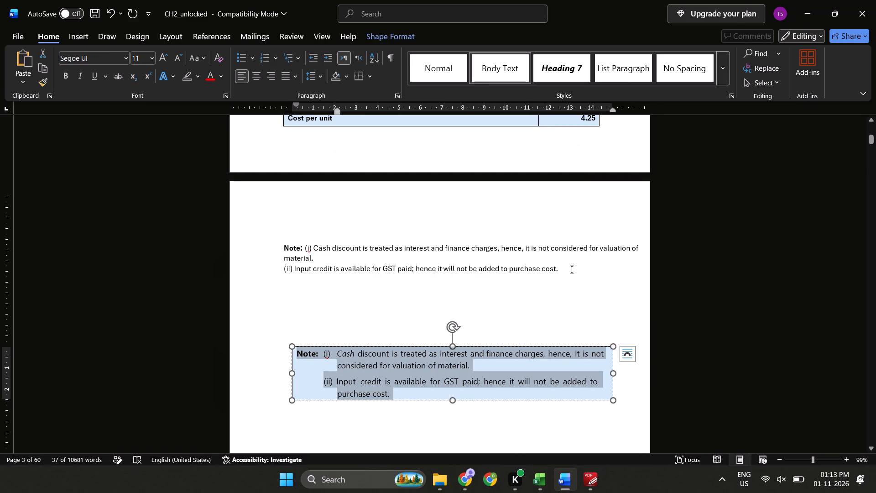
Add four paragraph breaks after the plain-text note, enter the placeholder "dwdwd" and paste the copied note with its formatting behind it.
left_click(572, 269)
key("Return")
key("Return")
key("Return")
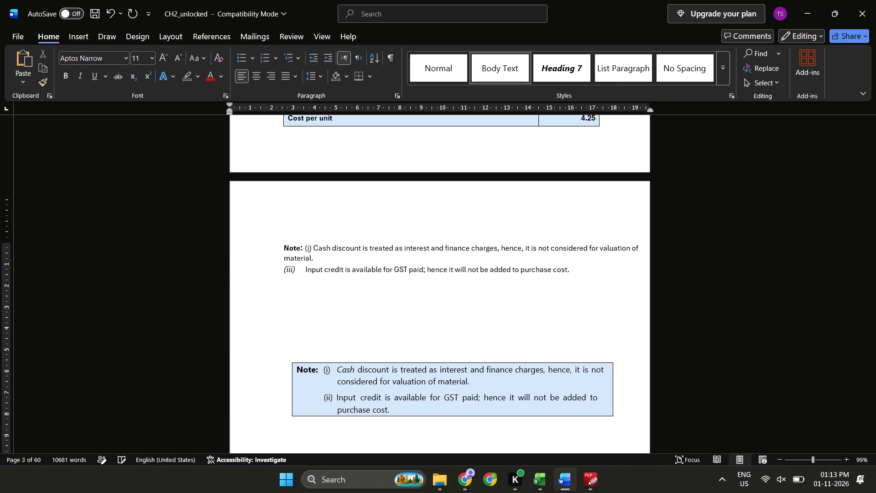
key("Return")
key("Up")
key("Down")
type("dwdwd")
key("ctrl+v")
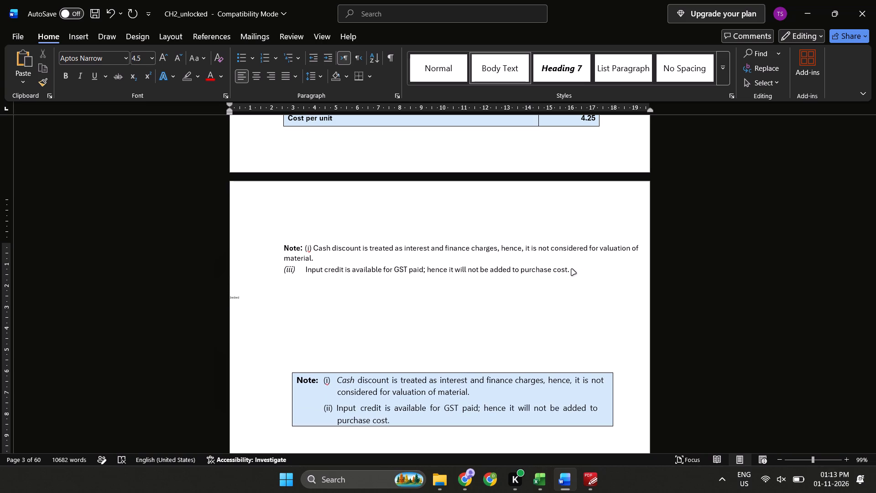
left_click(323, 316)
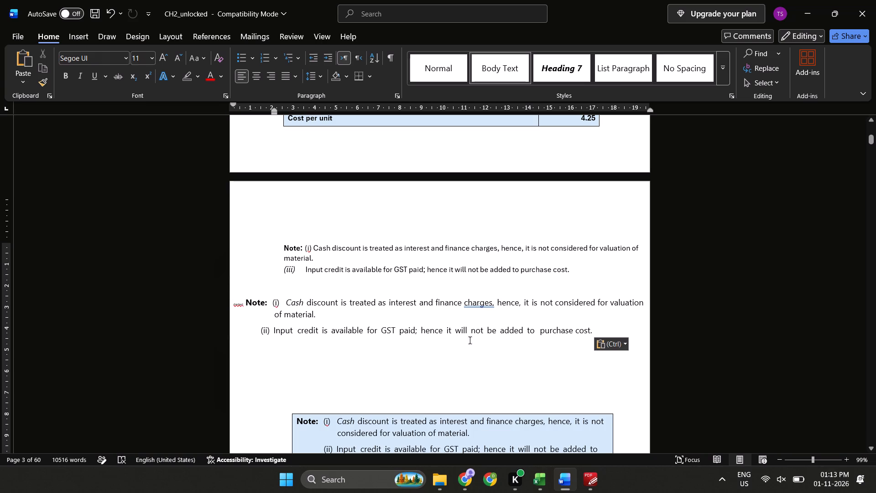
scroll(344, 284, "up", 1)
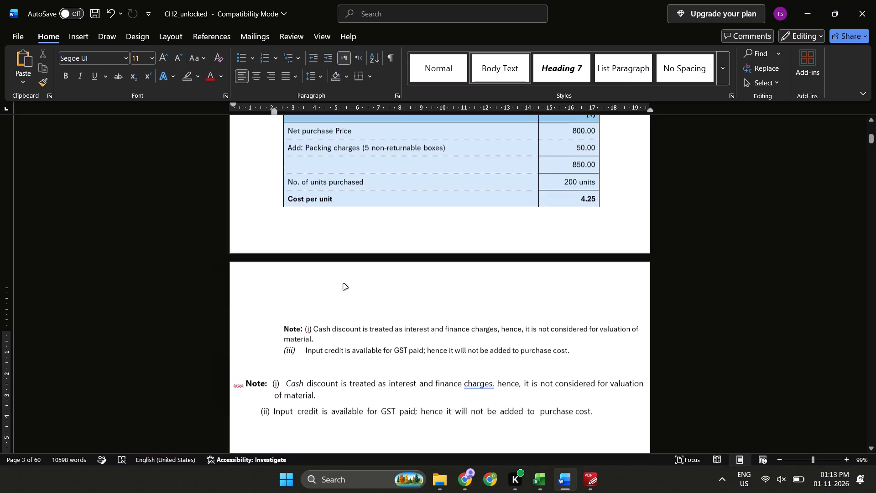
scroll(344, 284, "down", 2)
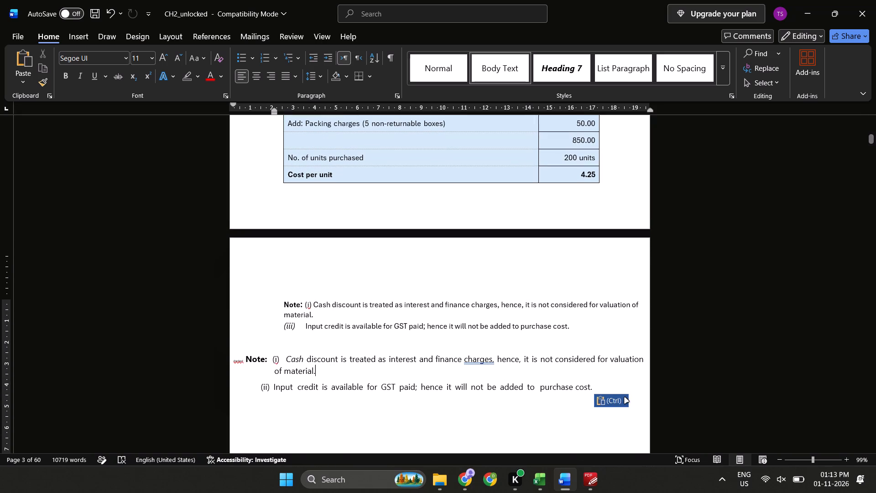
left_click(625, 398)
left_click(481, 393)
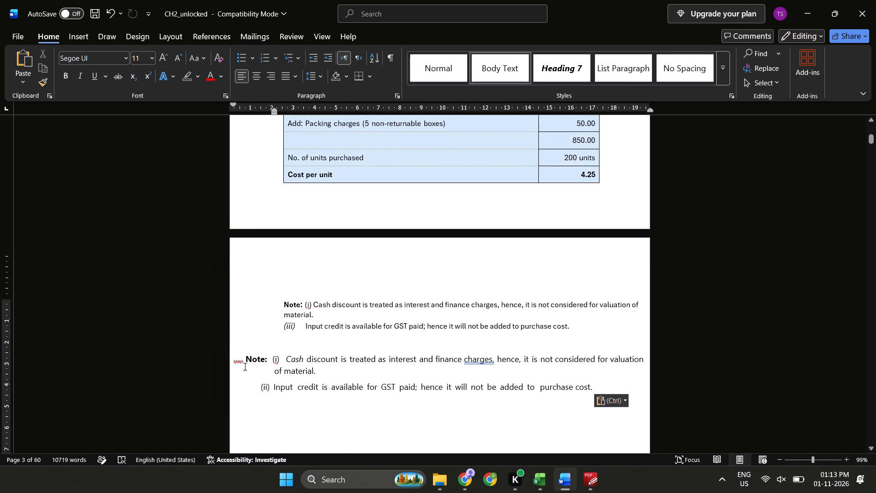
Delete the small placeholder text in front of the "Note:" label of the pasted note.
left_click(246, 367)
key("Left")
key("Up")
key("Down")
key("Left")
key("Left")
key("Home")
key("ctrl+Right")
key("ctrl+BackSpace")
Indent both lines of point (i) in the pasted note so they align with the plain-text note above.
key("Tab")
key("Tab")
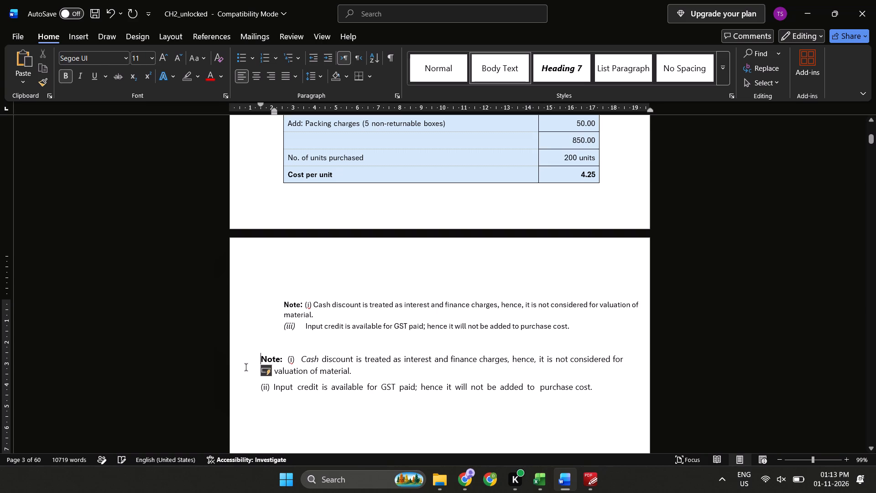
key("Tab")
key("Tab")
key("Down")
key("Left")
key("Left")
key("Left")
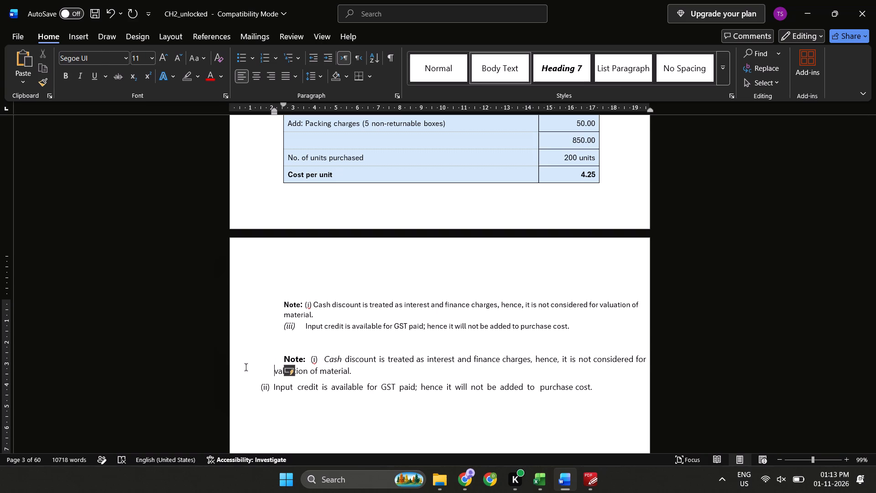
key("Tab")
Indent point (ii) of the pasted note so its number lines up beneath the (i) of the first point.
key("Down")
key("Left")
key("Left")
key("Left")
key("Left")
key("Left")
key("Left")
key("Left")
key("Left")
key("Tab")
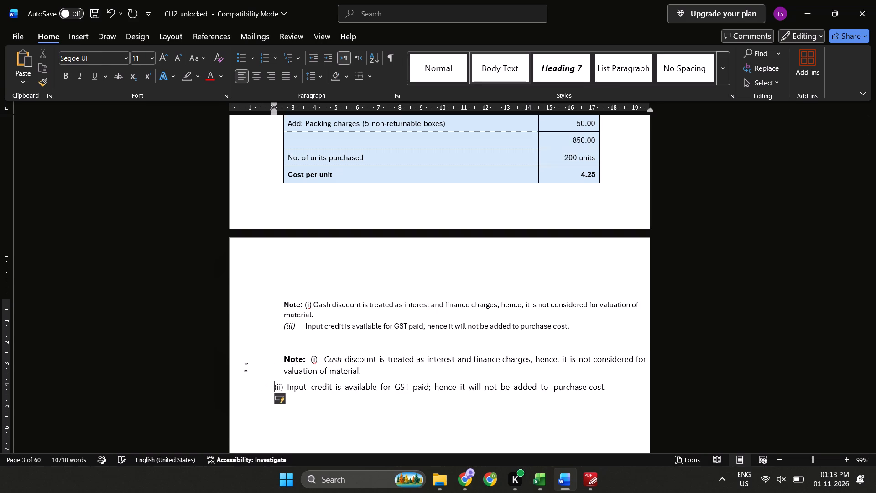
key("Tab")
key("Tab")
key("Tab")
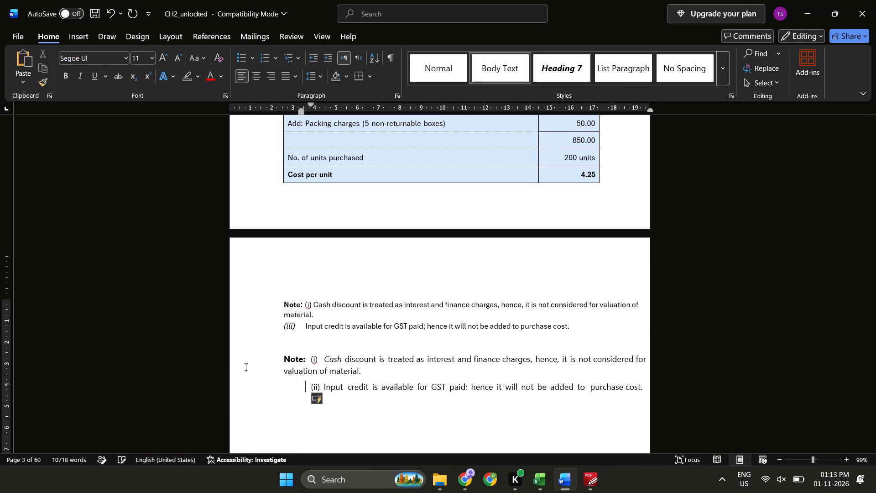
Set a hanging indent on point (i) of the pasted note so its second line aligns under the word "Cash".
scroll(339, 341, "down", 1)
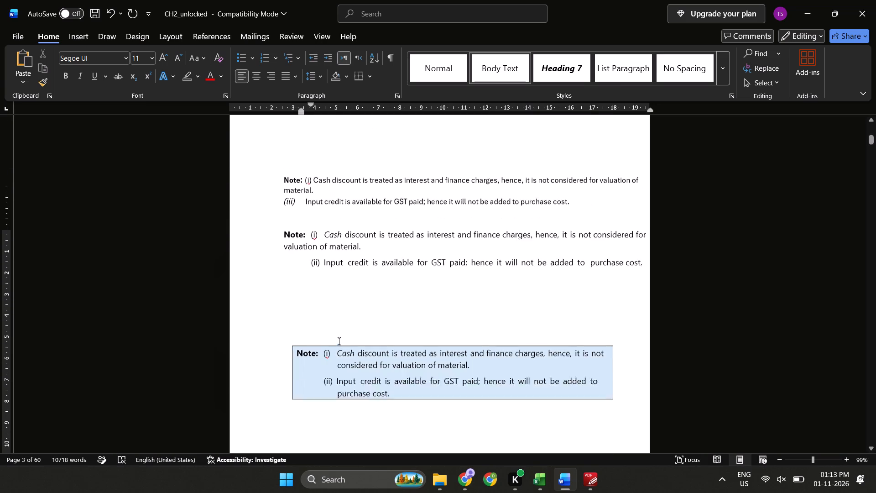
scroll(339, 341, "down", 1)
left_click(297, 303)
key("Left")
key("ctrl+Left")
key("Tab")
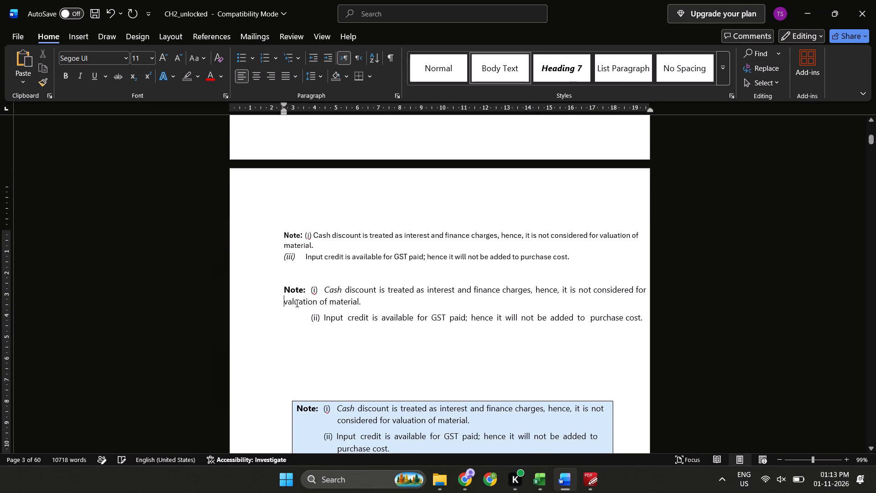
key("Tab")
key("ctrl+x")
key("ctrl+z")
left_click_drag(284, 110, 311, 111)
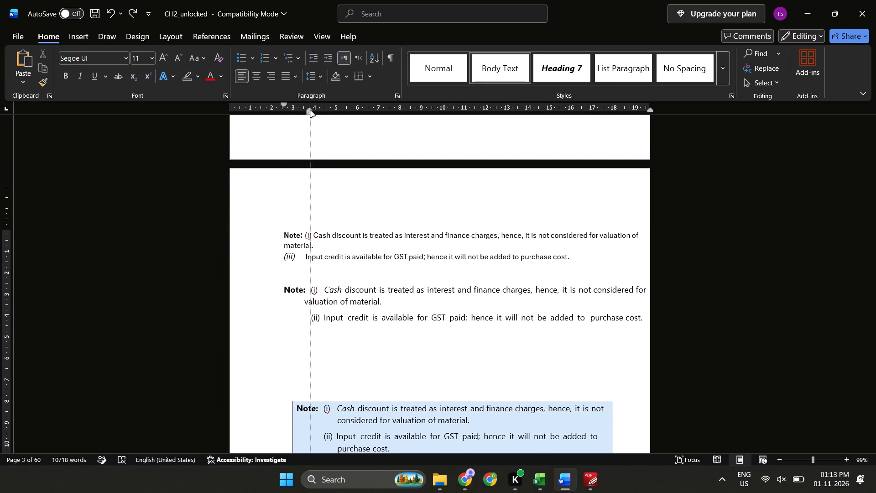
left_click_drag(311, 111, 325, 113)
Delete the earlier plain-text note between the cost table and the formatted note, leaving one paragraph break before the formatted note.
scroll(350, 318, "up", 1)
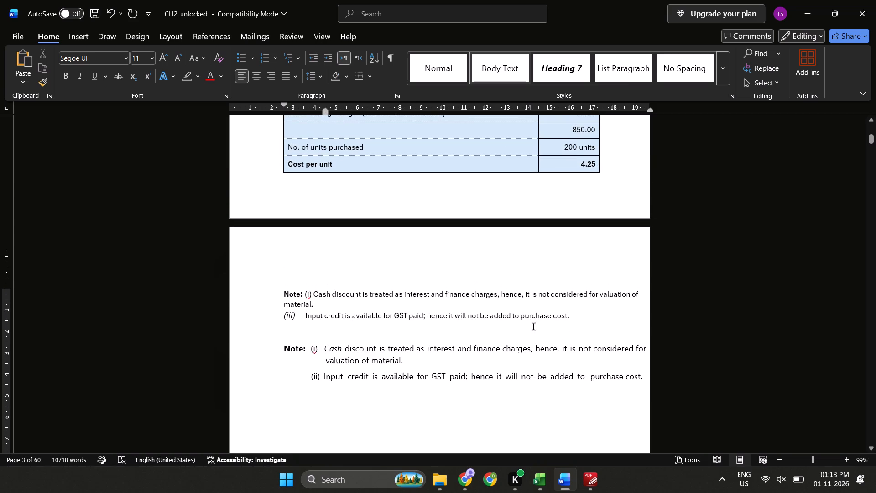
left_click(291, 351)
key("Left")
key("shift+Up")
key("shift+Up")
key("shift+Up")
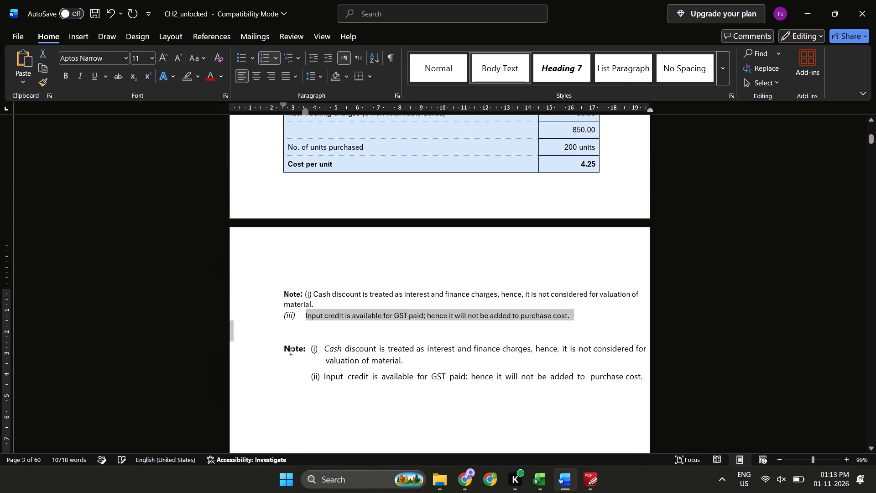
key("shift+Up")
key("shift+Up")
key("shift+Up")
key("BackSpace")
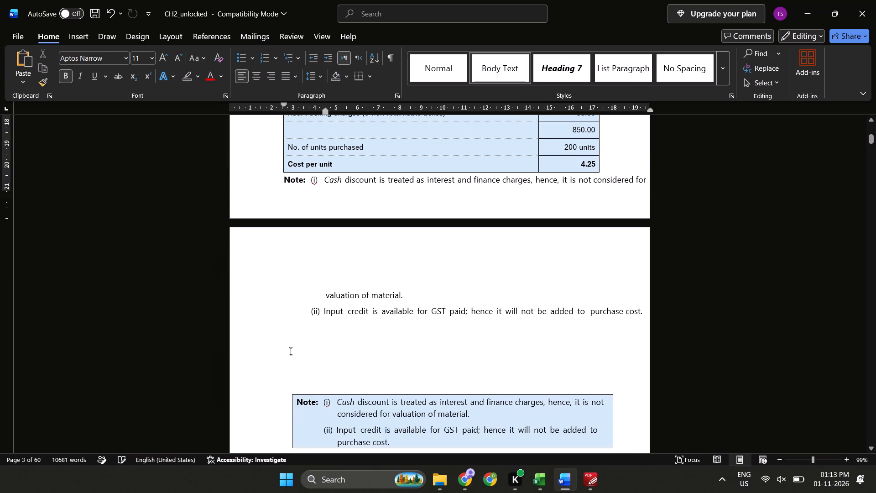
key("Return")
Break point (i) of the note into a new paragraph just before the word "considered".
key("Down")
key("Right")
key("Right")
key("Right")
key("Right")
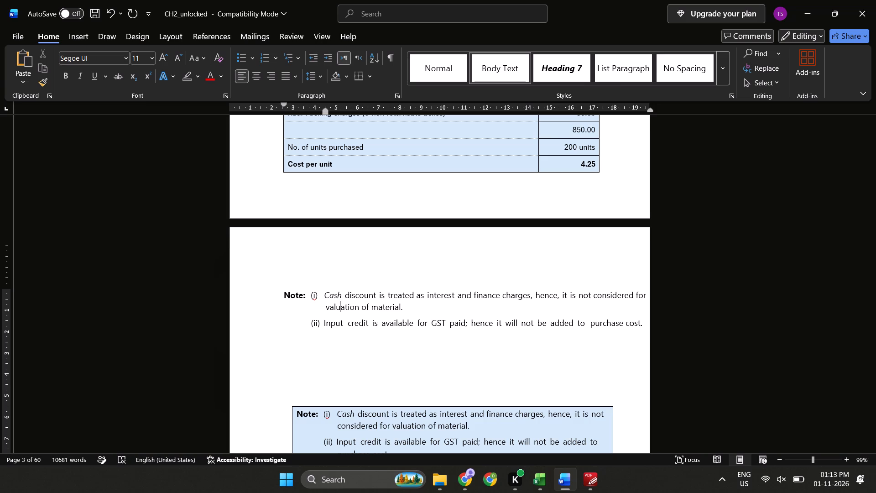
key("Right")
key("Up")
key("Right")
key("Right")
key("ctrl+Right")
key("ctrl+Right")
key("ctrl+Right")
key("ctrl+Right")
key("ctrl+Right")
key("ctrl+Right")
key("ctrl+Right")
key("ctrl+Right")
key("ctrl+Right")
key("ctrl+Right")
key("ctrl+Right")
key("ctrl+Right")
key("ctrl+Right")
key("ctrl+Right")
key("Return")
Indent the line "considered for valuation of material." so it starts beneath the word "Cash".
key("Down")
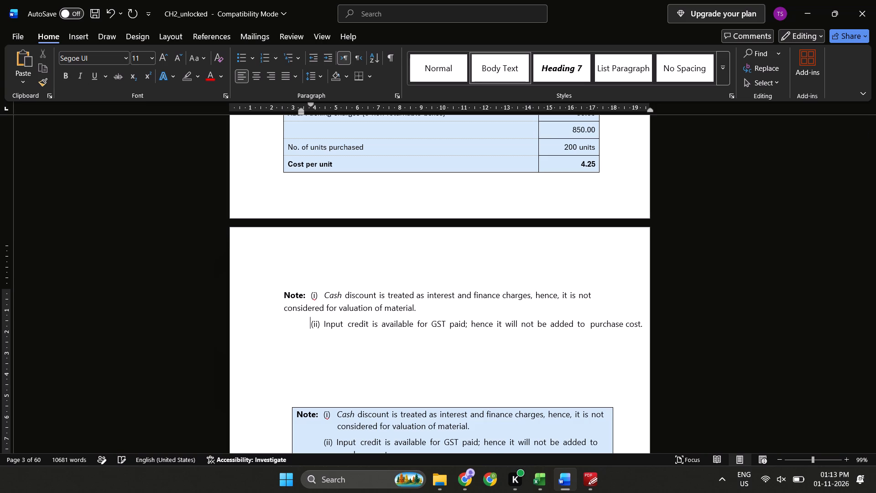
key("Right")
key("Right")
key("Left")
key("Left")
key("Up")
key("Left")
key("ctrl+Left")
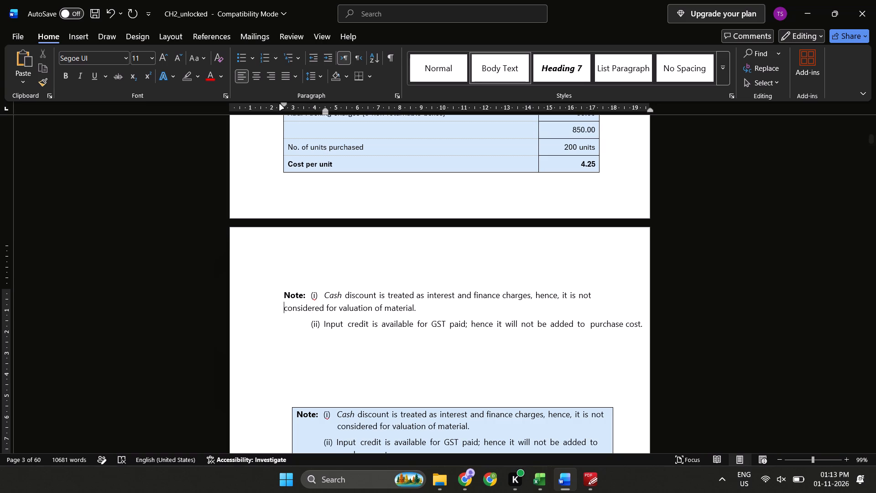
left_click(284, 107)
left_click_drag(283, 105, 303, 103)
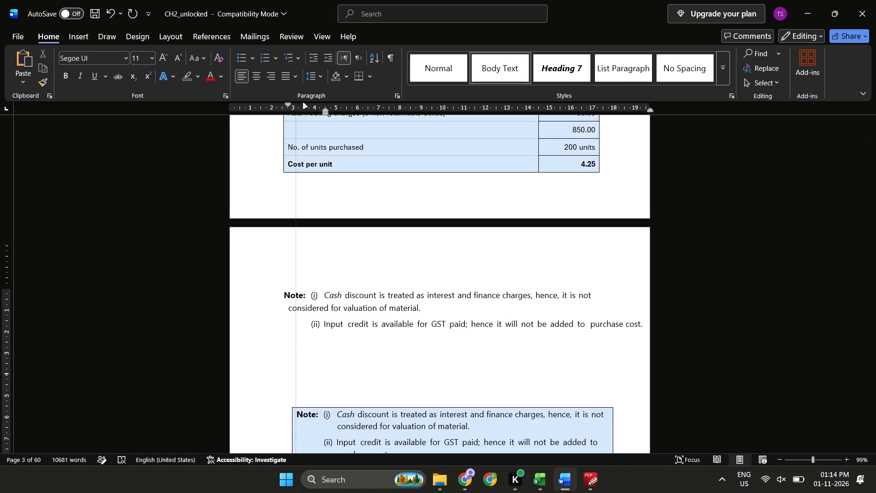
left_click_drag(303, 103, 330, 107)
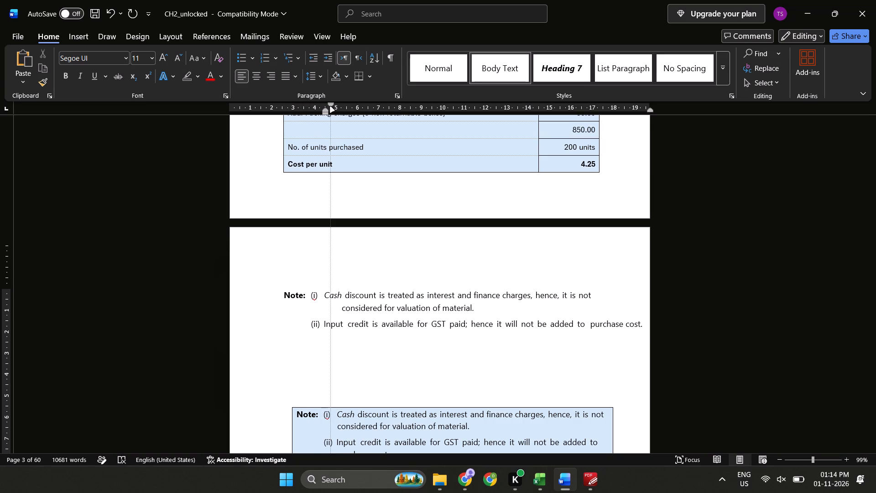
left_click_drag(330, 107, 327, 108)
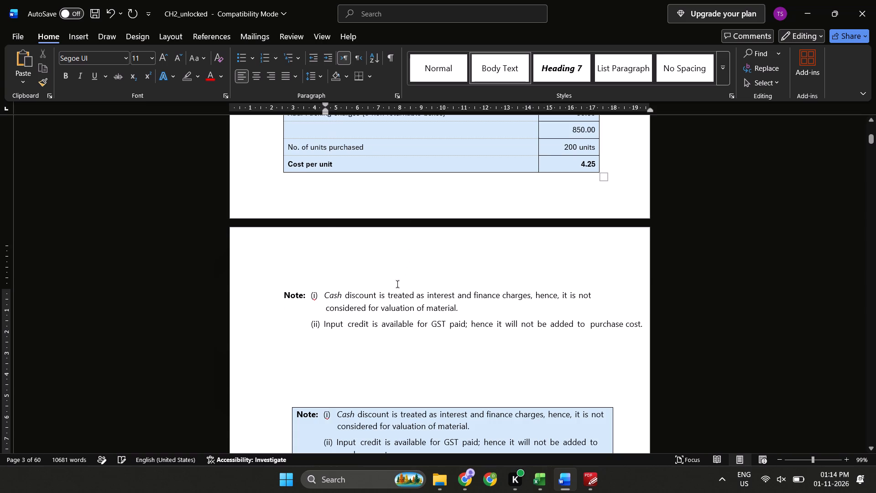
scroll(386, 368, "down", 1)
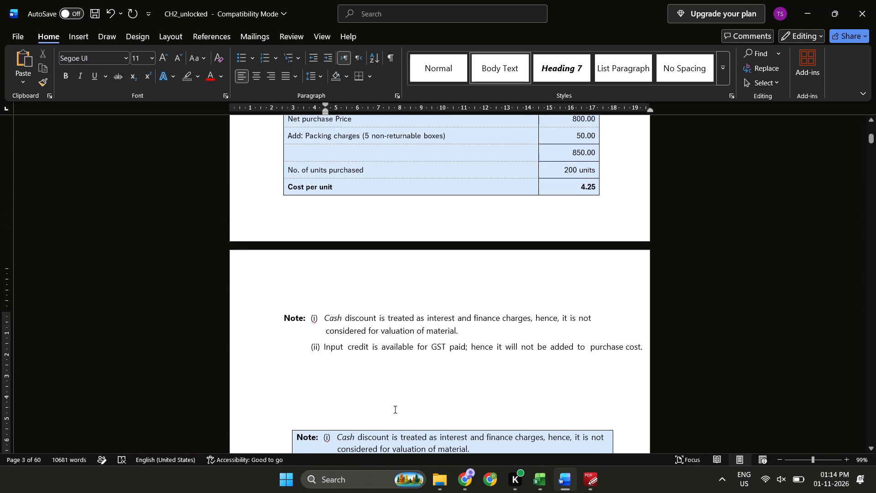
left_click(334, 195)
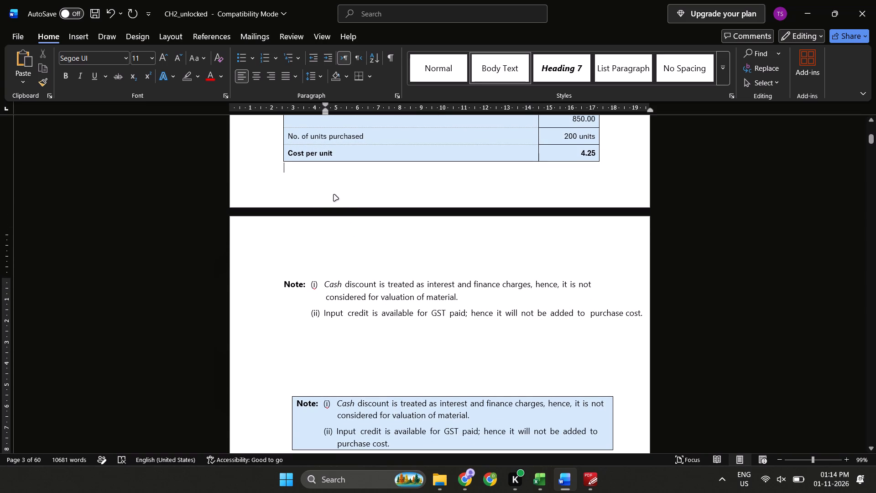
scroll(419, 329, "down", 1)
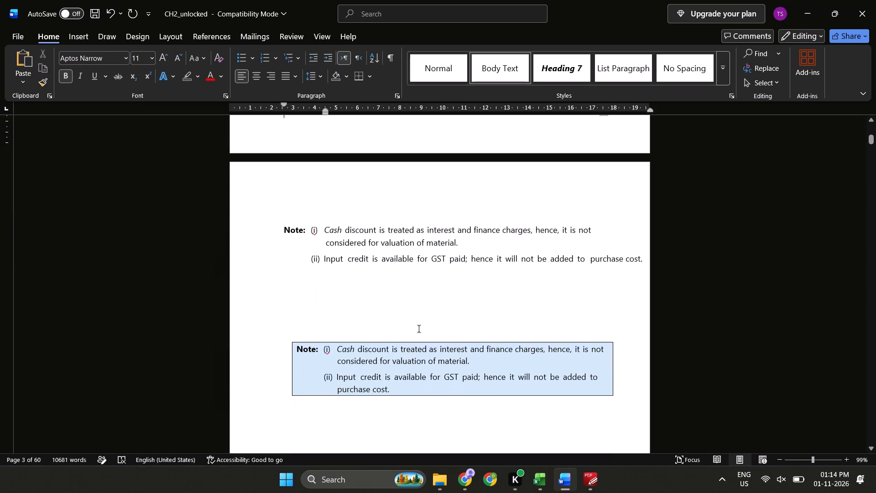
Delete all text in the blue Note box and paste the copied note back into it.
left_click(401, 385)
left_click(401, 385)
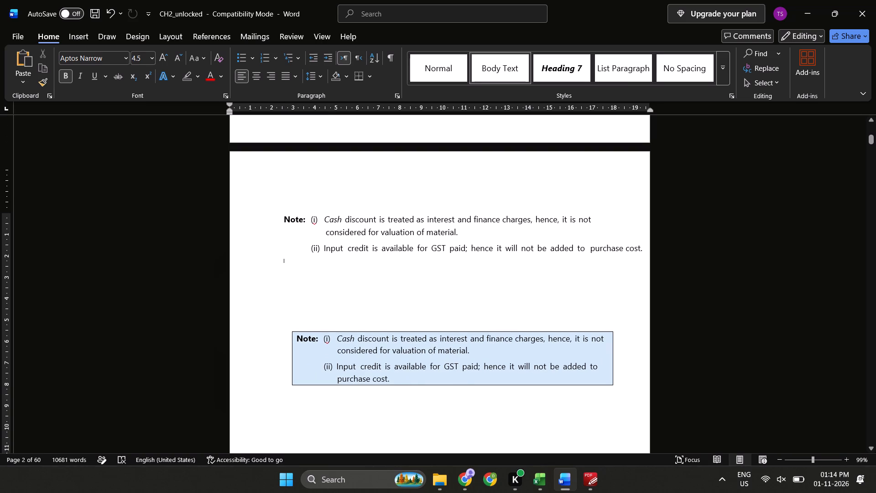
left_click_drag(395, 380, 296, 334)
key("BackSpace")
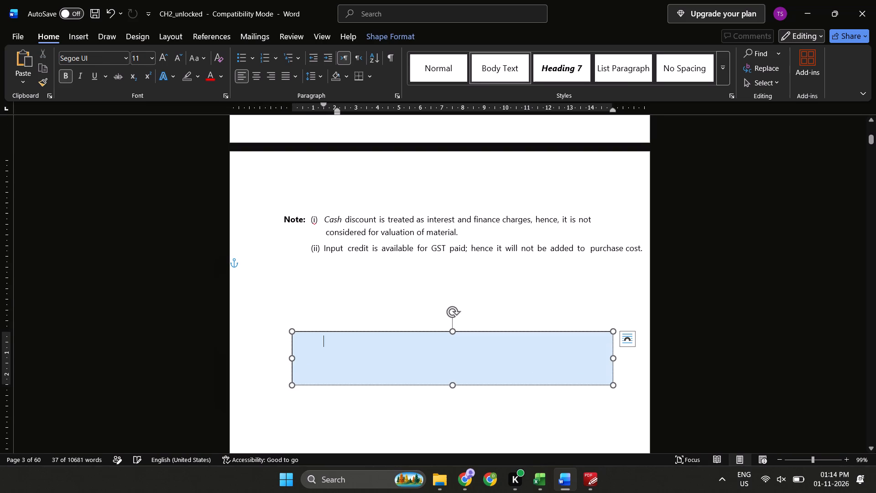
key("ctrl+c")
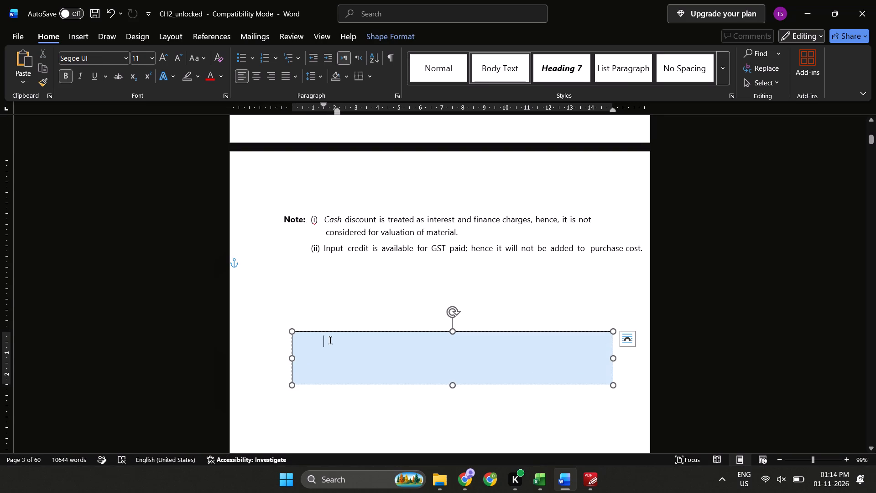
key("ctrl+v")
Move the blue Note box further down the page, away from the converted note.
left_click_drag(400, 385, 392, 417)
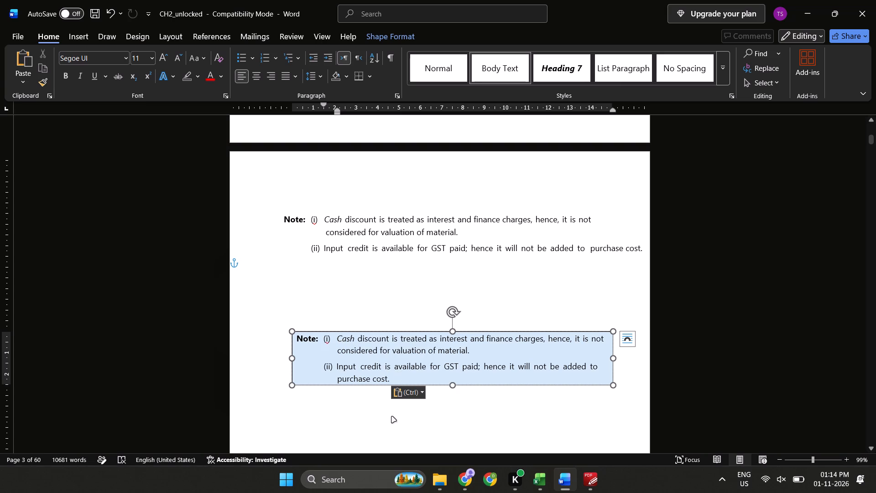
left_click_drag(392, 417, 387, 435)
scroll(387, 435, "down", 1)
scroll(387, 435, "down", 1, "ctrl")
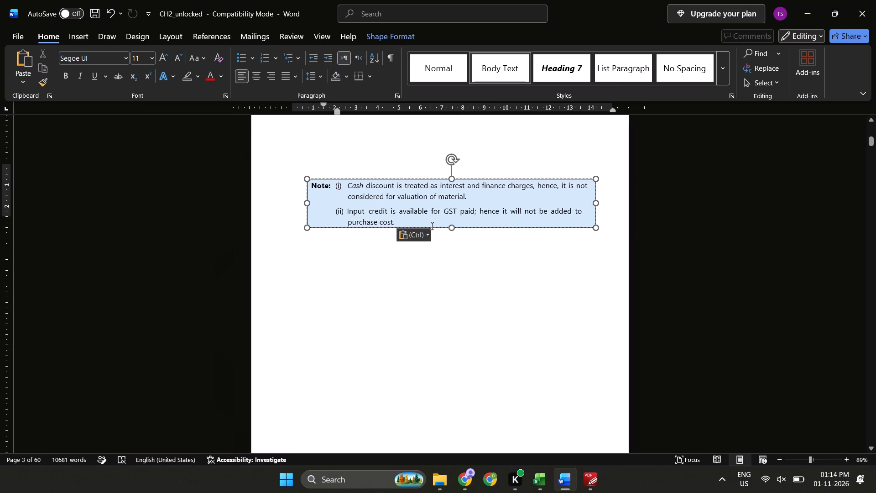
key("Down")
key("Down")
key("Down")
key("Down")
key("Down")
key("Down")
key("Down")
key("Down")
key("Down")
key("Down")
key("Down")
key("Down")
key("Down")
left_click(472, 229)
left_click(476, 228)
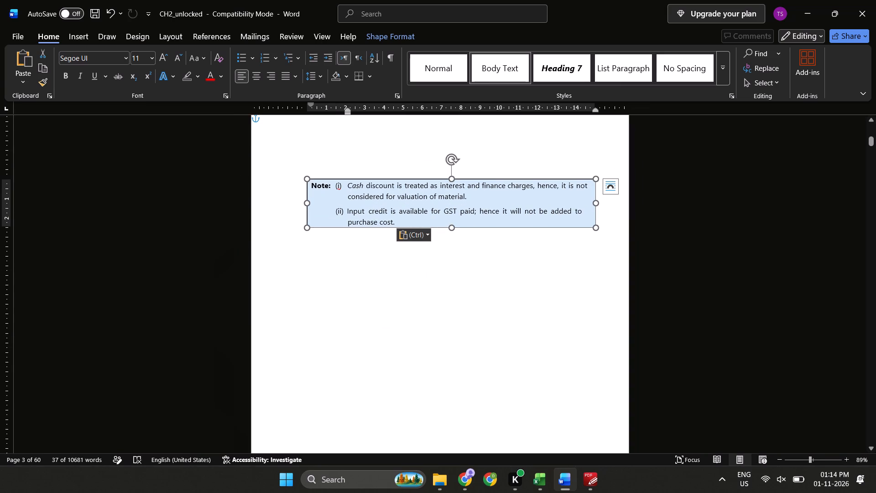
key("Down")
key("Down")
key("Down")
key("Down")
key("Down")
key("Down")
key("Down")
key("Down")
key("Down")
key("Down")
key("Down")
key("Down")
key("Down")
key("Down")
key("Down")
key("Down")
key("Down")
key("Down")
key("Down")
key("Down")
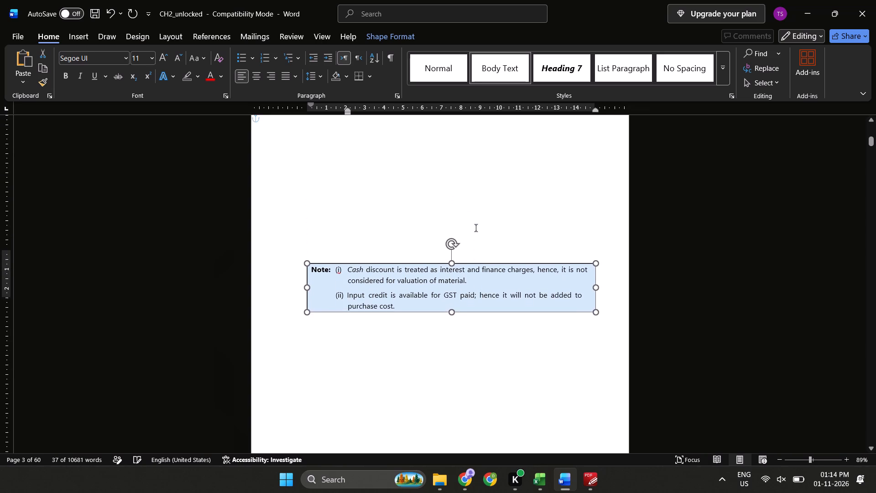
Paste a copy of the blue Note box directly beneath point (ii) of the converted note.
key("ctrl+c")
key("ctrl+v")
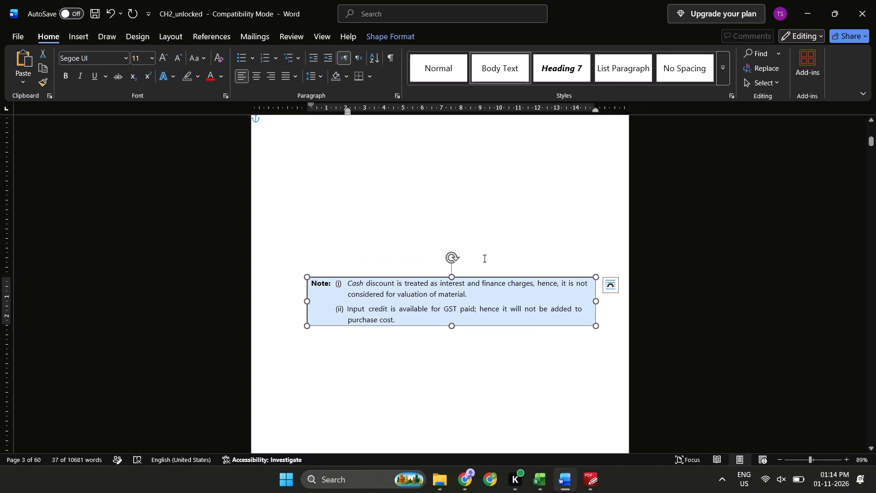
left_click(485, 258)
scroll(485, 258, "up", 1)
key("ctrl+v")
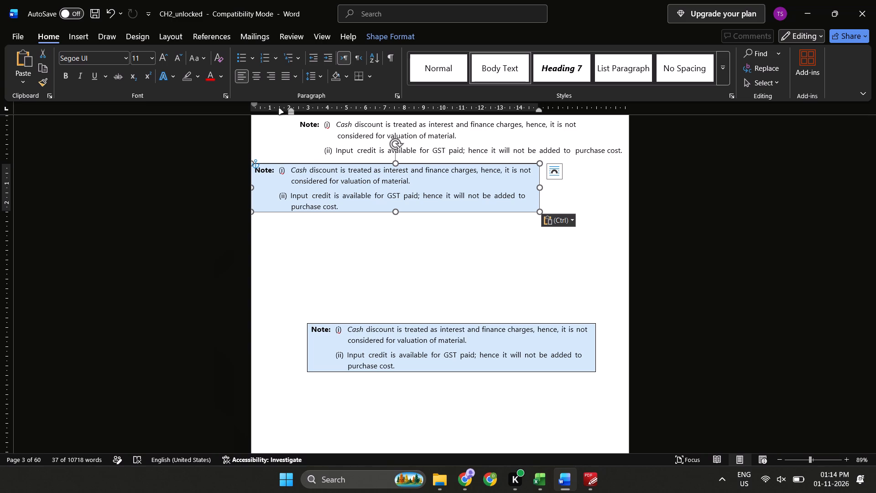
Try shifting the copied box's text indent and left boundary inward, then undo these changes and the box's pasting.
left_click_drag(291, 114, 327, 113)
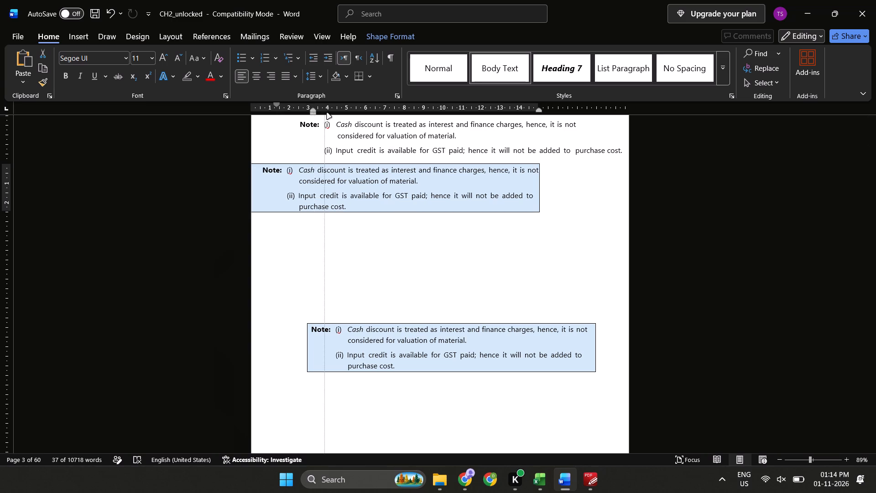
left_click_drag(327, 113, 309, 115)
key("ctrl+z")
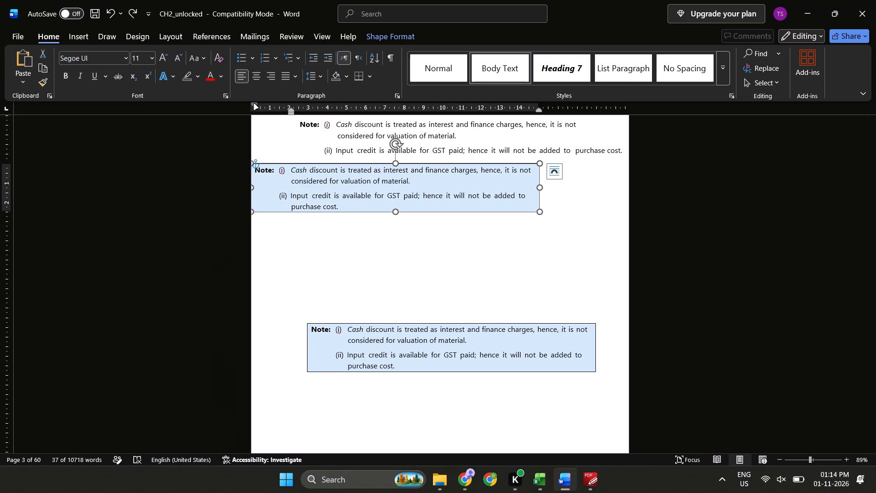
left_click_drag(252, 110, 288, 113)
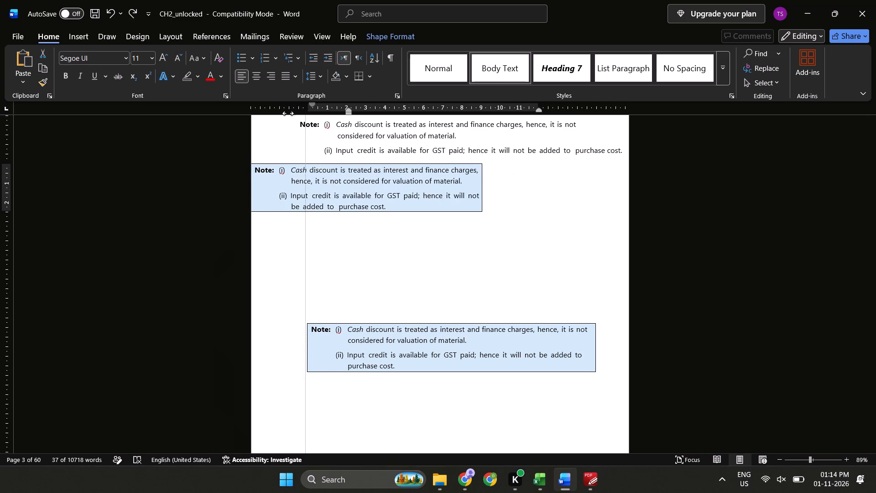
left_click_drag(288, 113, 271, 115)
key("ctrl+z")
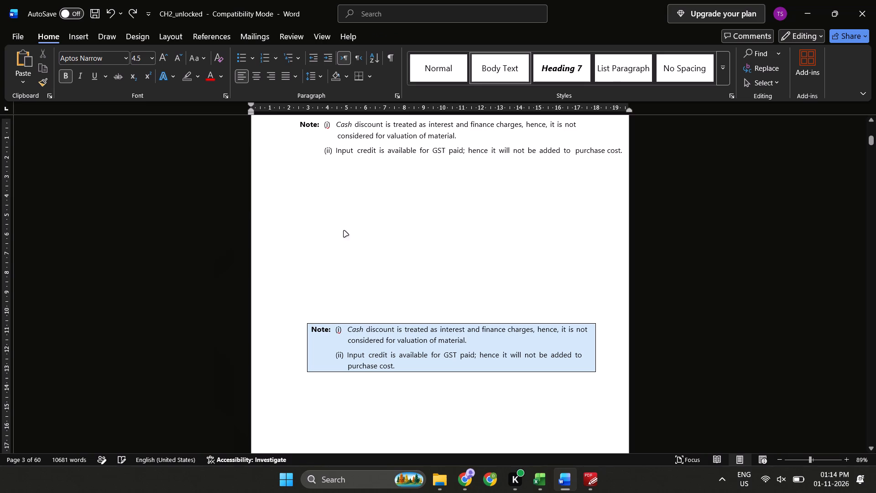
Restore the pasted Note box beneath point (ii), extend its right edge outward and move its left edge in near the text margin.
key("ctrl+y")
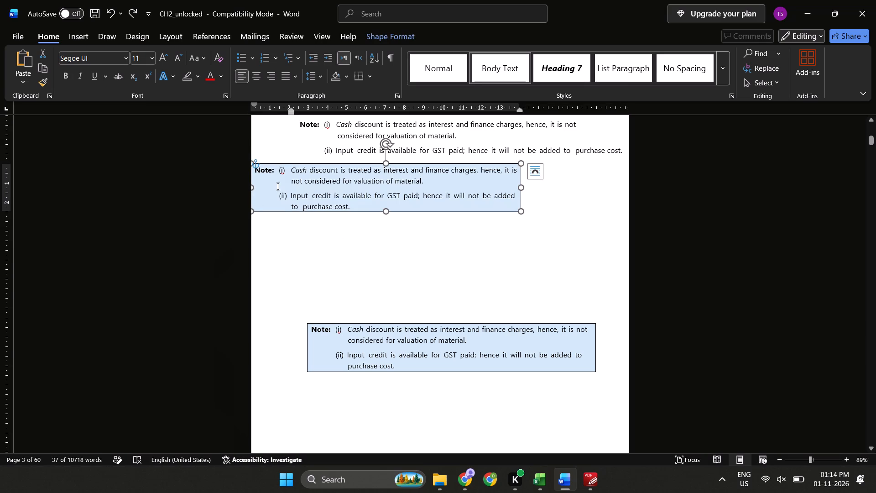
left_click_drag(521, 187, 584, 193)
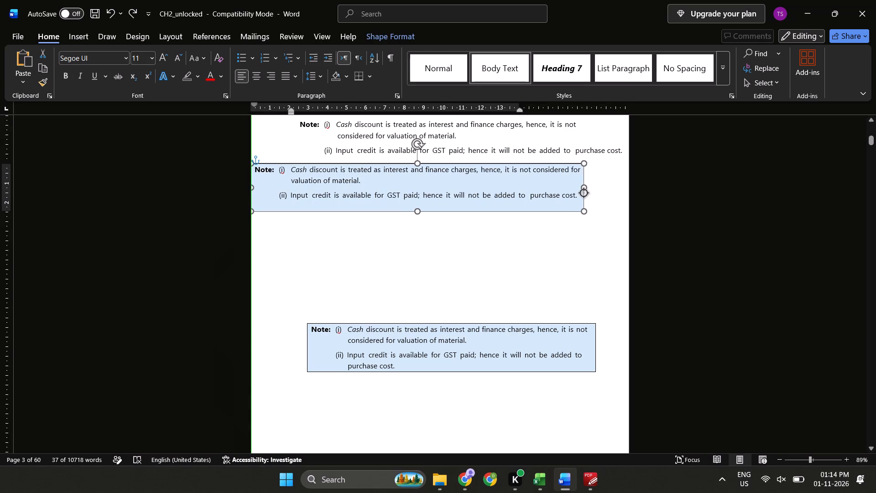
left_click_drag(584, 193, 601, 191)
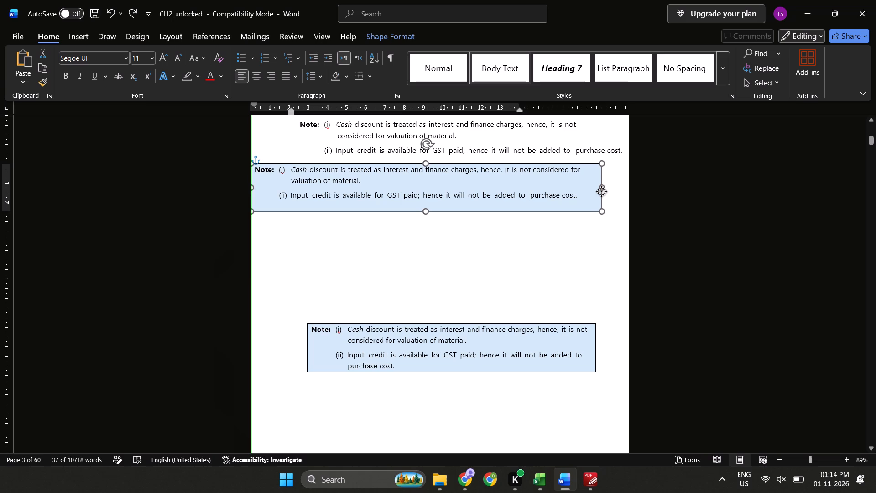
left_click_drag(254, 186, 272, 188)
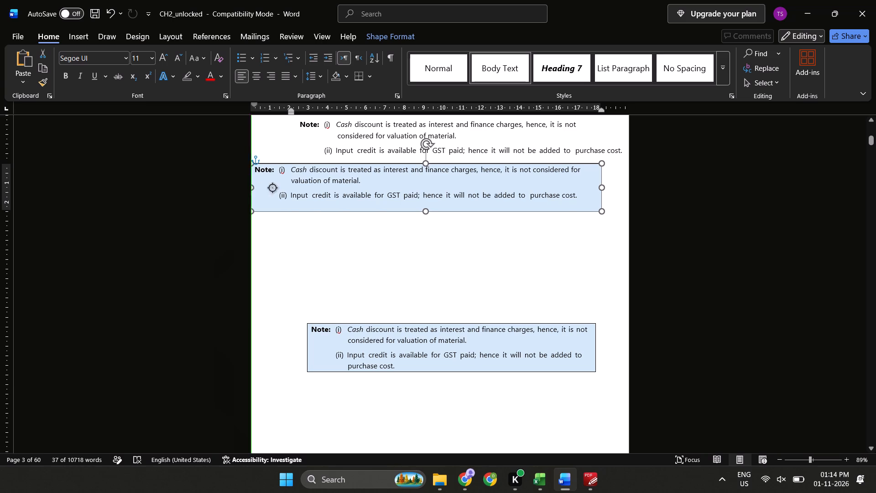
left_click_drag(272, 188, 305, 188)
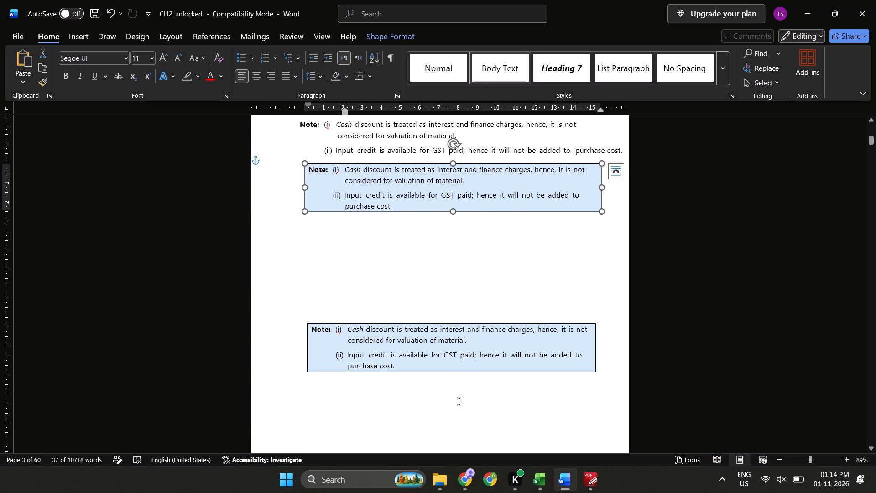
Delete the lower blue Note box, keeping the resized copy beneath point (ii).
left_click_drag(459, 401, 408, 297)
left_click(427, 361)
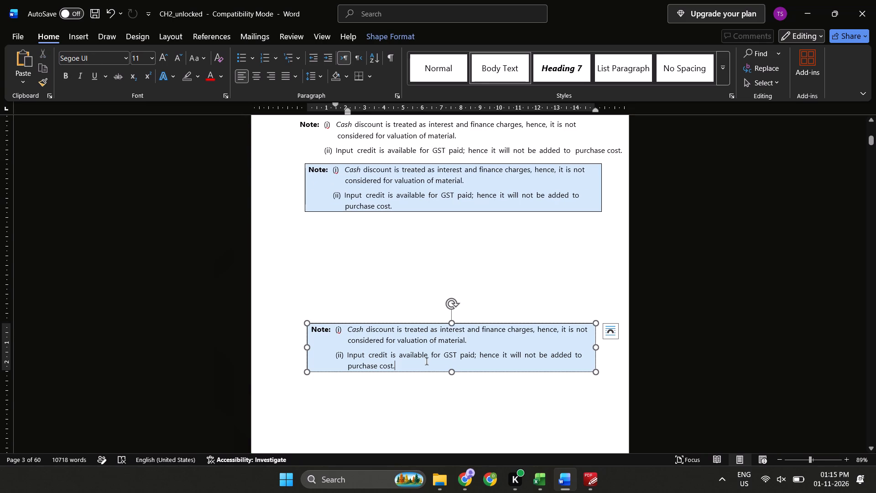
left_click(433, 370)
key("Delete")
Delete the converted plain-text Note, including points (i) and (ii), above the blue Note box.
scroll(433, 370, "up", 1)
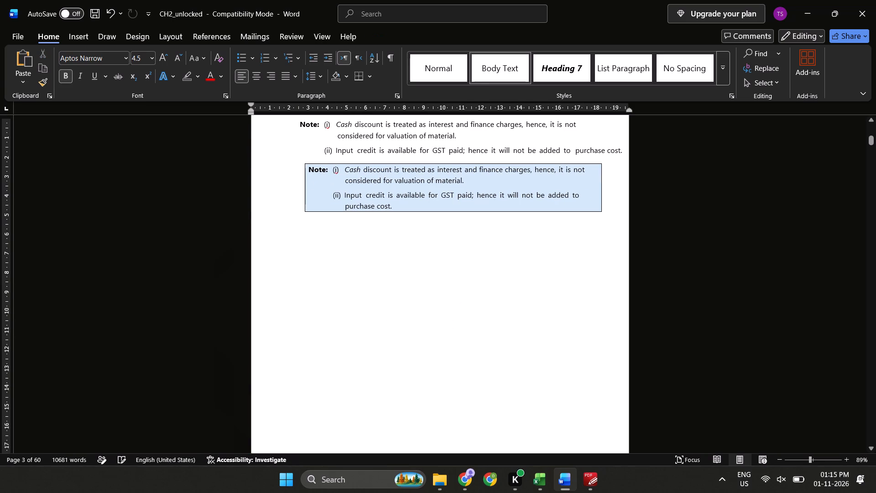
scroll(433, 370, "up", 1)
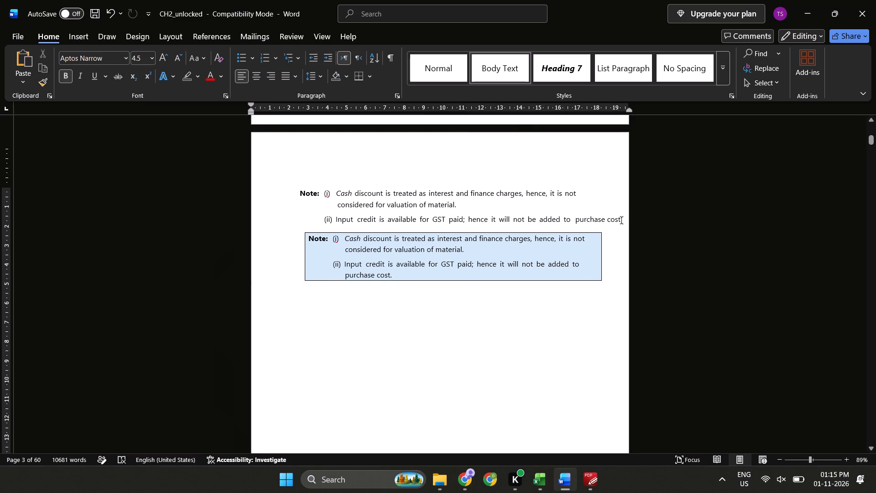
left_click_drag(621, 220, 292, 182)
key("BackSpace")
key("BackSpace")
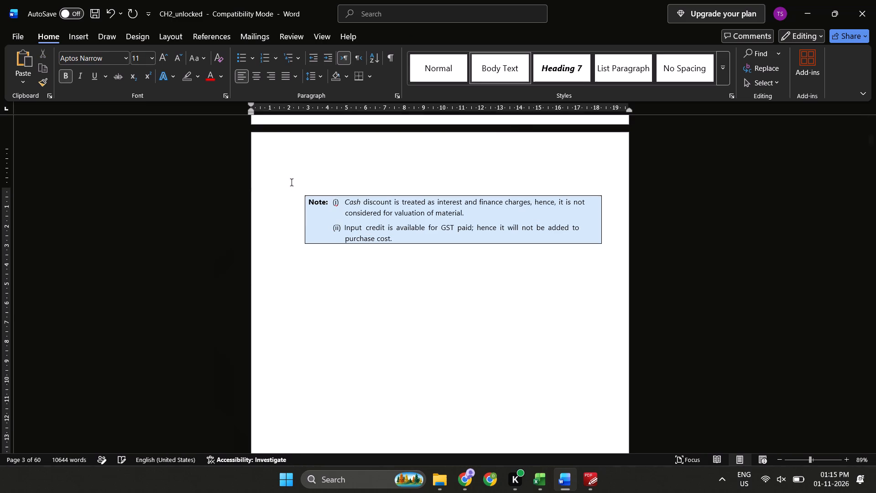
Remove the empty paragraphs around the blue Note box to bring the ILLUSTRATION 3 heading directly beneath it.
scroll(292, 182, "up", 1)
left_click(314, 284)
left_click(361, 215)
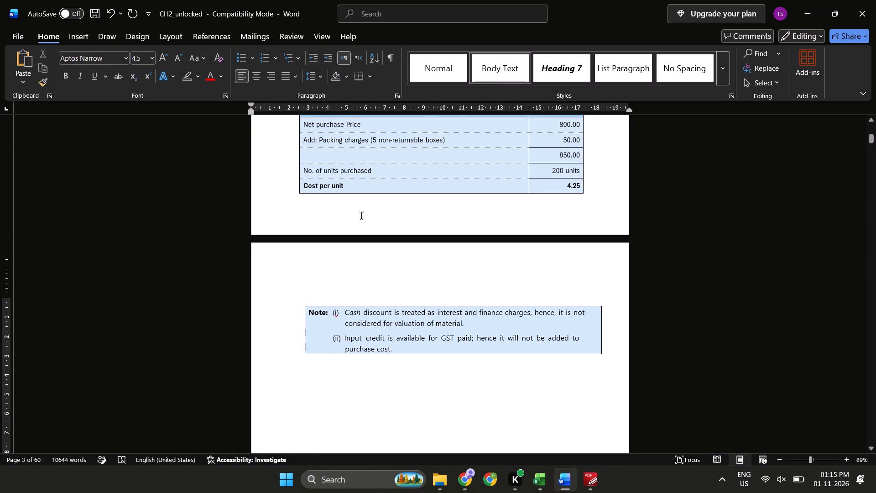
key("Down")
key("Down")
key("BackSpace")
key("BackSpace")
key("BackSpace")
key("BackSpace")
key("BackSpace")
key("BackSpace")
key("Delete")
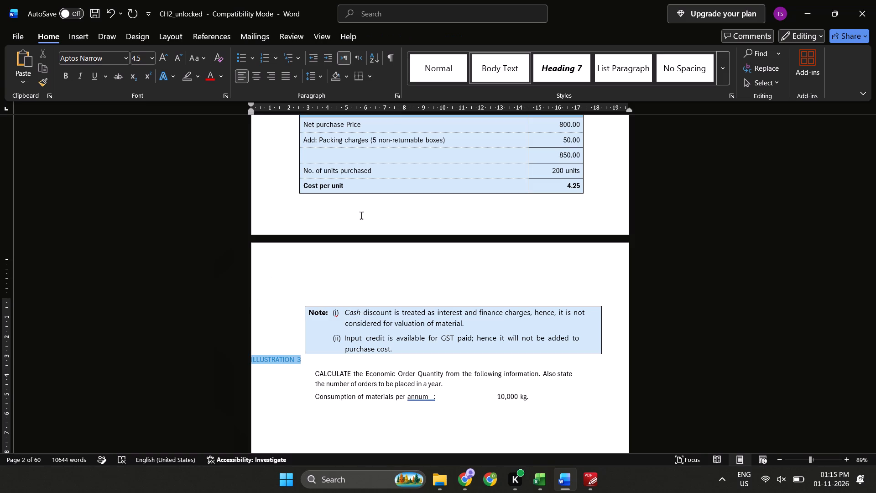
Indent the ILLUSTRATION 3 heading to the CALCULATE paragraph's text edge and insert blank space between it and the Note box.
scroll(308, 273, "down", 1)
left_click(291, 220)
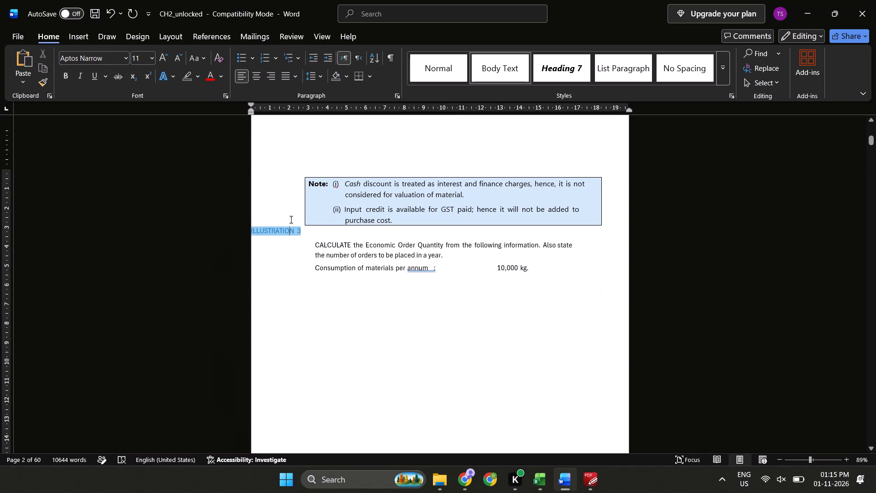
key("Left")
key("Home")
key("Return")
key("Return")
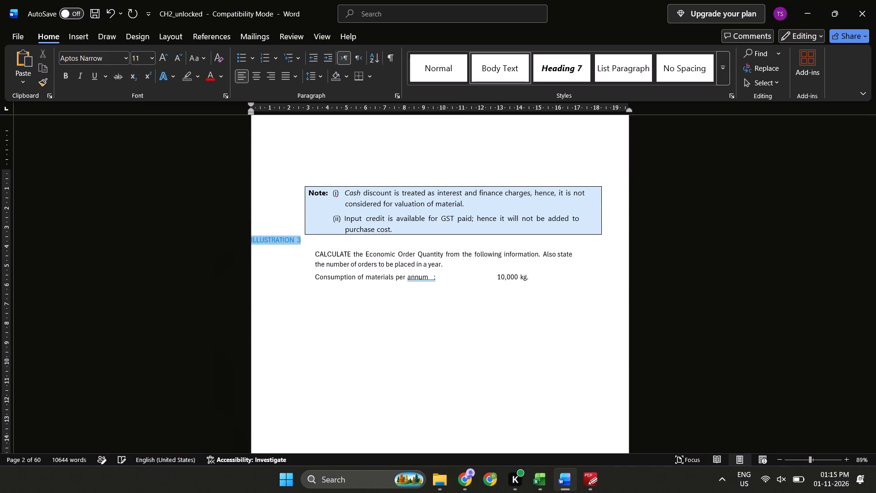
key("ctrl+z")
key("Tab")
key("Tab")
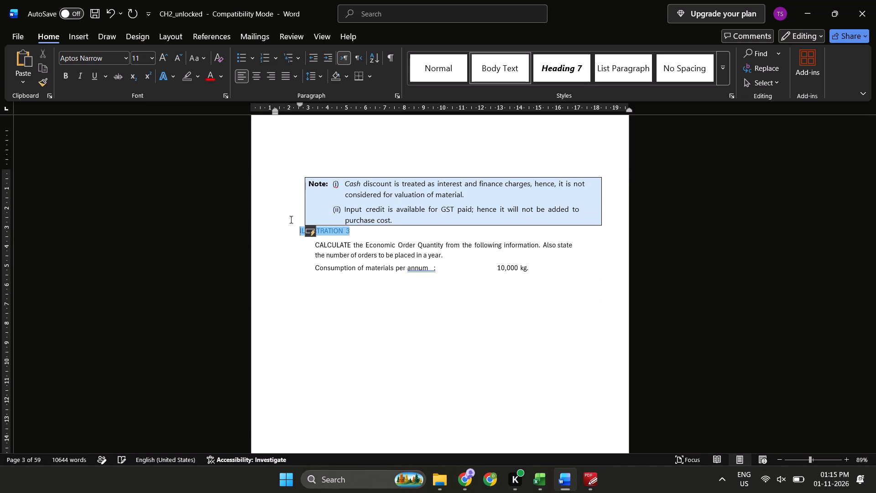
key("Tab")
key("Return")
key("Return")
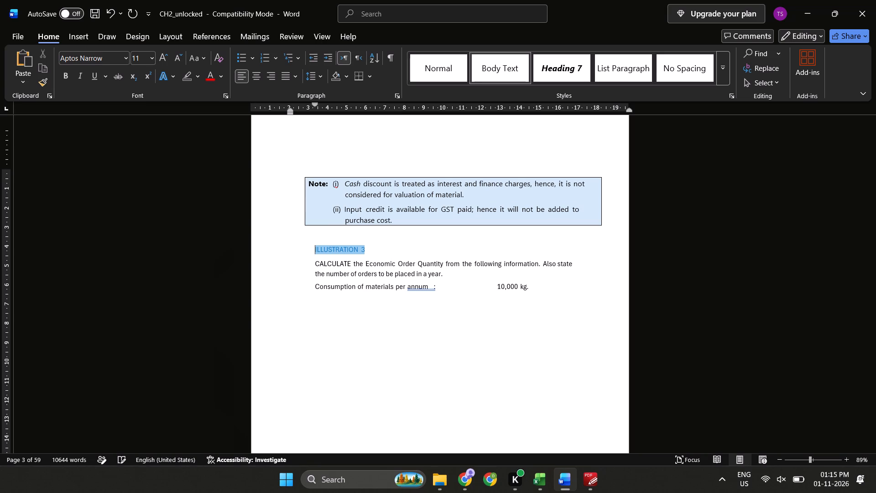
Set the ILLUSTRATION 3 heading's first-line indent to about 2.5 cm, in line with the ILLUSTRATION 2 heading.
scroll(291, 220, "up", 3)
scroll(291, 220, "down", 1)
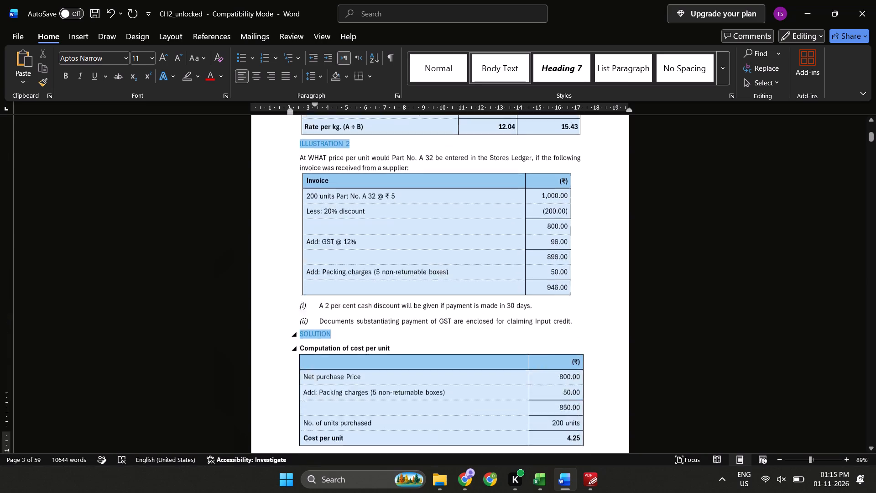
scroll(291, 220, "down", 1)
key("BackSpace")
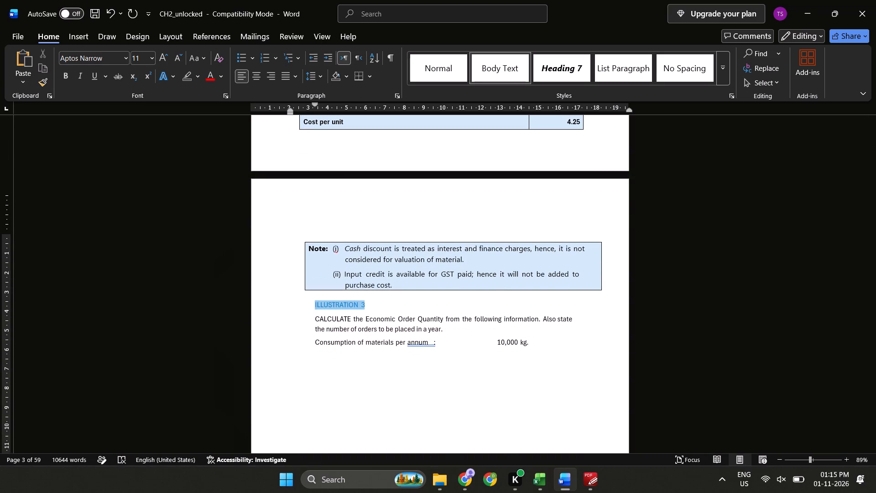
key("Return")
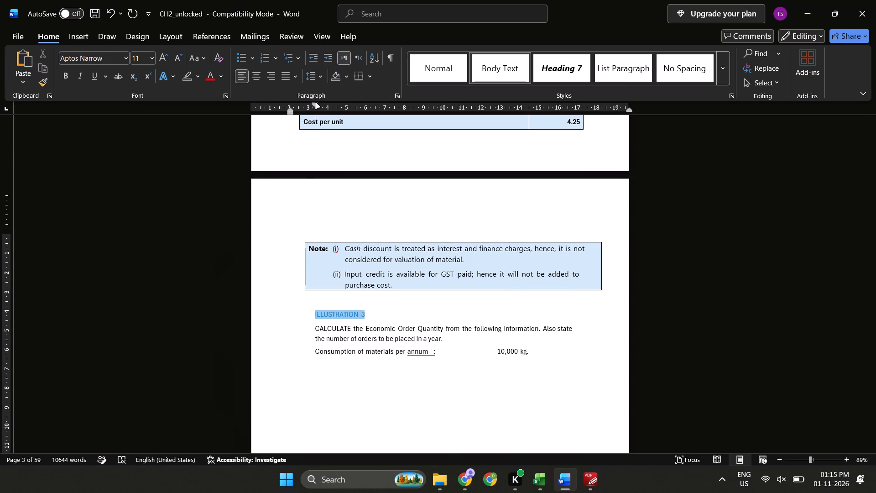
left_click_drag(316, 103, 298, 105)
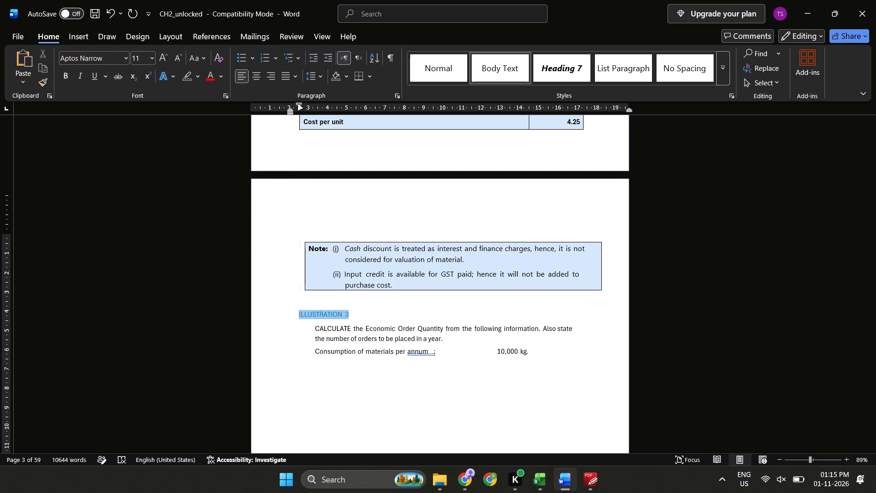
Overlay the drawing ruler on the page around Illustration 2 to check the alignment of headings and tables.
scroll(386, 231, "up", 1)
scroll(386, 231, "down", 1)
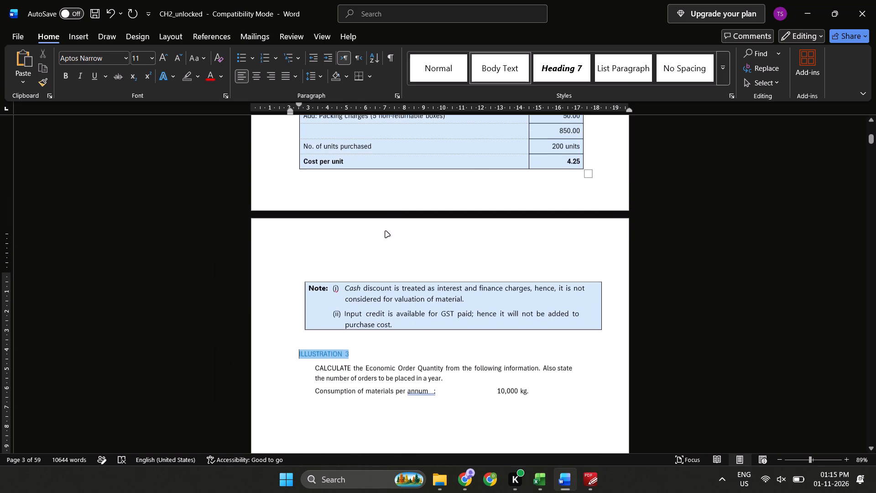
left_click(322, 376)
key("Up")
key("Left")
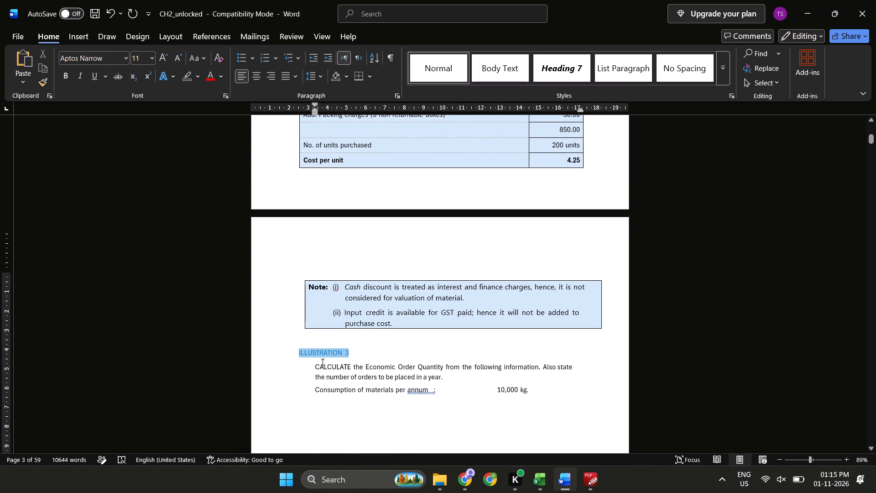
scroll(315, 328, "up", 2)
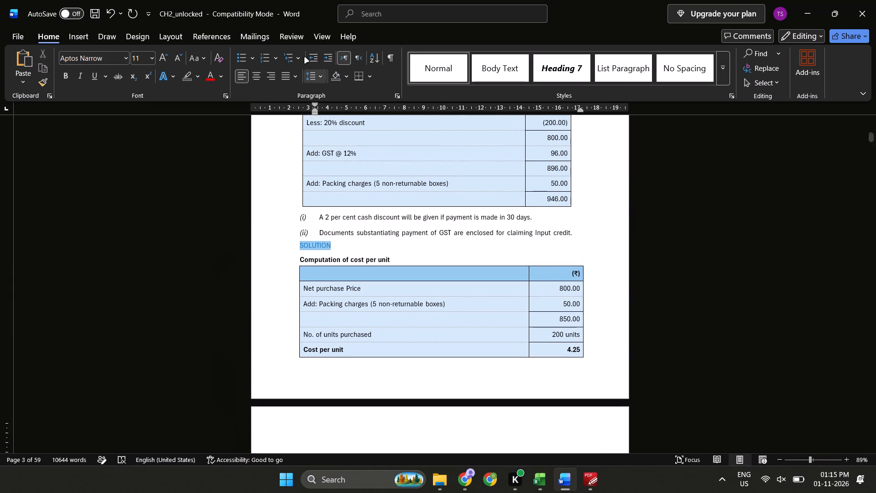
left_click(110, 37)
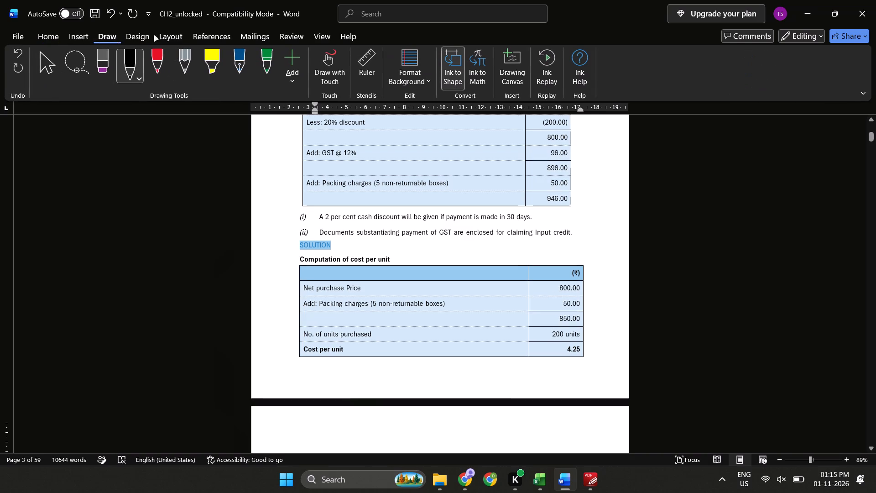
left_click(366, 52)
left_click_drag(206, 289, 290, 270)
scroll(364, 255, "up", 1)
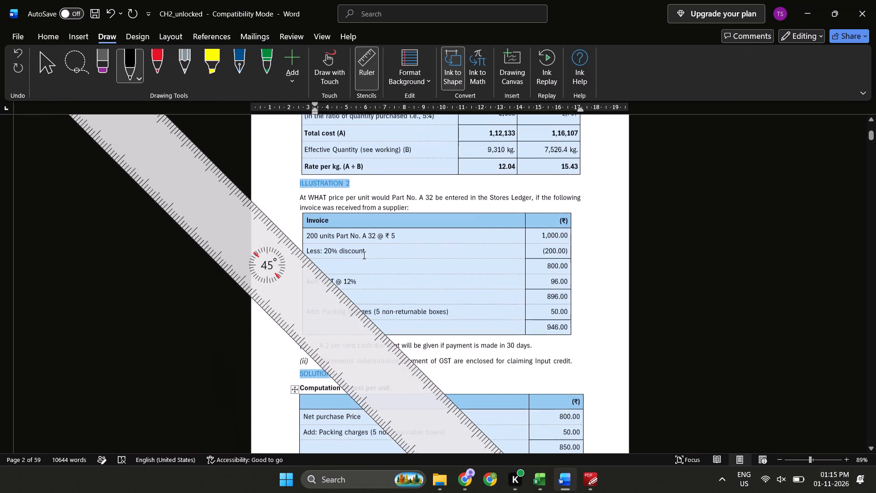
scroll(364, 255, "up", 1)
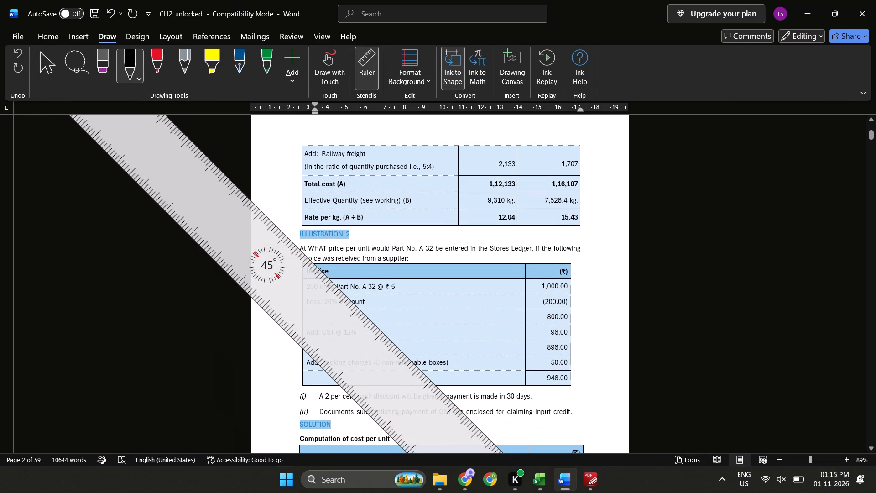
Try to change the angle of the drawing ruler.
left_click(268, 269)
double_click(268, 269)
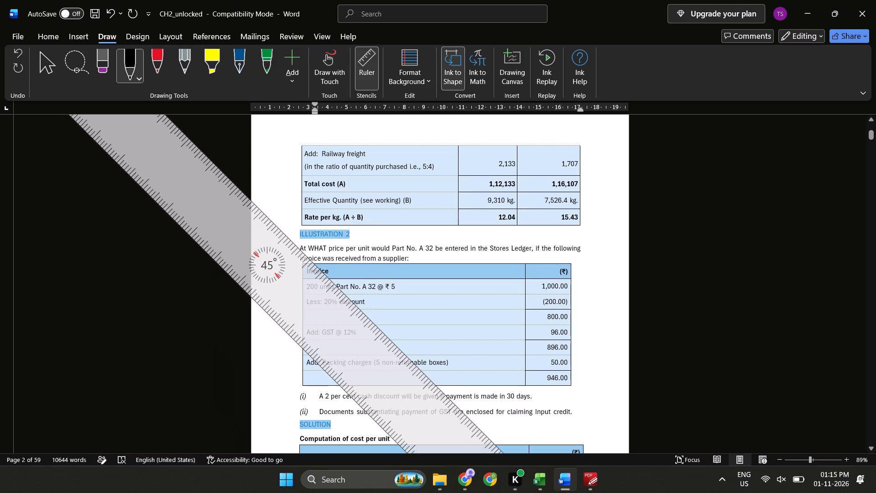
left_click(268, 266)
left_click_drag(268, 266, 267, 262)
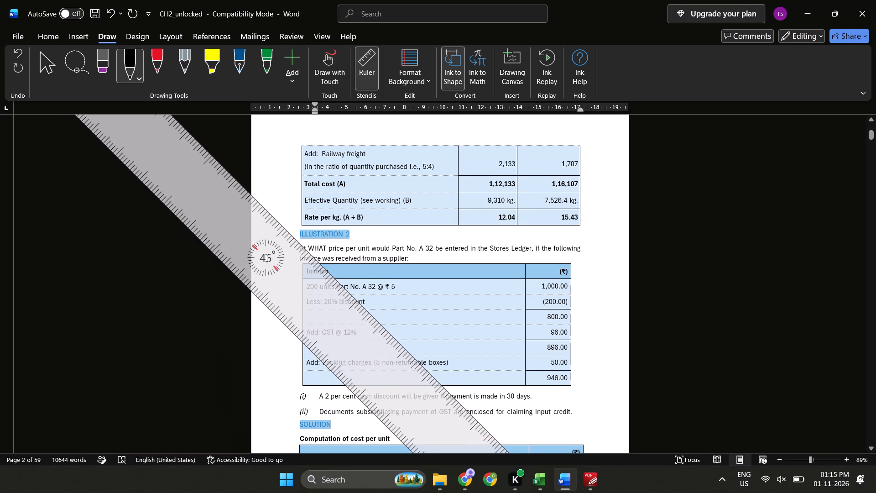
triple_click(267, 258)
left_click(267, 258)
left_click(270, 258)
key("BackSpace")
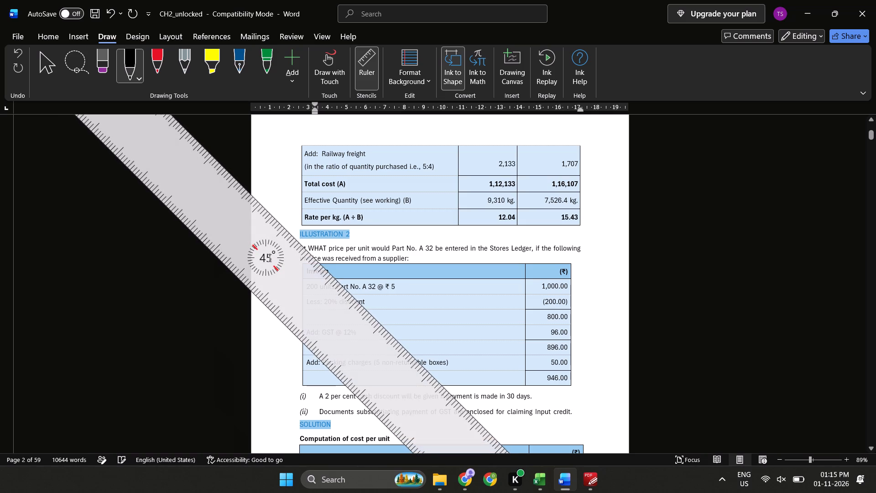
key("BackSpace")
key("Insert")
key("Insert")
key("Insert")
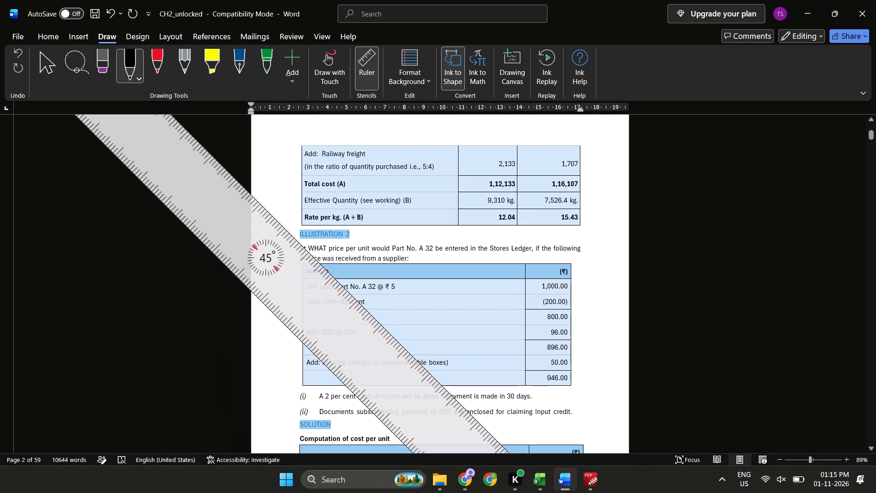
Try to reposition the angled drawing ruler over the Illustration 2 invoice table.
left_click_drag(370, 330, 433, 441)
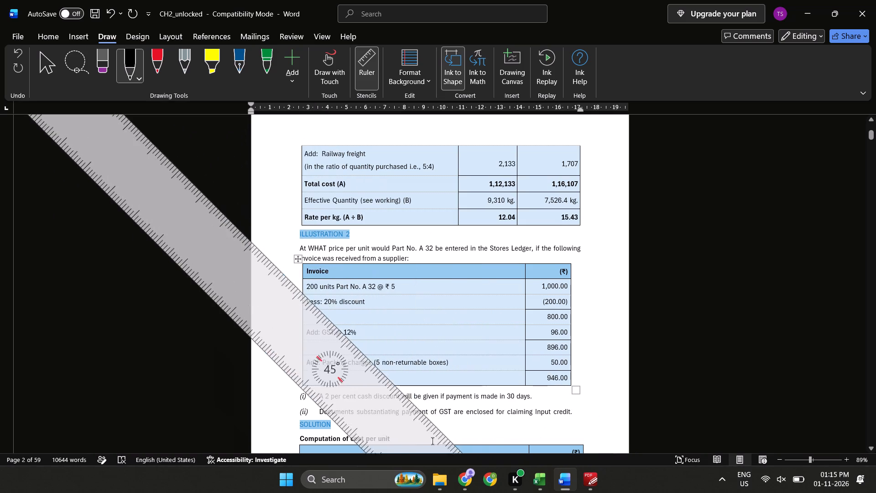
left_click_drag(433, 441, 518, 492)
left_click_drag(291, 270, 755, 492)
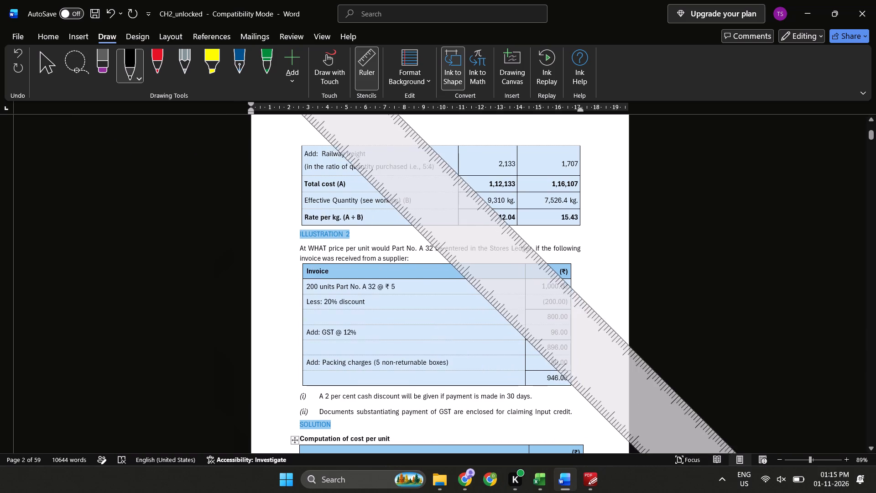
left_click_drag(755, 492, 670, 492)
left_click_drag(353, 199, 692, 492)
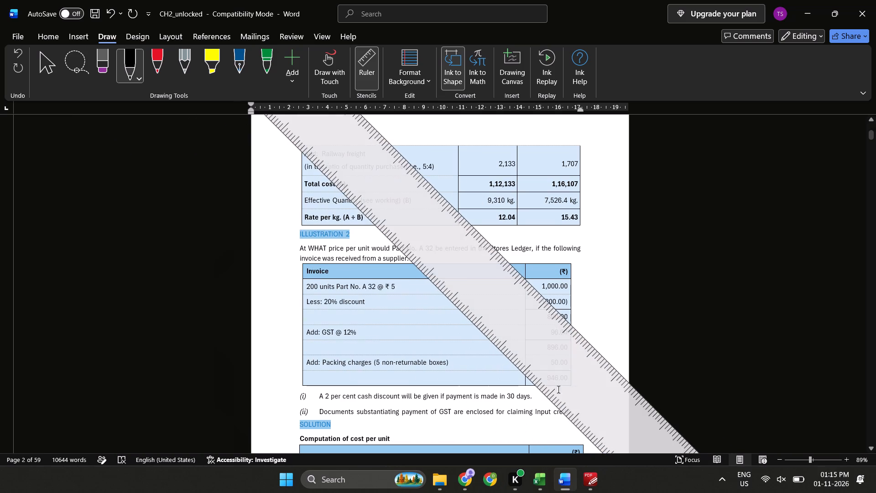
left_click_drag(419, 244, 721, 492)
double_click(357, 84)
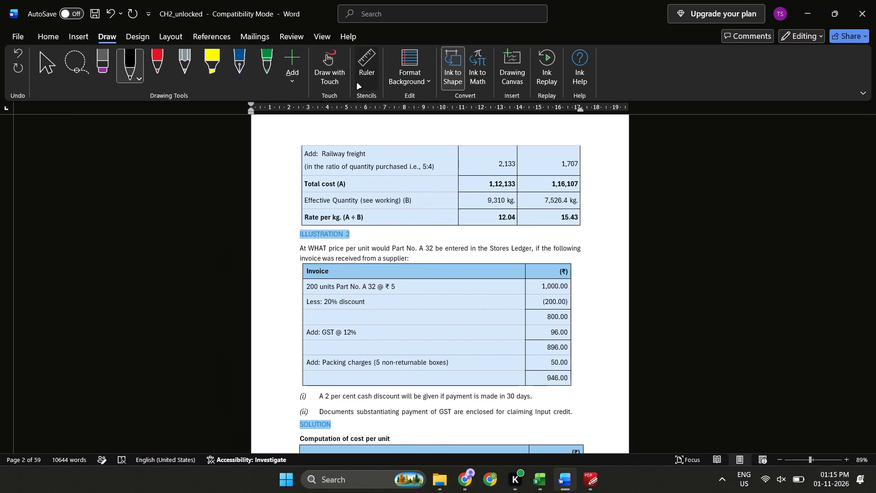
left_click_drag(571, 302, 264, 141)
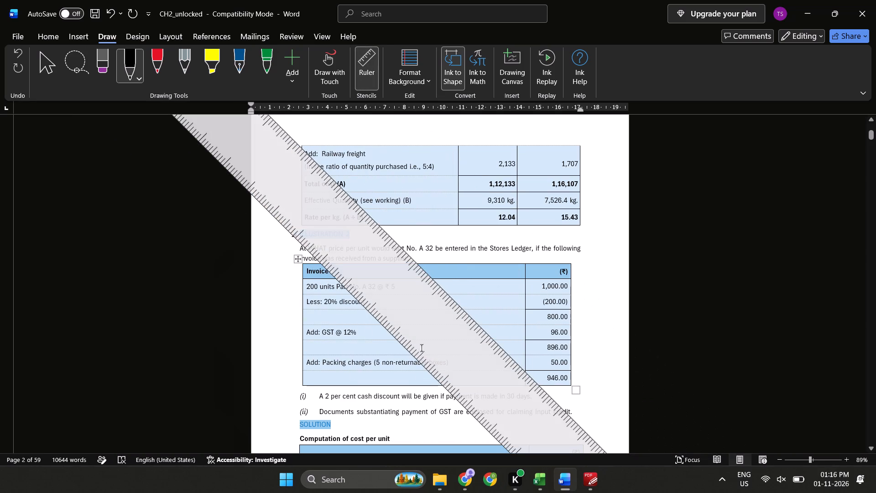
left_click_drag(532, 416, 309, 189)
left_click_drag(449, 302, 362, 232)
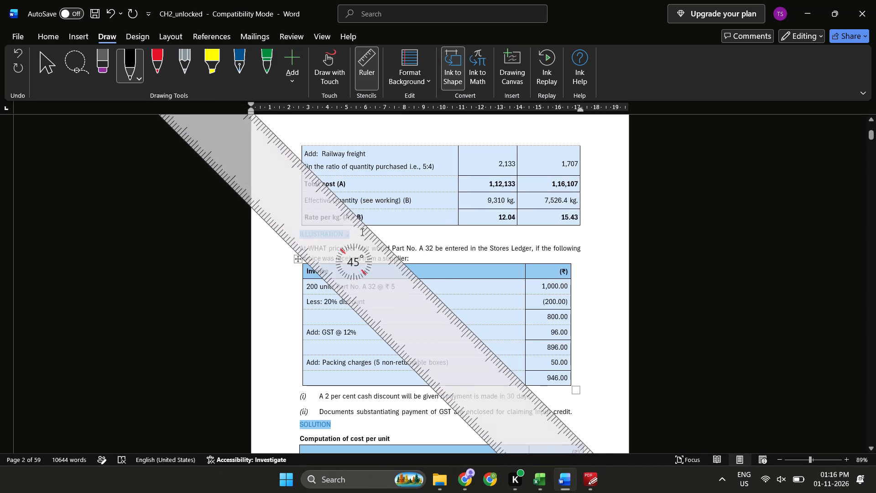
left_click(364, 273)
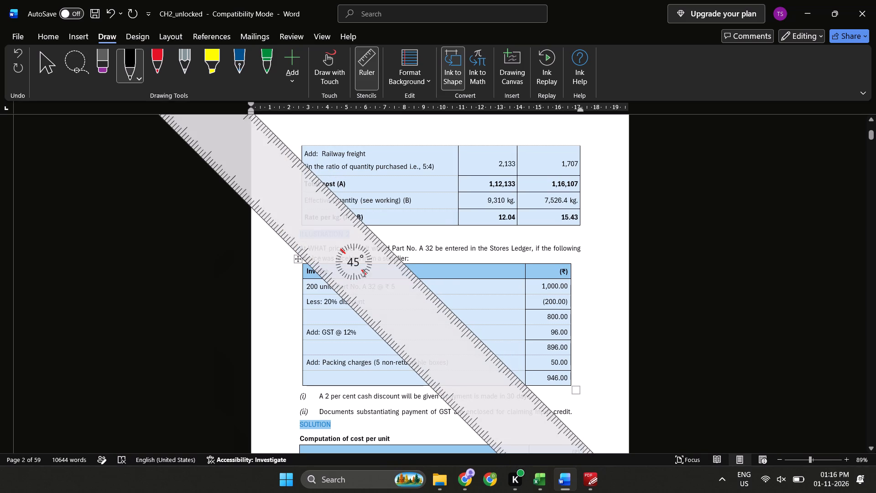
Rotate the drawing ruler to 90° and place its edge along the starting edge of the ILLUSTRATION 2 heading.
scroll(364, 273, "up", 9, "ctrl")
scroll(364, 273, "down", 15, "ctrl")
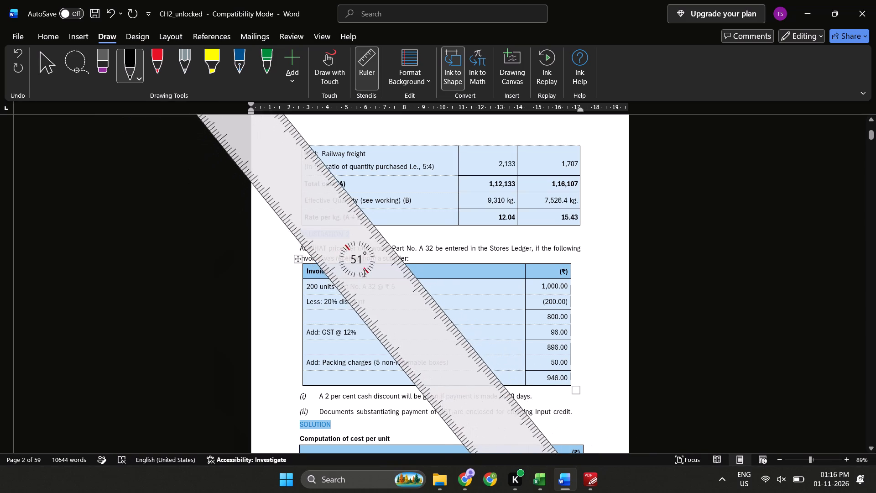
scroll(364, 273, "down", 18, "ctrl")
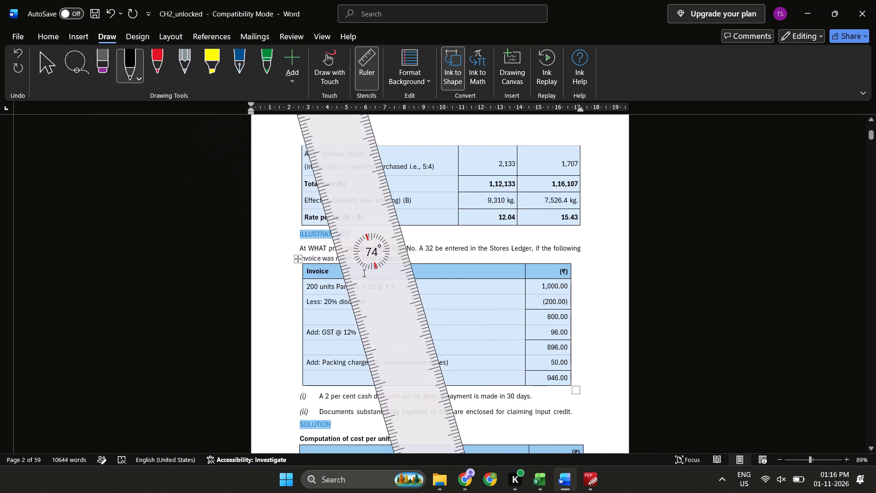
scroll(364, 273, "down", 17, "ctrl")
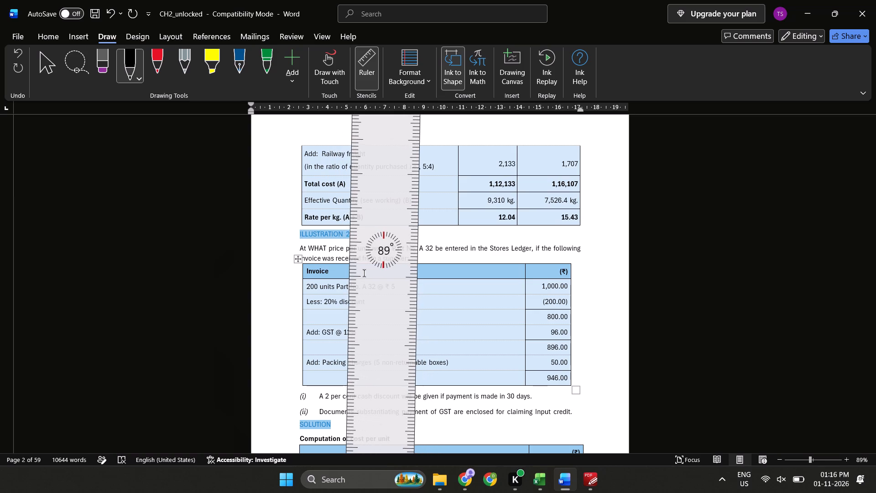
scroll(364, 273, "up", 2, "ctrl")
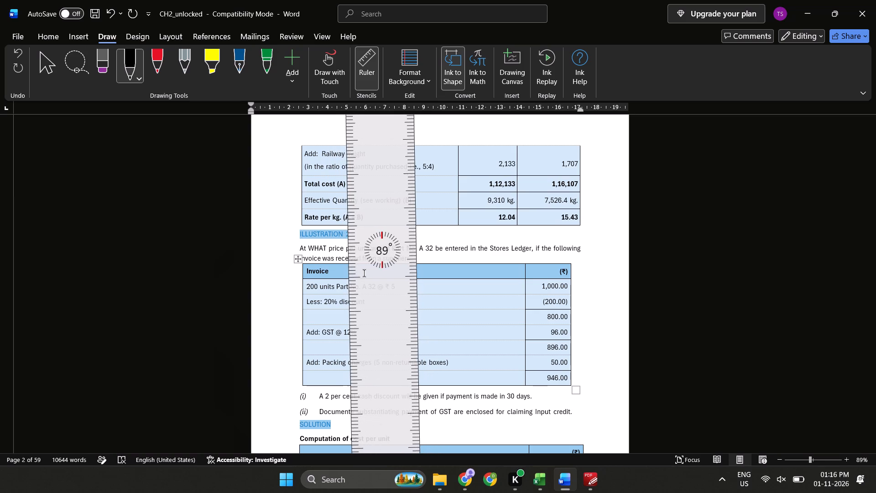
scroll(364, 273, "down", 1, "ctrl")
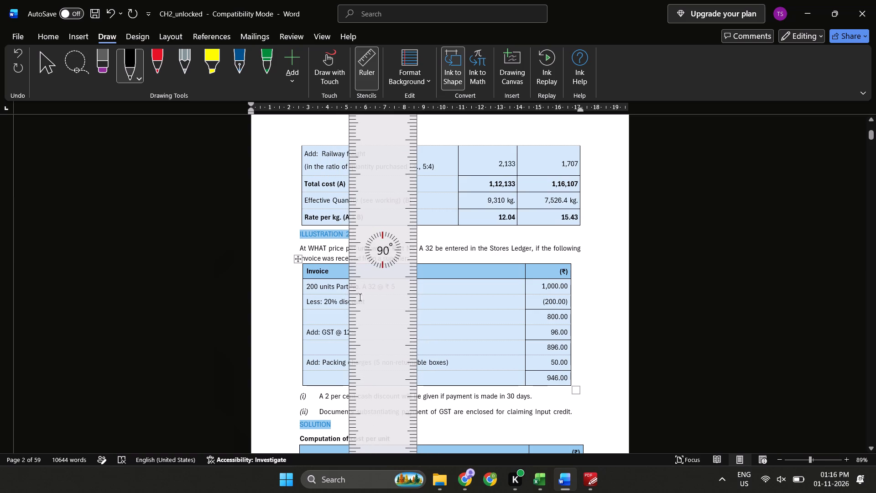
left_click_drag(367, 298, 248, 285)
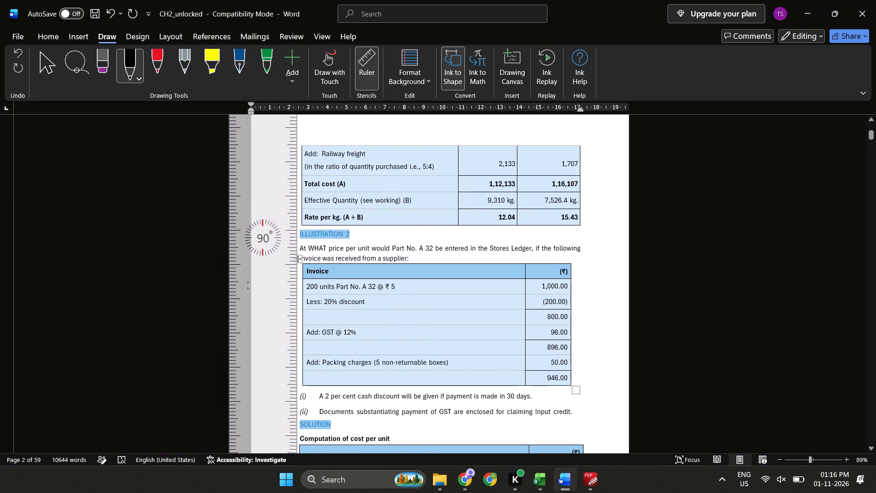
left_click_drag(248, 285, 250, 287)
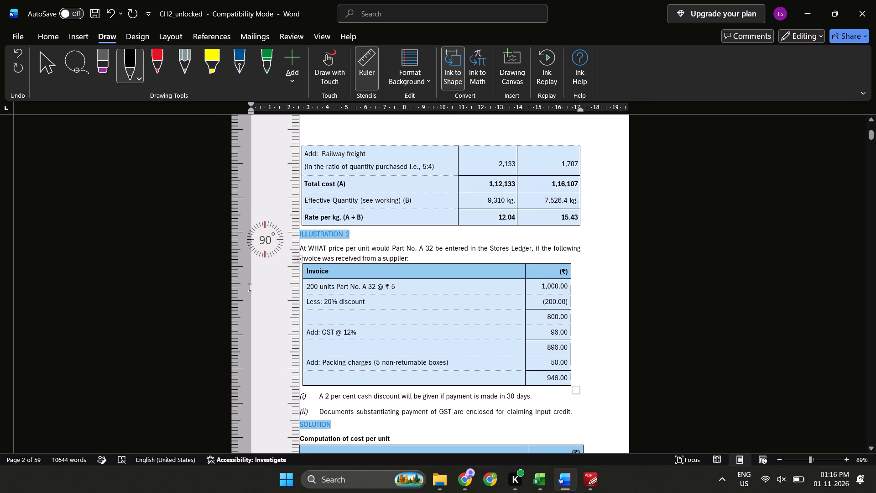
Indent both lines of the CALCULATE paragraph under ILLUSTRATION 3 to about 2.5 cm, matching the ruler's edge.
scroll(399, 402, "down", 3)
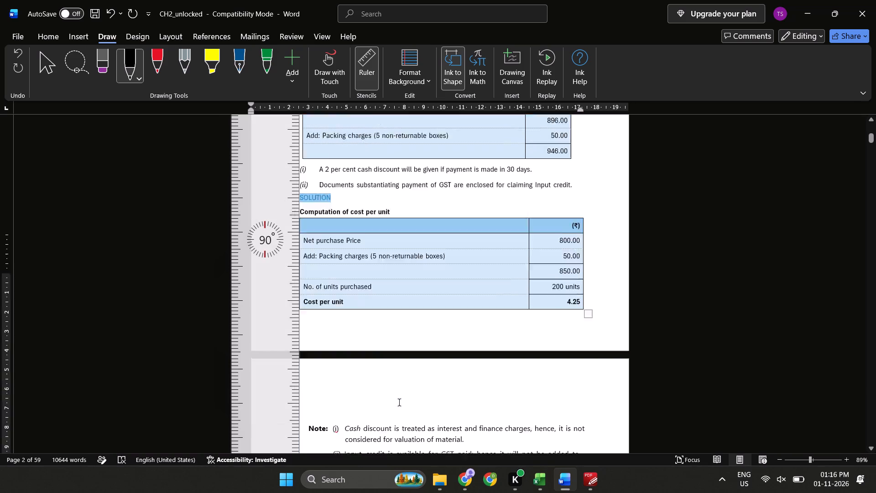
scroll(399, 402, "down", 1)
scroll(399, 402, "up", 2)
scroll(305, 264, "up", 1)
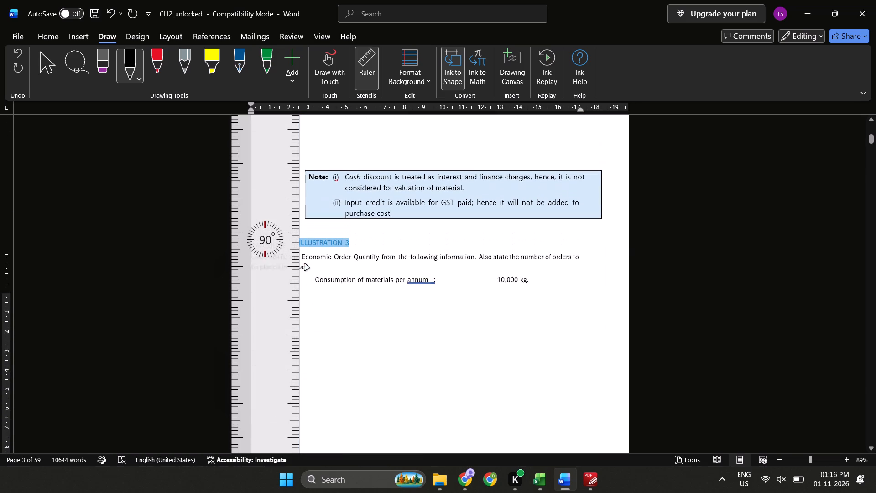
scroll(305, 264, "up", 1)
scroll(305, 264, "down", 2)
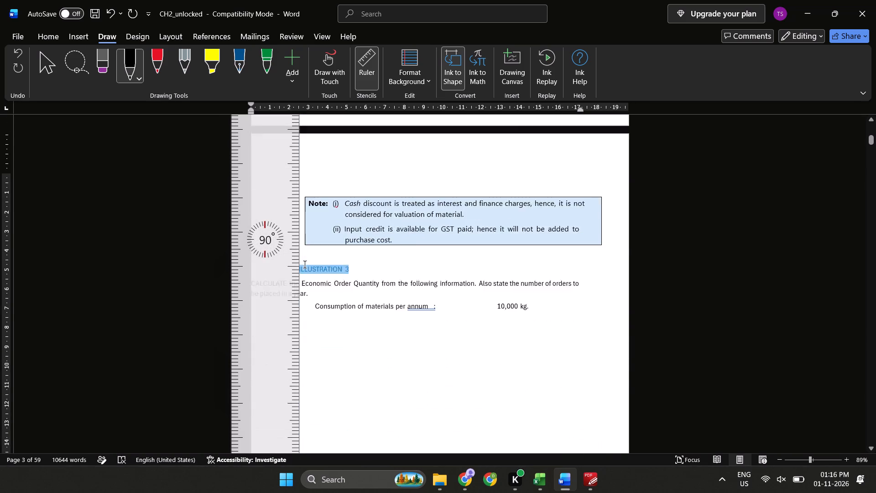
scroll(305, 264, "down", 1)
left_click(305, 268)
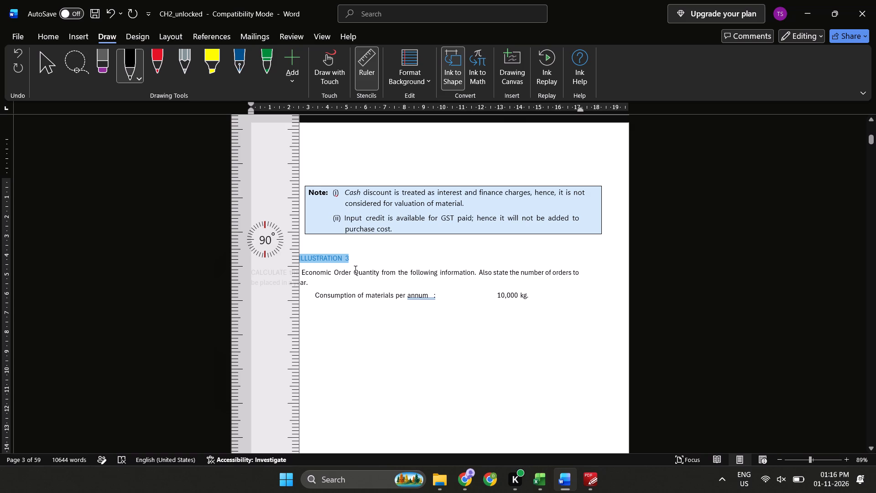
key("Home")
key("Tab")
key("Tab")
key("Down")
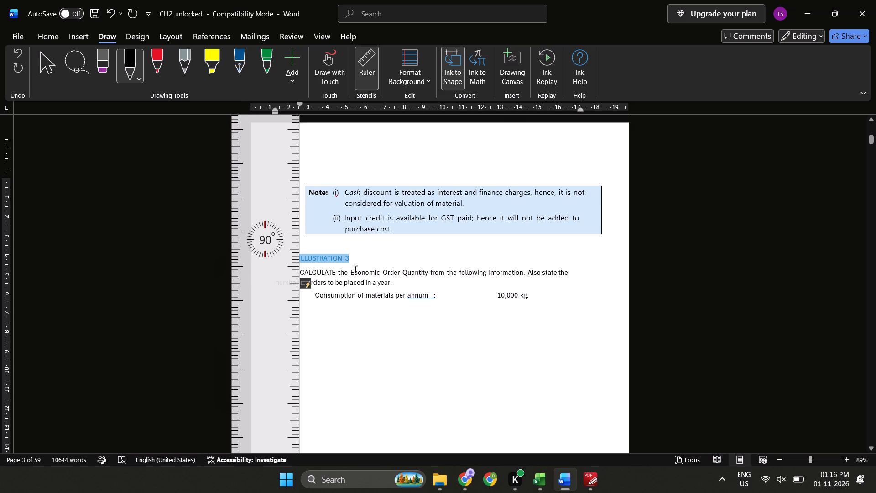
key("Home")
key("Tab")
key("Tab")
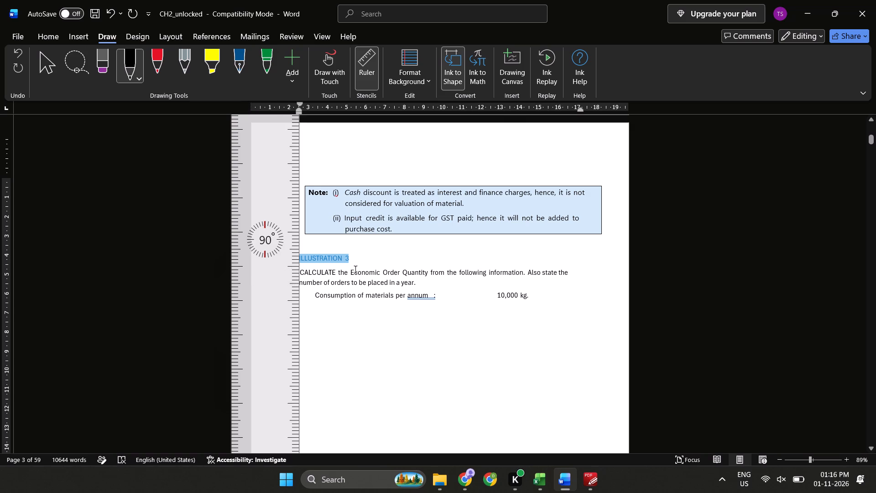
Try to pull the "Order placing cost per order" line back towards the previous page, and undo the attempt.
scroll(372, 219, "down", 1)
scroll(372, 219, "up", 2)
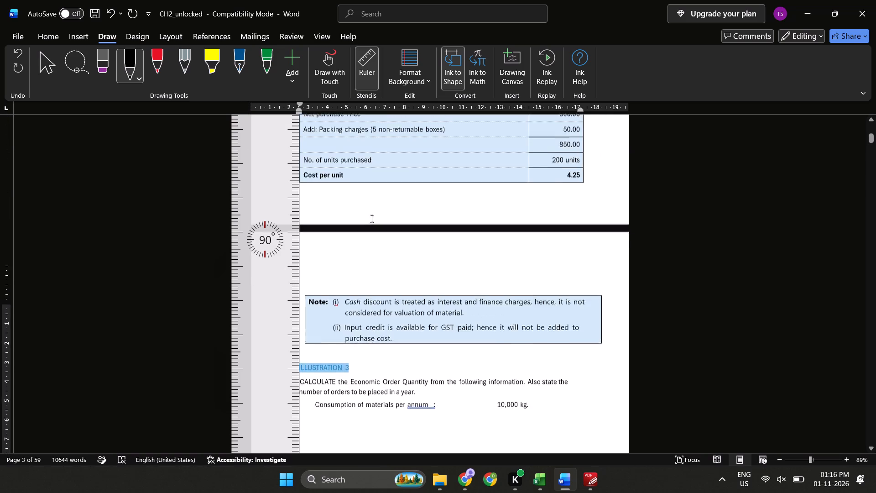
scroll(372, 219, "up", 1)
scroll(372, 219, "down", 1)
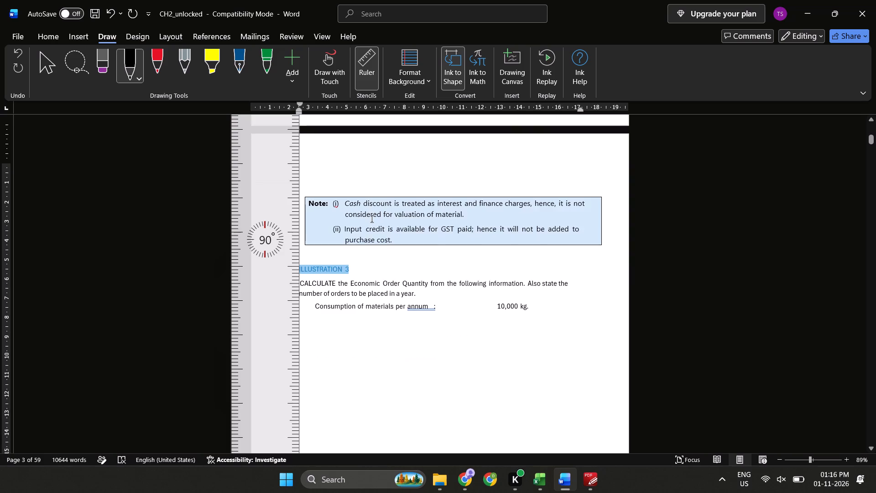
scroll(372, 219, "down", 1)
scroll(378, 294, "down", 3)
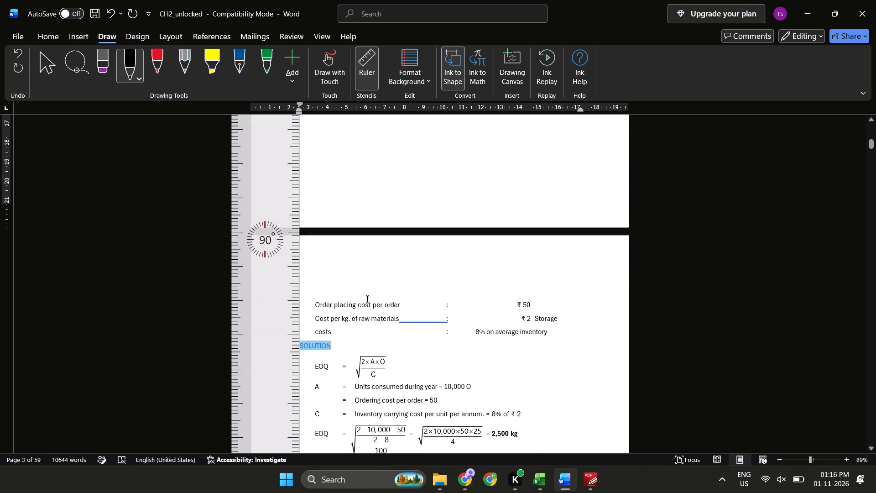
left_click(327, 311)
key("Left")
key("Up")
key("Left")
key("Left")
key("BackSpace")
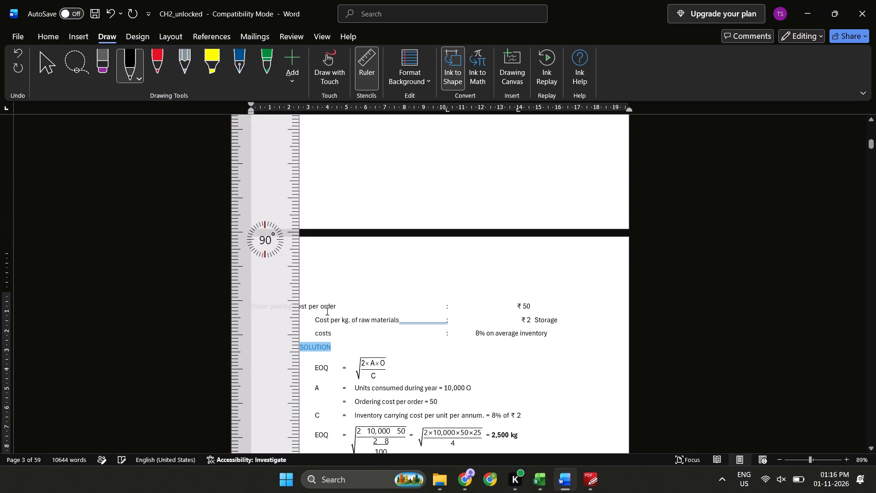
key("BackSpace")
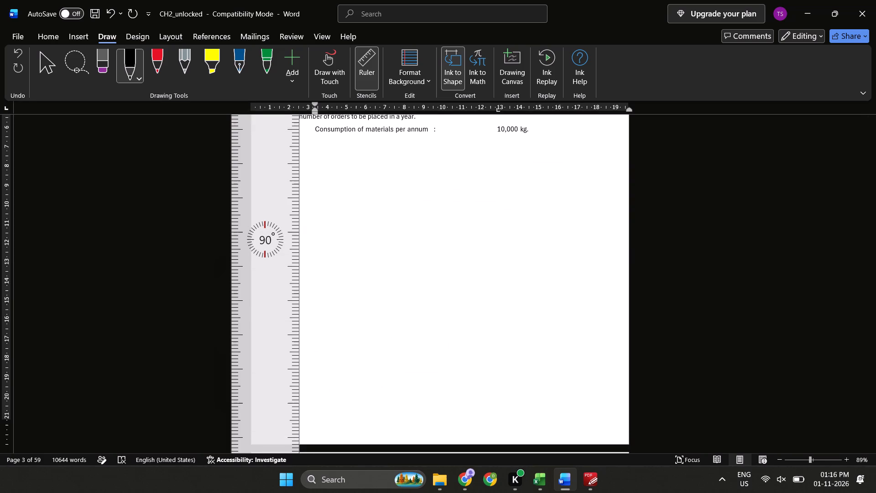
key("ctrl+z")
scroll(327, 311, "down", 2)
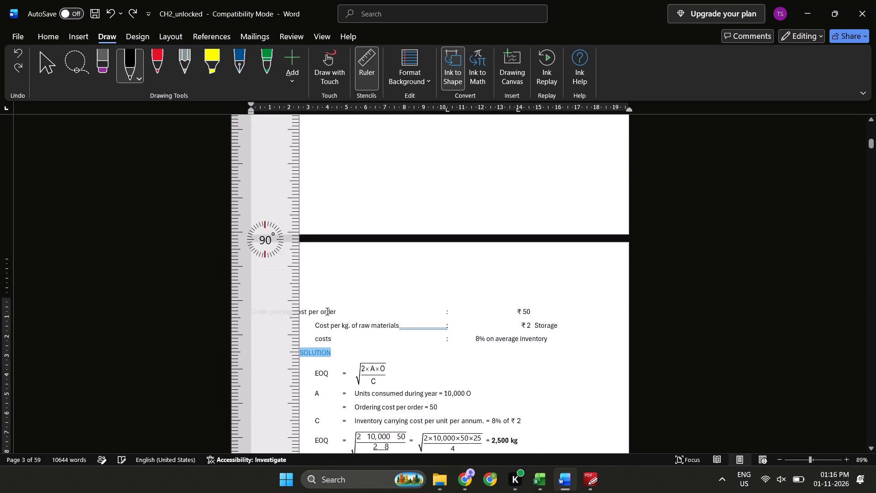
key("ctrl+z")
Delete the break after the "Consumption of materials per annum" line so the order placing cost line follows on the same page.
scroll(347, 297, "up", 3)
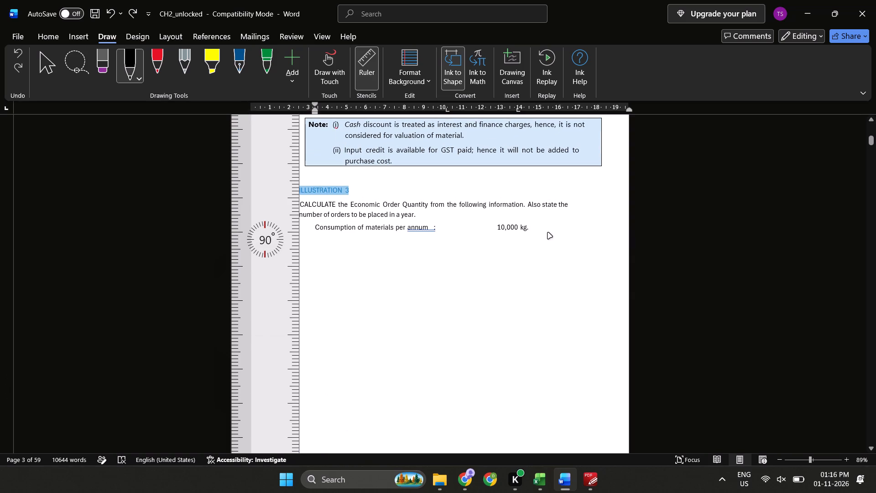
left_click(548, 233)
key("Delete")
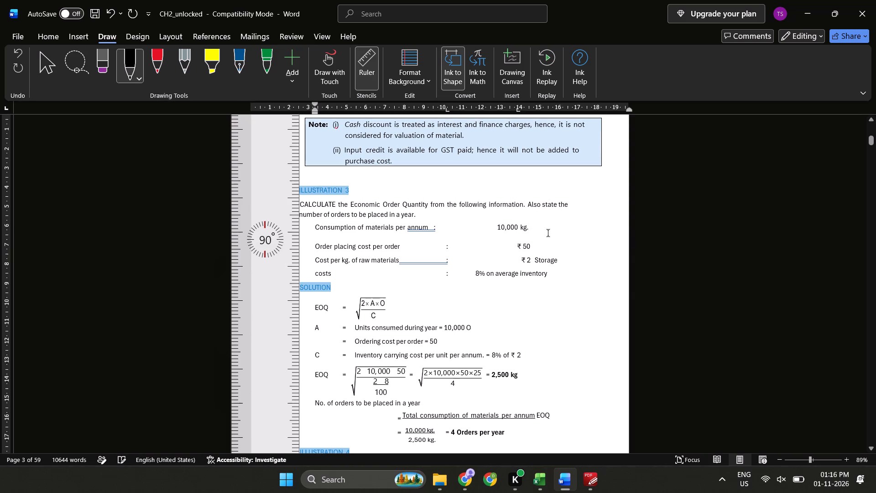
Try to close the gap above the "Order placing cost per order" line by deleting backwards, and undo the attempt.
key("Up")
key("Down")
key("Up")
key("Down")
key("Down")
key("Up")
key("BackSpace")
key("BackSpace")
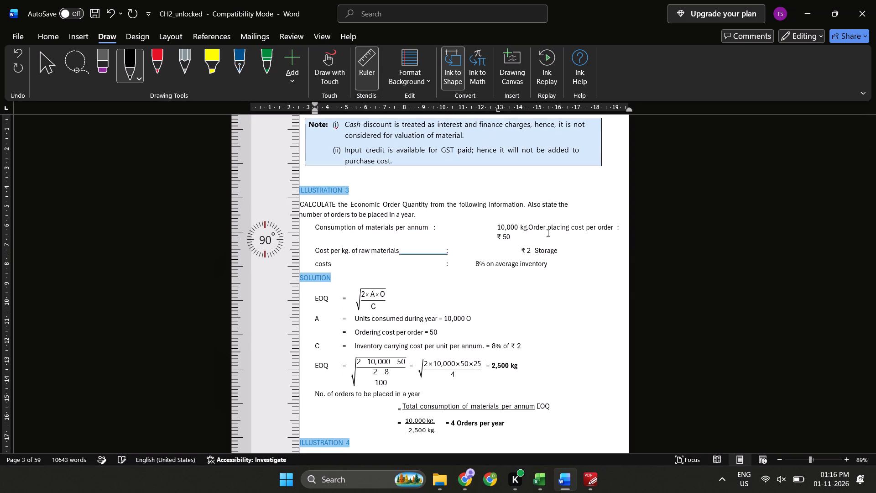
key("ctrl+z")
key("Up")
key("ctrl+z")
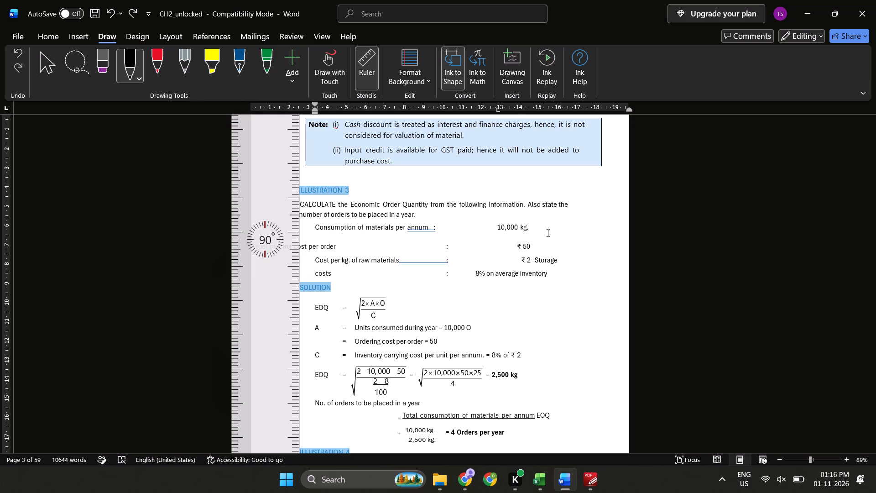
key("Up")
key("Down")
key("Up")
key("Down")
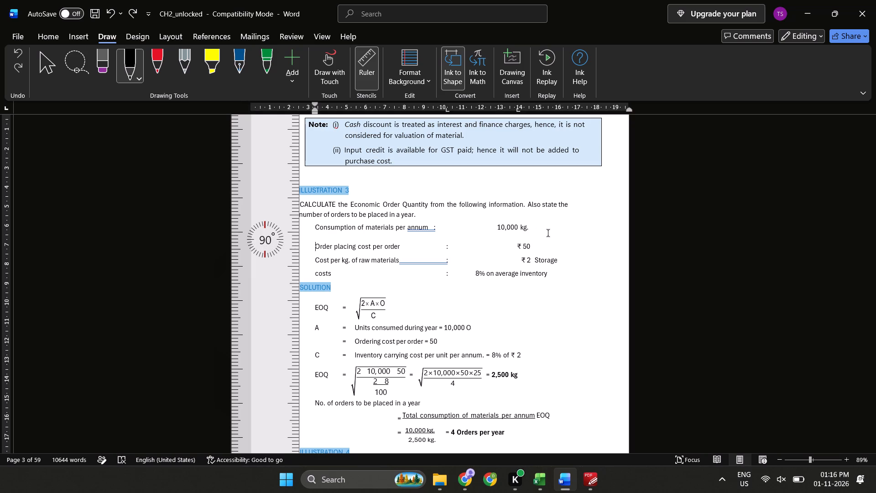
Remove the space before the "Consumption of materials per annum" and "Order placing cost per order" lines under ILLUSTRATION 3.
key("shift+Up")
key("Down")
key("Down")
key("shift+Up")
key("shift+Up")
left_click(40, 42)
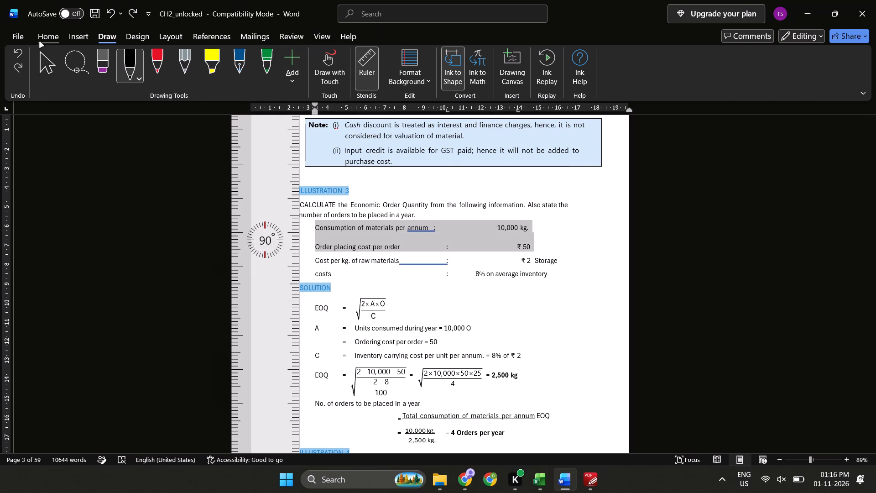
left_click(313, 76)
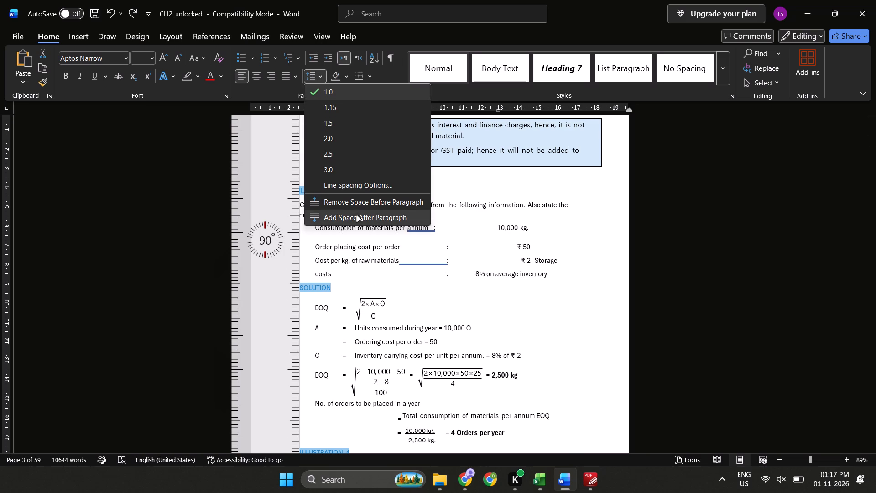
left_click(357, 209)
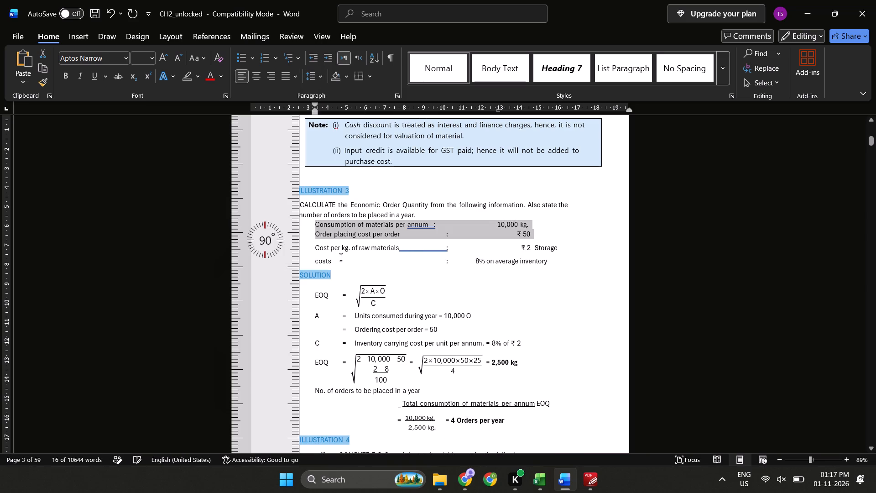
Remove the space before paragraphs from the CALCULATE text through the storage costs line under ILLUSTRATION 3.
left_click_drag(331, 268, 323, 209)
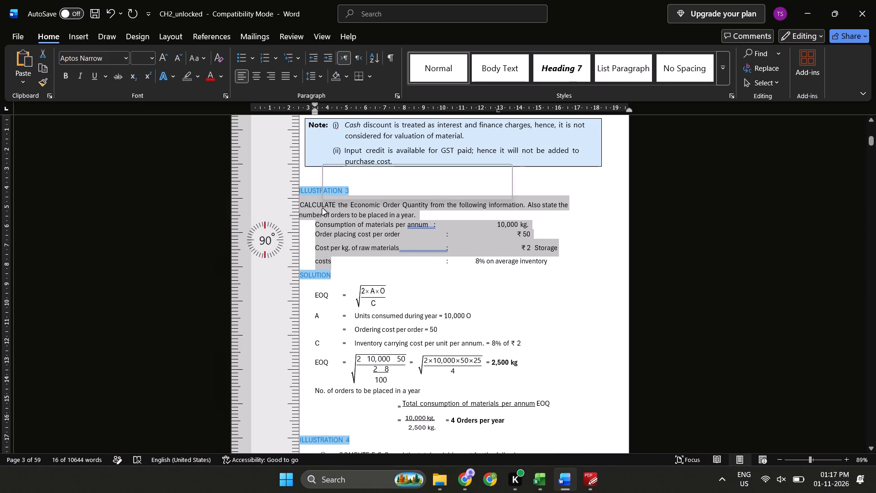
left_click(316, 79)
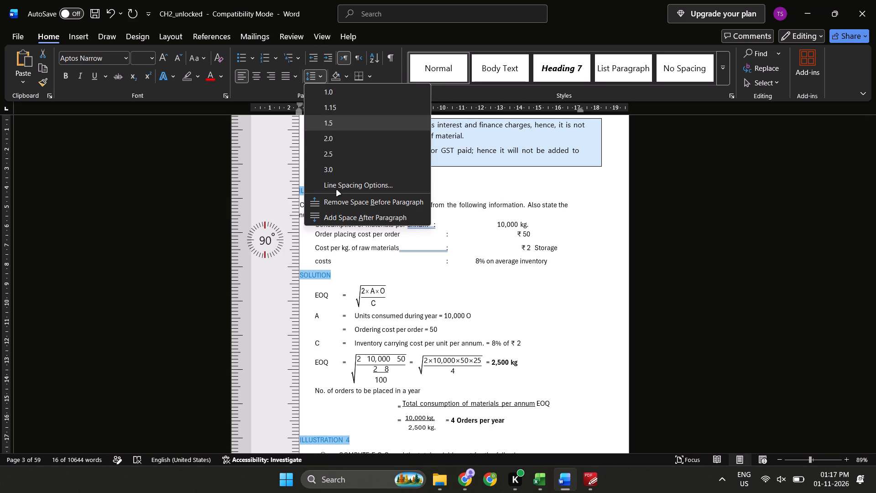
left_click(333, 208)
left_click(467, 271)
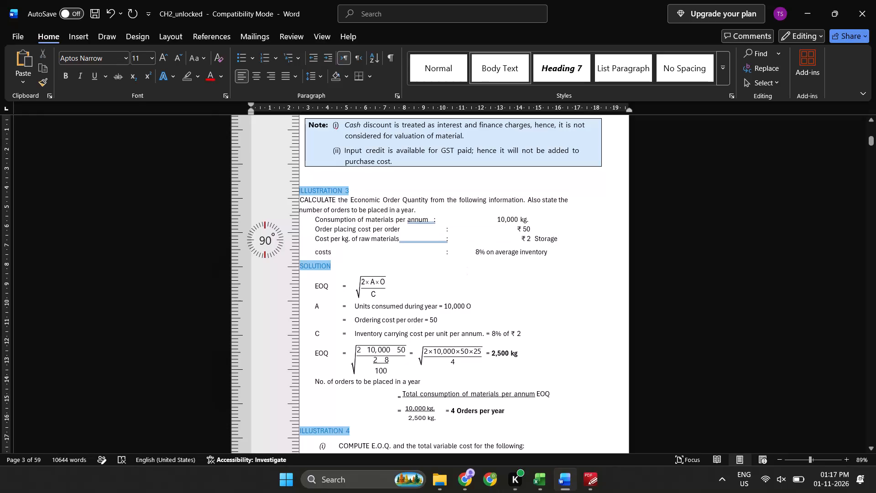
Add spaces before the colon in the "Consumption of materials per annum" line so it lines up with the colons below.
left_click(441, 222)
key("Left")
key("Right")
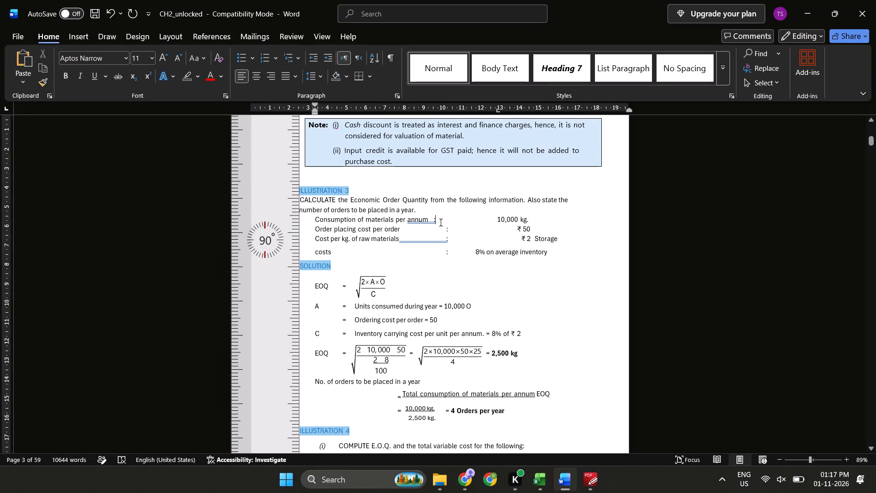
key("Left")
key("Tab")
key("BackSpace")
key("space")
key("space")
key("space")
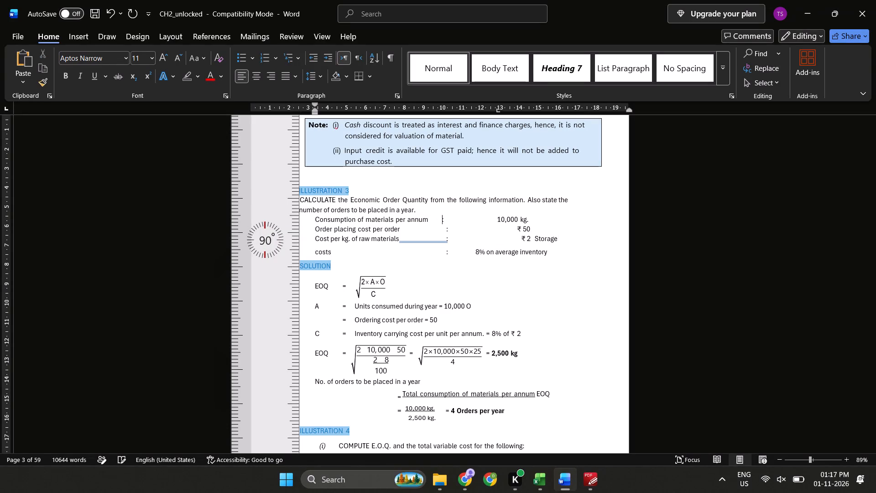
key("space")
key("space")
key("BackSpace")
key("Right")
key("Right")
key("Right")
key("Right")
key("Left")
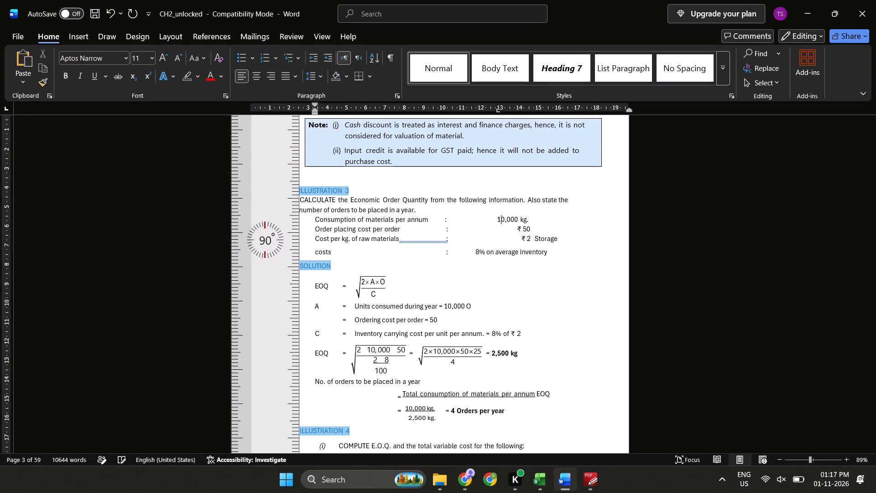
Delete the tab gap between the colon and ₹ 50 in the "Order placing cost per order" line, undoing the extra edits.
key("Up")
key("Down")
key("Down")
key("Down")
key("Up")
key("BackSpace")
key("BackSpace")
key("Tab")
key("Left")
key("Right")
key("ctrl+z")
key("ctrl+z")
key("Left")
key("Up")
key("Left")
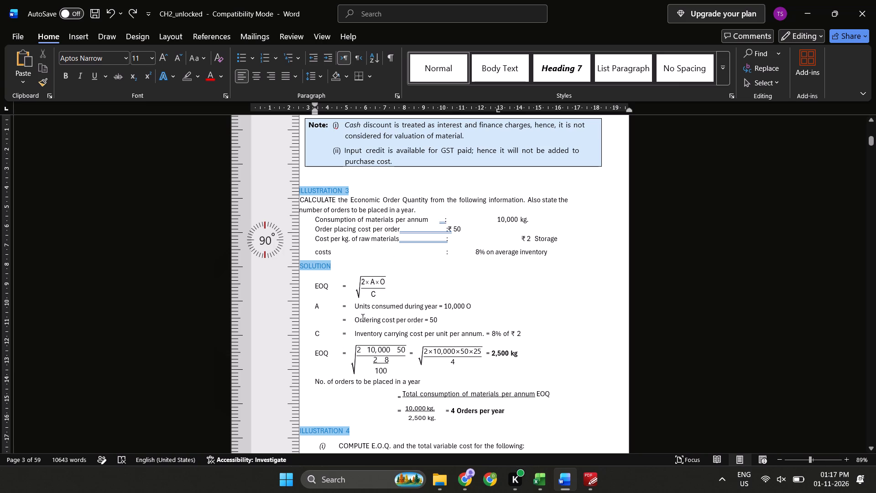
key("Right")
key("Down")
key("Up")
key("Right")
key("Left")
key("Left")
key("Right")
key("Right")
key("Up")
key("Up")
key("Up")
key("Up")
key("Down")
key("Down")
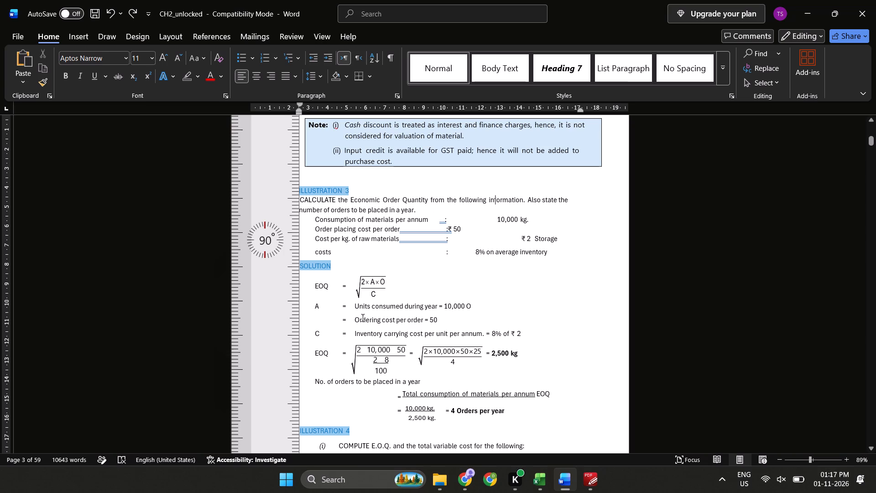
Insert spaces before ₹ 50 in the "Order placing cost per order" line so it starts under 10,000 kg.
key("Down")
key("Down")
key("Down")
key("Left")
key("Left")
key("Left")
key("Left")
key("space")
key("space")
key("space")
key("space")
key("space")
key("space")
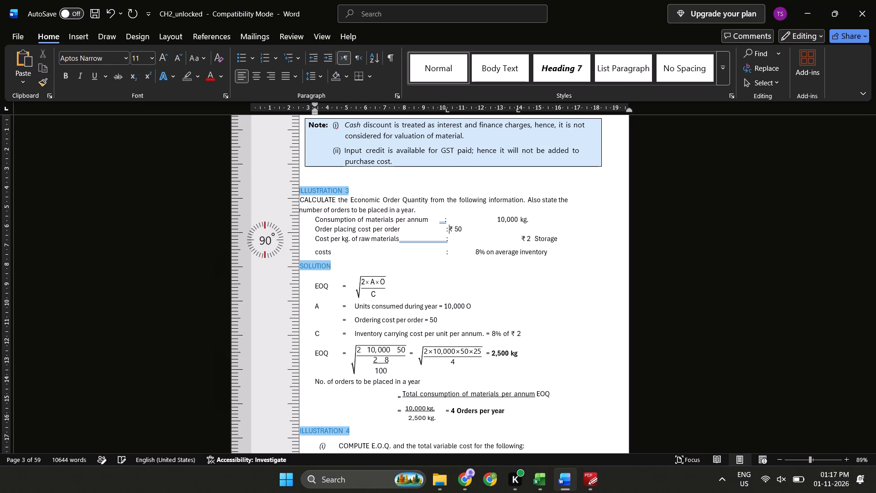
key("Tab")
key("ctrl+z")
key("space")
key("space")
key("space")
key("space")
key("space")
key("space")
key("space")
key("space")
key("space")
key("space")
key("space")
key("space")
key("space")
key("space")
key("space")
key("space")
key("space")
key("space")
key("space")
key("space")
key("BackSpace")
Copy the gap between the colon and ₹ 50, and replace the gap before ₹ 2 in the raw materials cost line with it.
key("shift+Left")
key("ctrl+shift+Left")
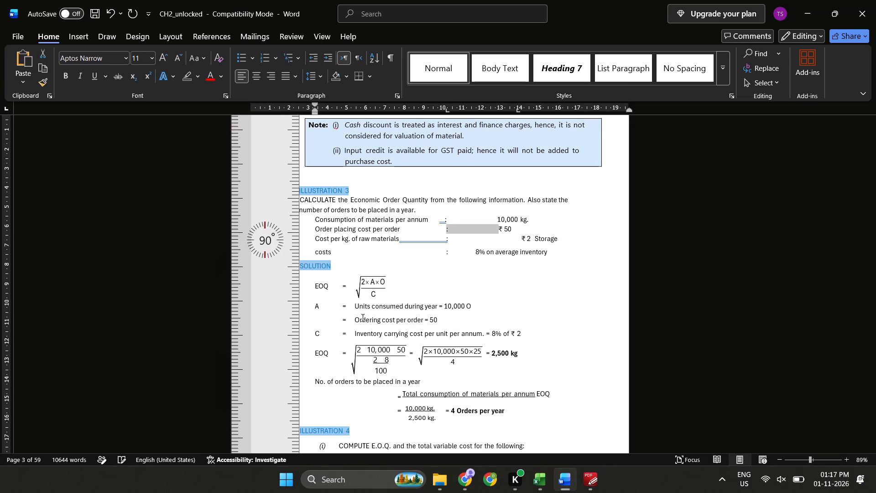
key("shift+Right")
key("ctrl+c")
key("Up")
key("Down")
key("Down")
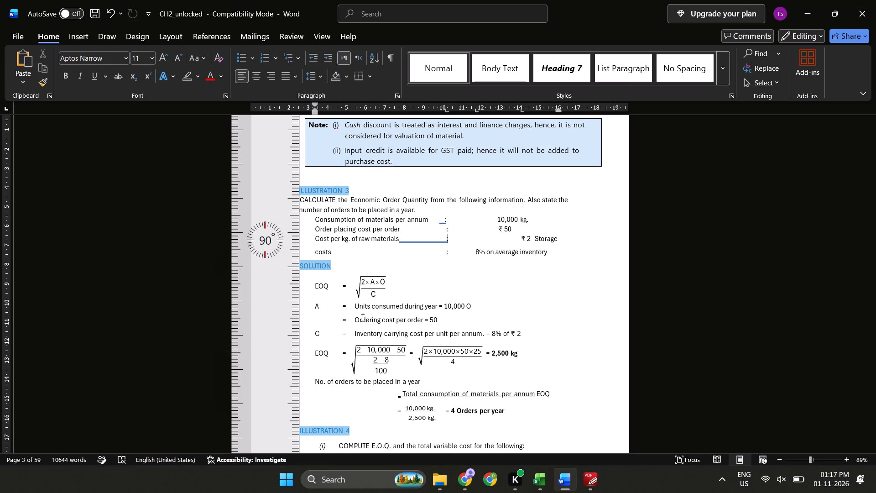
key("ctrl+shift+Right")
key("ctrl+shift+Right")
key("BackSpace")
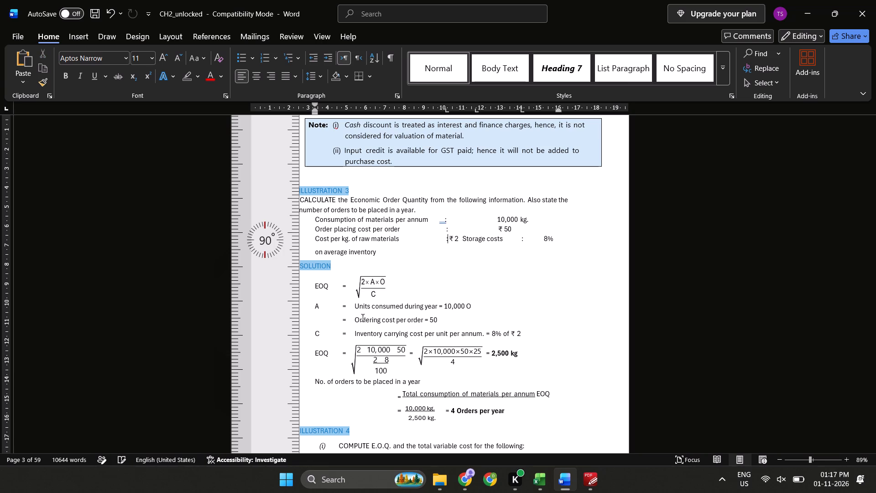
key("ctrl+v")
key("Down")
key("Left")
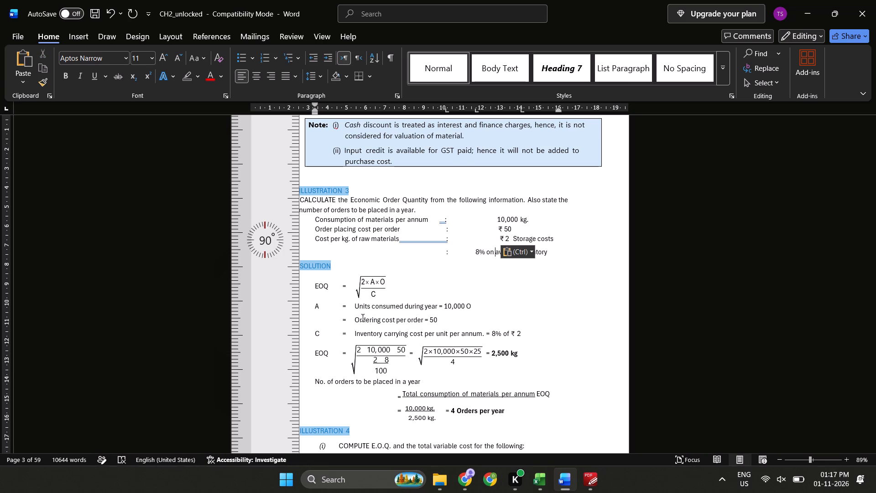
Switch to the CH2_unlocked PDF, search for ILLUS and examine how the source lays out the raw material and storage cost lines.
key("alt+Tab")
key("alt+Tab")
key("alt+Tab")
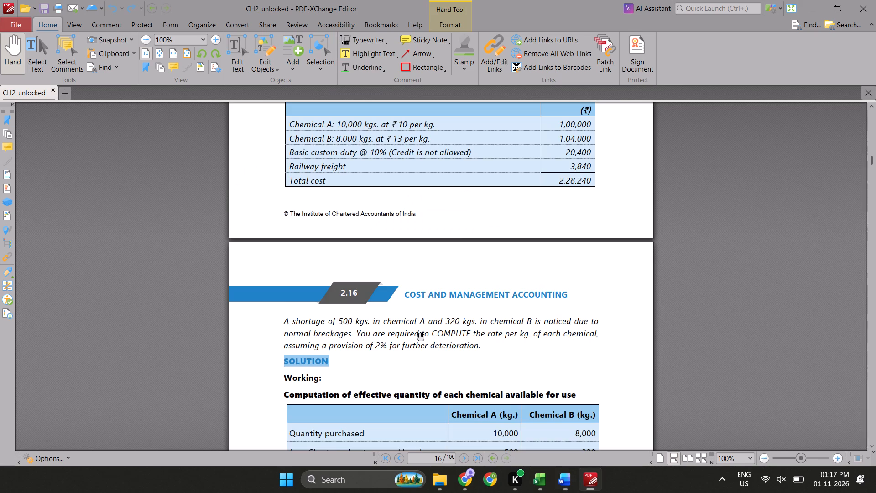
scroll(420, 336, "down", 1)
scroll(420, 336, "up", 1)
key("alt+Tab")
key("alt+Tab")
scroll(420, 336, "down", 4)
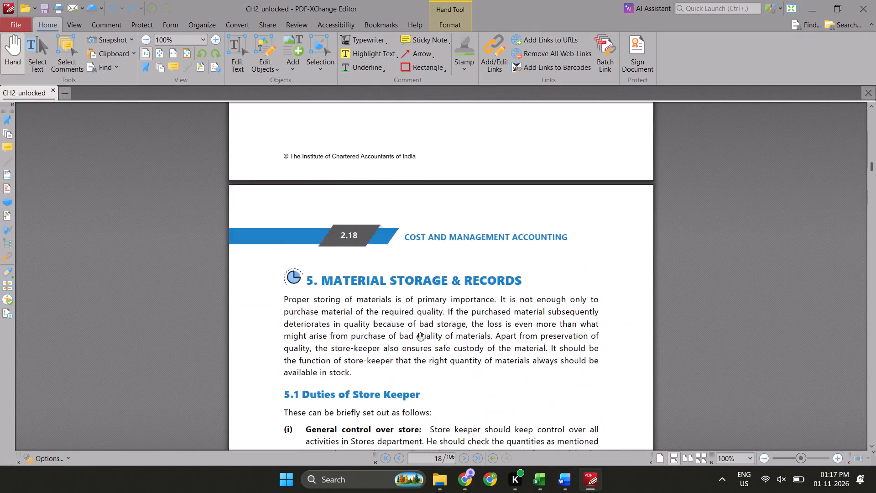
scroll(420, 336, "down", 2)
key("ctrl+d")
key("ctrl+f")
key("Escape")
key("ctrl+f")
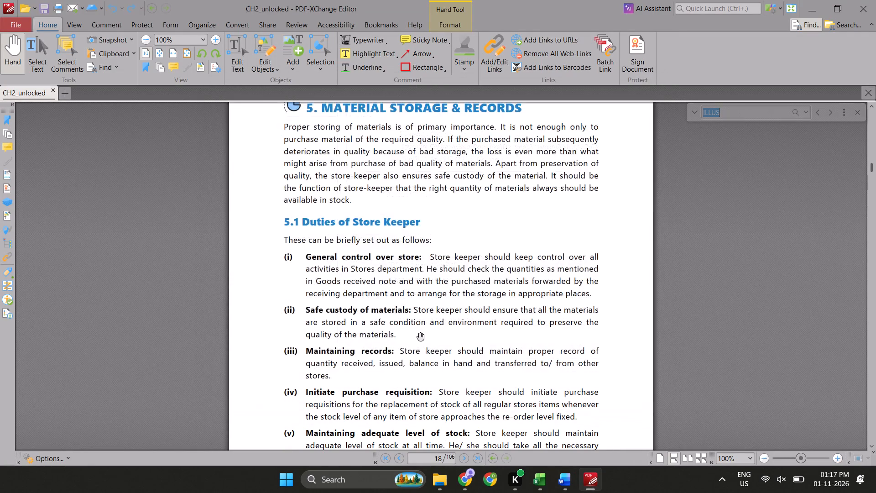
key("Return")
key("Escape")
scroll(420, 336, "down", 2)
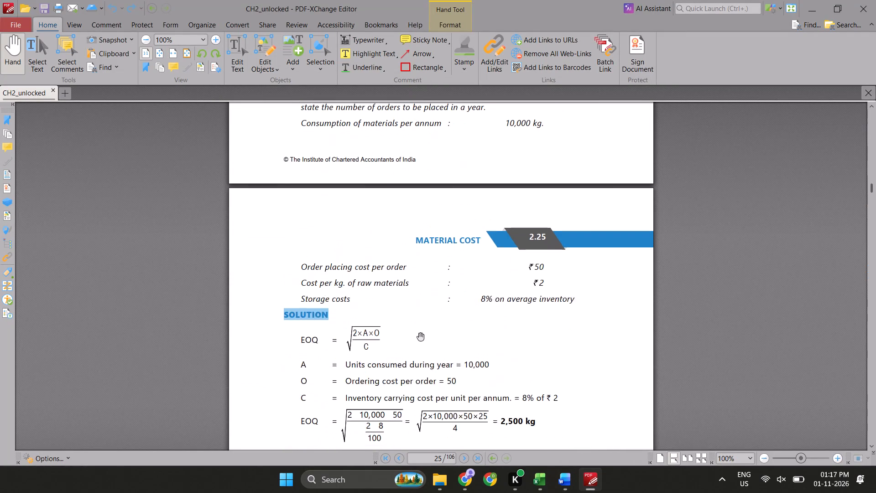
scroll(420, 336, "down", 1)
scroll(408, 310, "up", 1)
key("alt+Tab")
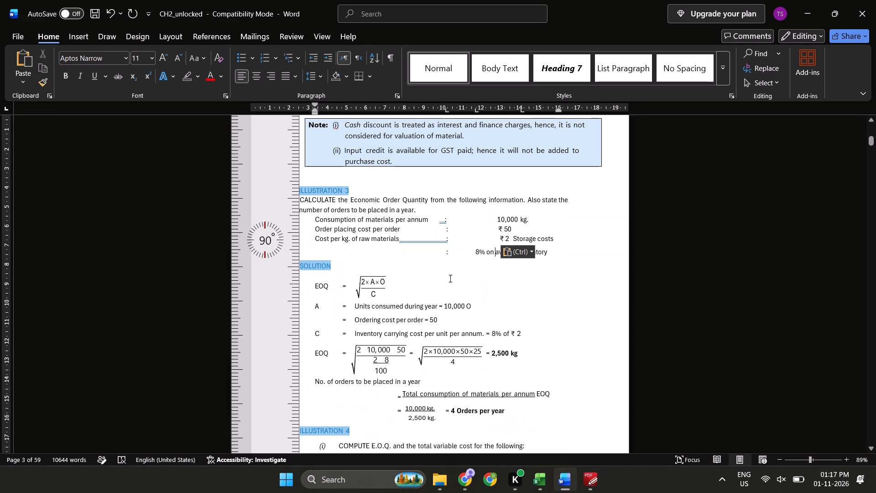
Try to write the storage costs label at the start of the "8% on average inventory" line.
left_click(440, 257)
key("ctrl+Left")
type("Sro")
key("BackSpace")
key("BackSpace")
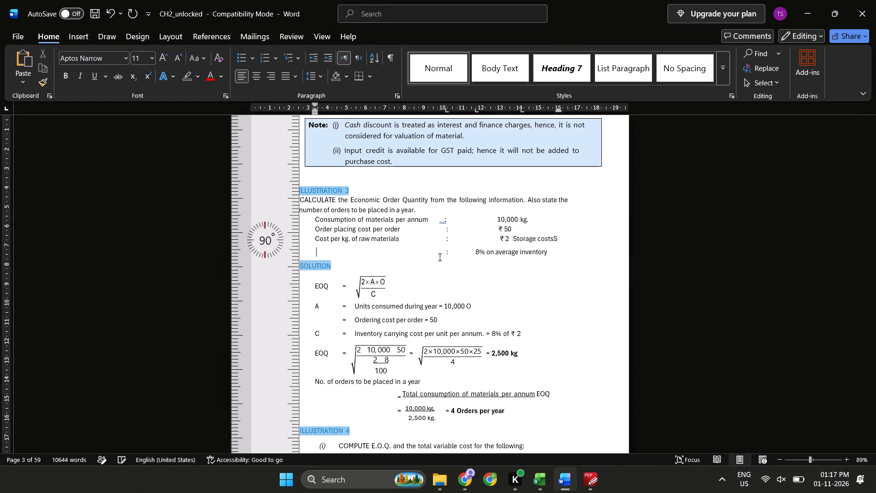
Move "Storage costs" from the end of the raw materials cost line onto its own line before ": 8% on average inventory".
key("Up")
key("Right")
key("Right")
key("ctrl+Right")
key("ctrl+Right")
key("ctrl+Right")
key("ctrl+Right")
key("ctrl+Right")
key("ctrl+Right")
key("ctrl+Right")
key("ctrl+Right")
key("ctrl+Right")
key("ctrl+Right")
key("ctrl+Right")
key("ctrl+Right")
key("ctrl+shift+Right")
key("ctrl+shift+Right")
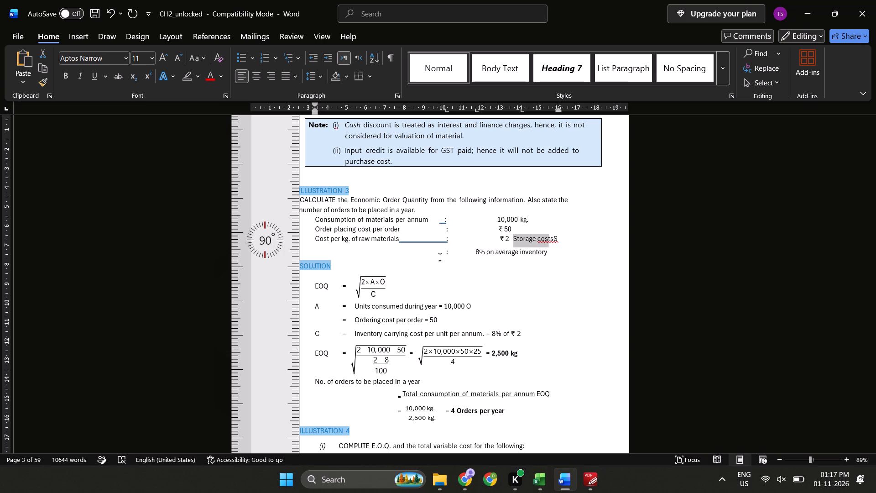
key("ctrl+x")
key("Right")
key("Left")
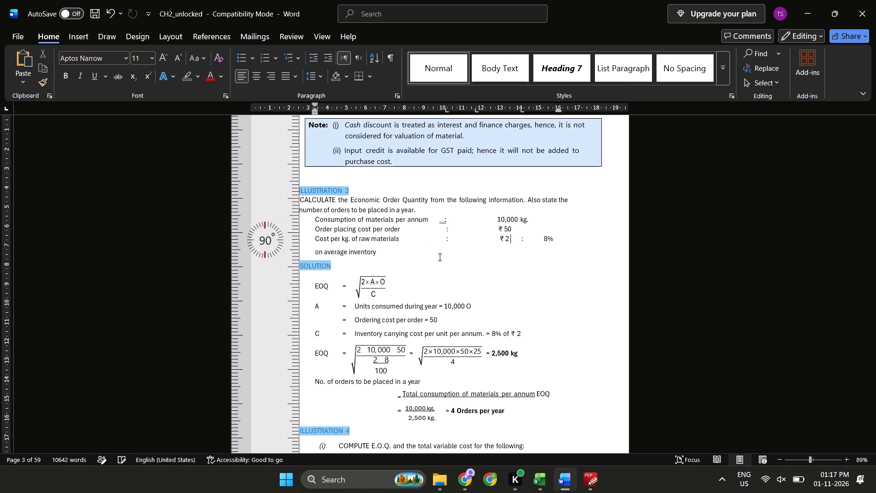
key("Return")
key("ctrl+v")
key("Left")
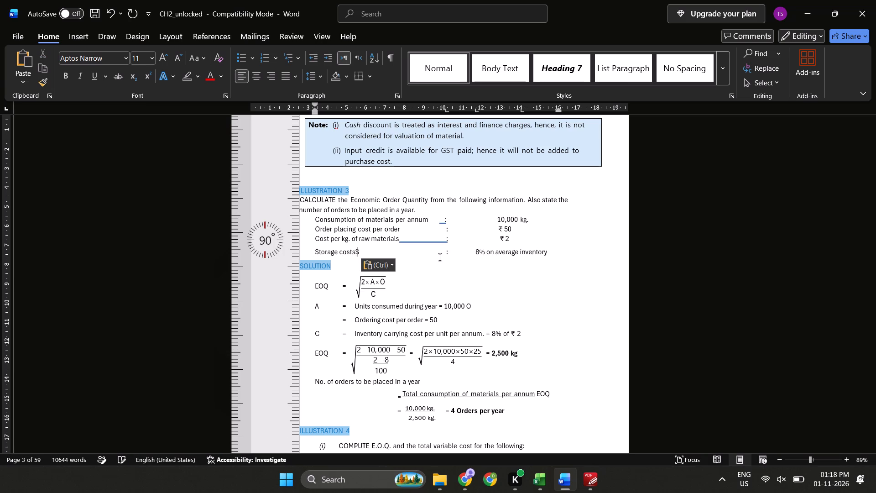
Delete the extra character at the end of the "Storage costs" label in Illustration 3.
key("Right")
key("BackSpace")
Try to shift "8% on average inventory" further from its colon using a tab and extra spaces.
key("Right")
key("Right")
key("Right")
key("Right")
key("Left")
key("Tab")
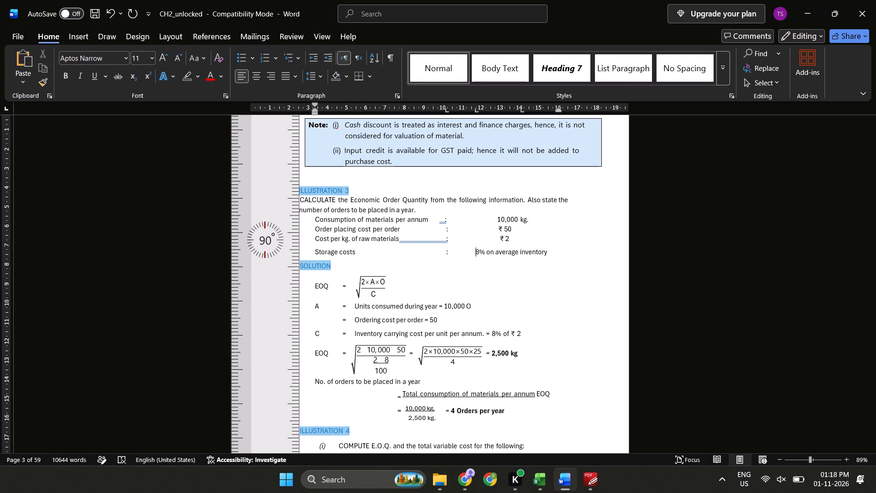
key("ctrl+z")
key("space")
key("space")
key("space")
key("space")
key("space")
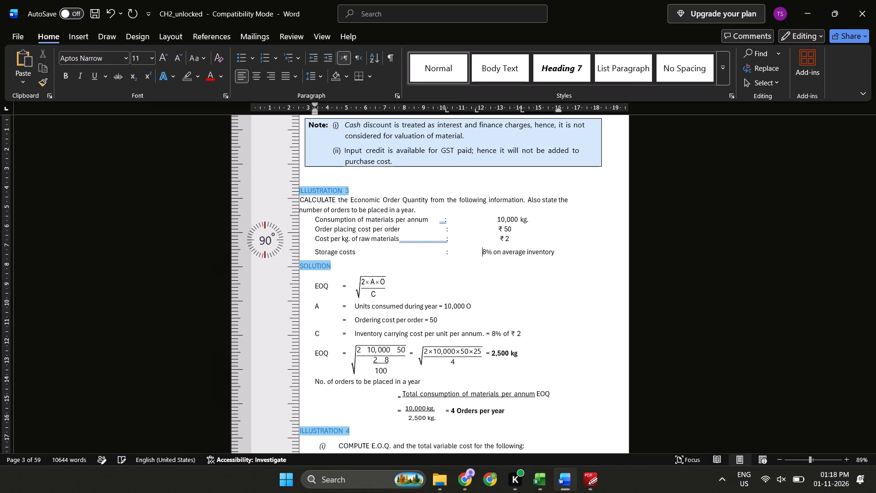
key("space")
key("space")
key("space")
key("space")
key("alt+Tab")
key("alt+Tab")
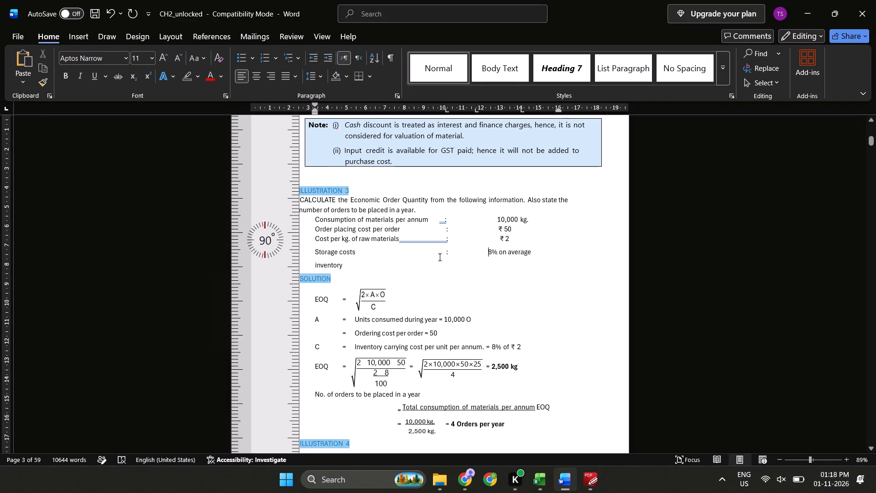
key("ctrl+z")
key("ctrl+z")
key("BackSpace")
Compare the cost lines and the EOQ solution of Illustration 3 with the CH2_unlocked PDF.
key("alt+Tab")
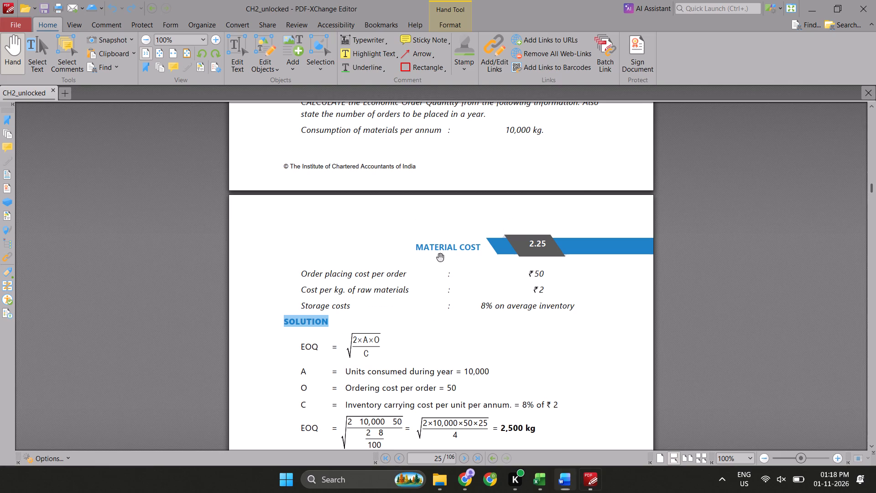
key("alt+Tab")
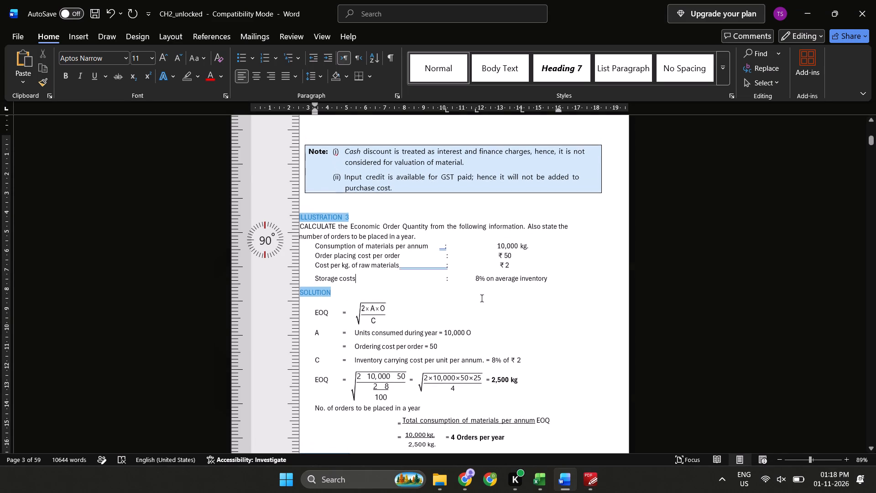
key("alt+Tab")
key("alt+Tab")
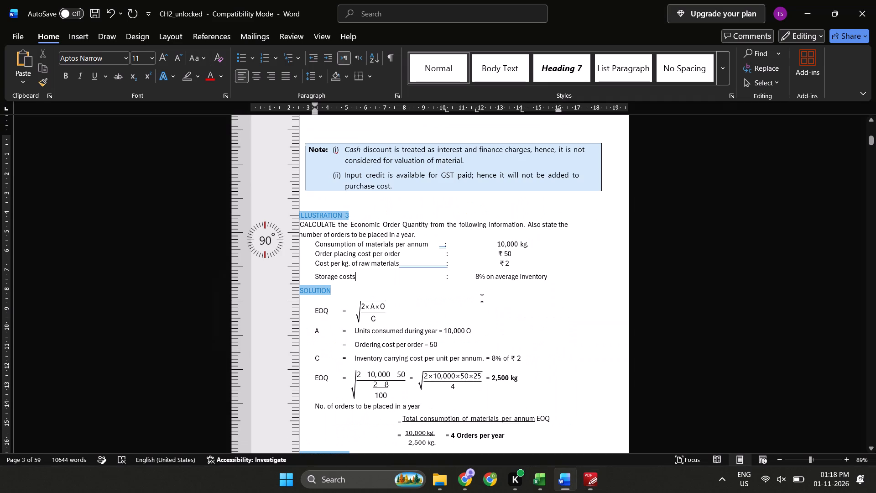
scroll(482, 298, "down", 1)
key("alt+Tab")
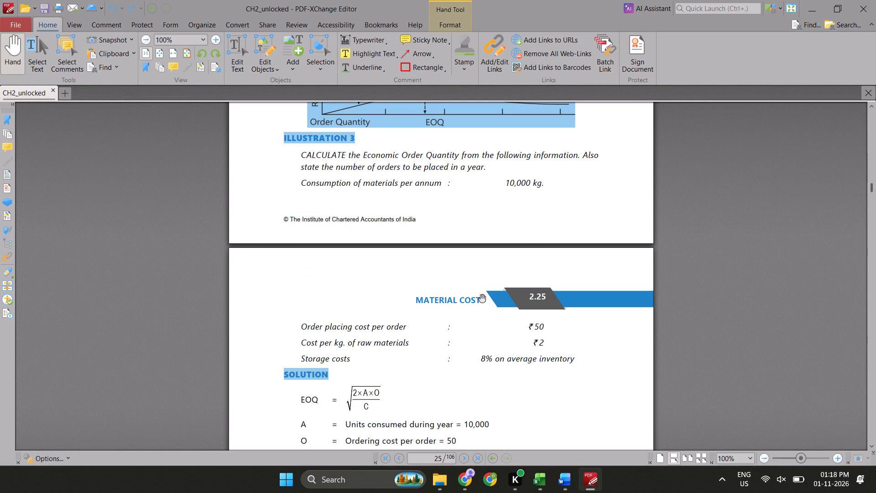
key("alt+Tab")
scroll(482, 298, "down", 2)
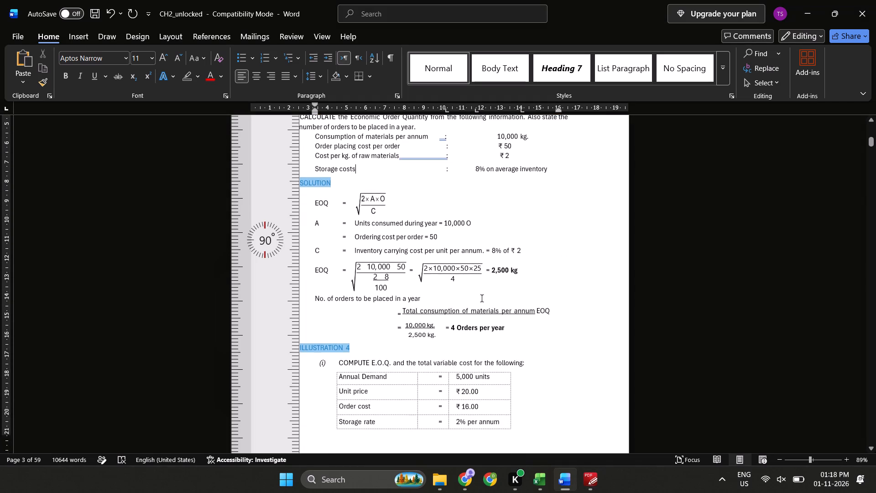
key("alt+Tab")
scroll(482, 298, "down", 2)
key("alt+Tab")
scroll(482, 298, "down", 1)
left_click(442, 306)
left_click(428, 307)
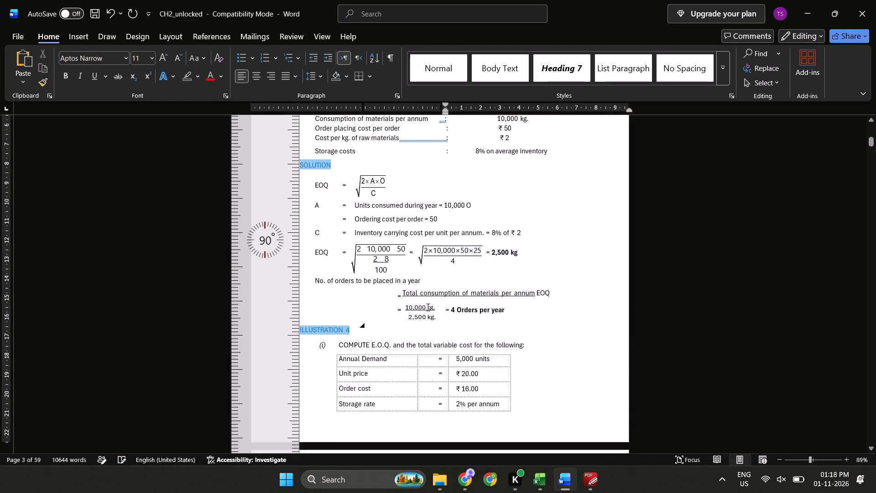
key("alt+Tab")
key("alt+Tab")
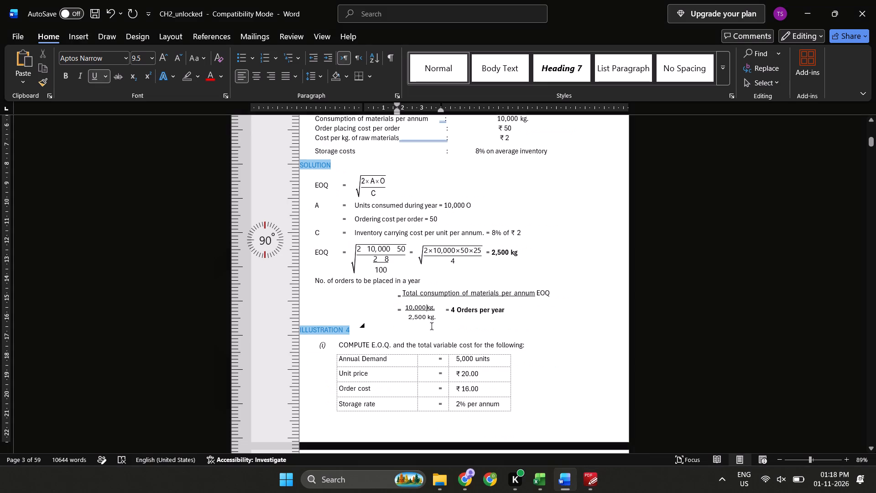
left_click(418, 261)
left_click(511, 301)
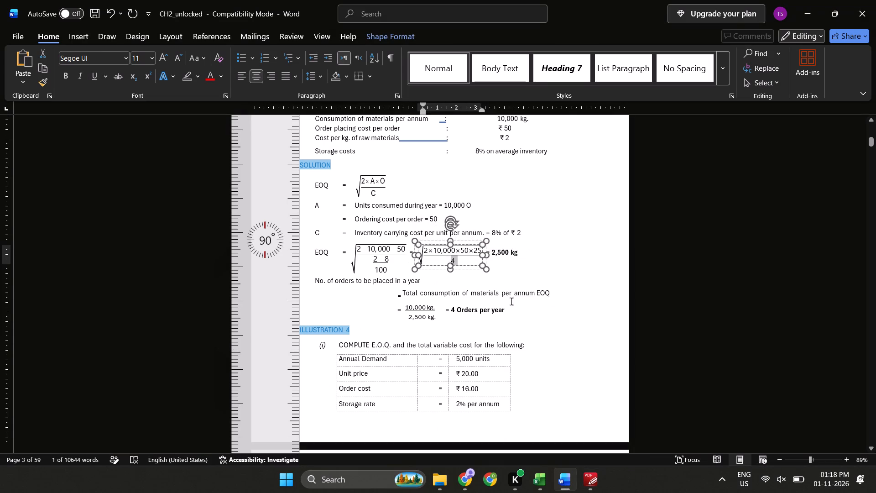
key("Escape")
key("alt+Tab")
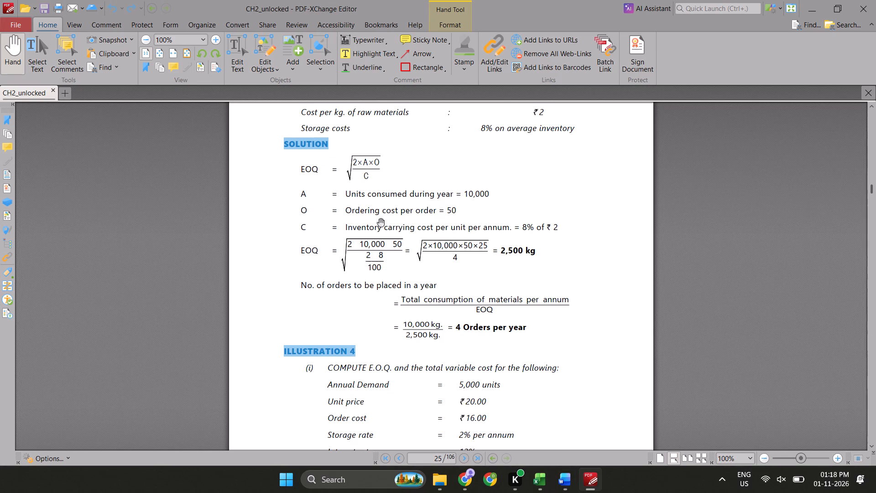
key("alt+Tab")
scroll(380, 325, "down", 1)
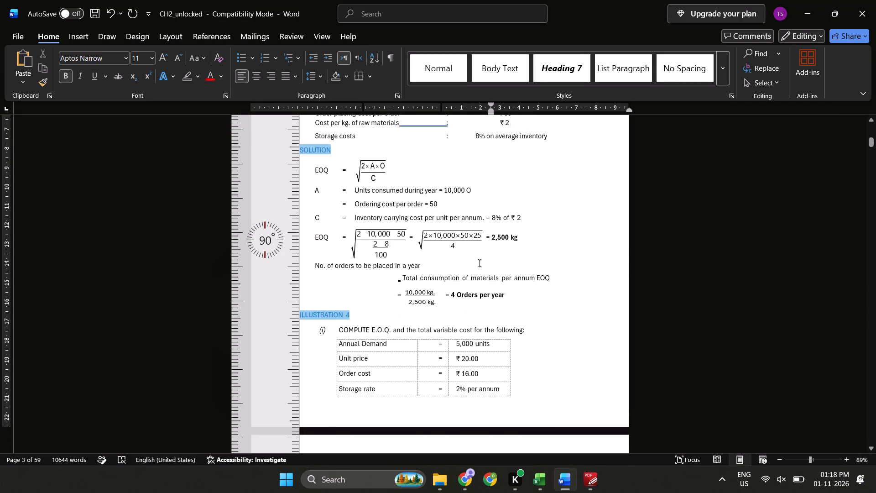
key("alt+Tab")
scroll(423, 299, "down", 2)
key("alt+Tab")
scroll(423, 299, "down", 1)
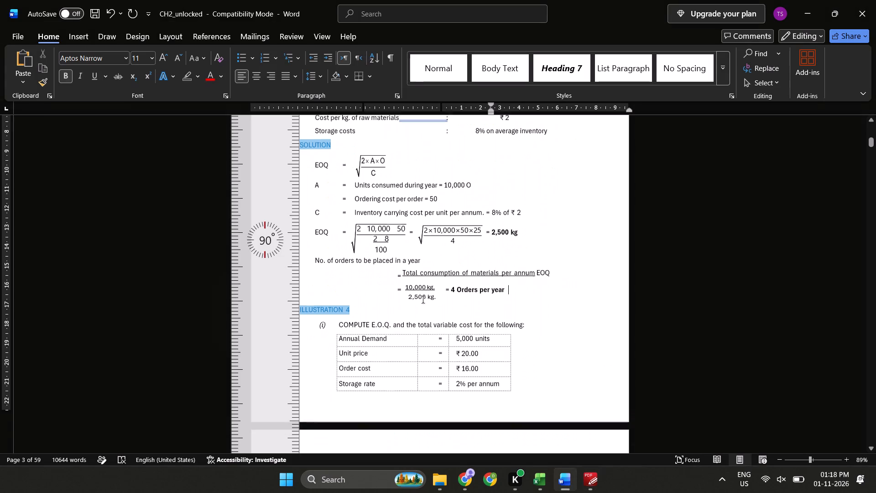
Copy the whole Annual Demand to Obsolescence rate table in Illustration 4 and remove it, keeping the (ii) numbering.
scroll(423, 299, "down", 2)
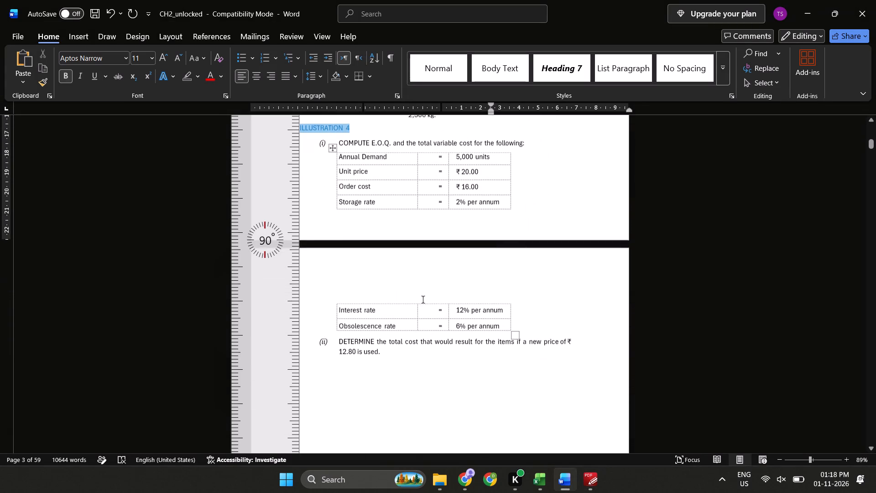
key("alt+Tab")
scroll(398, 256, "down", 1)
key("alt+Tab")
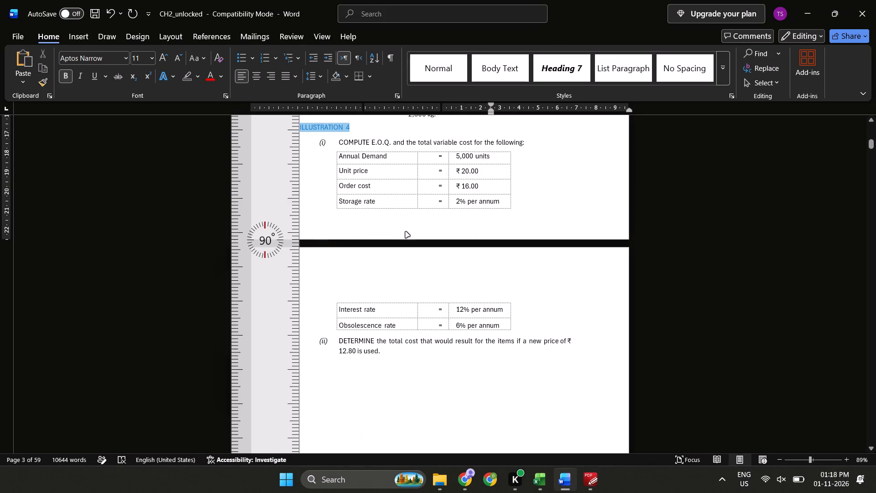
right_click(513, 332)
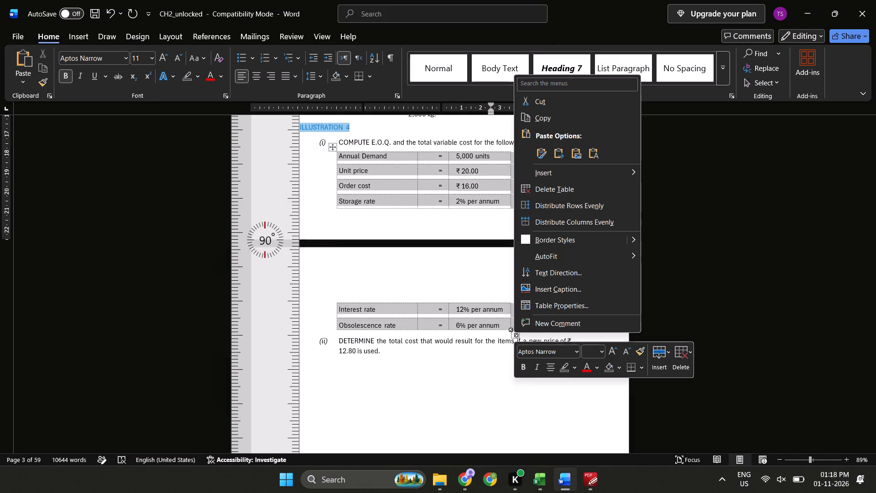
left_click(507, 326)
key("alt+Tab")
key("alt+Tab")
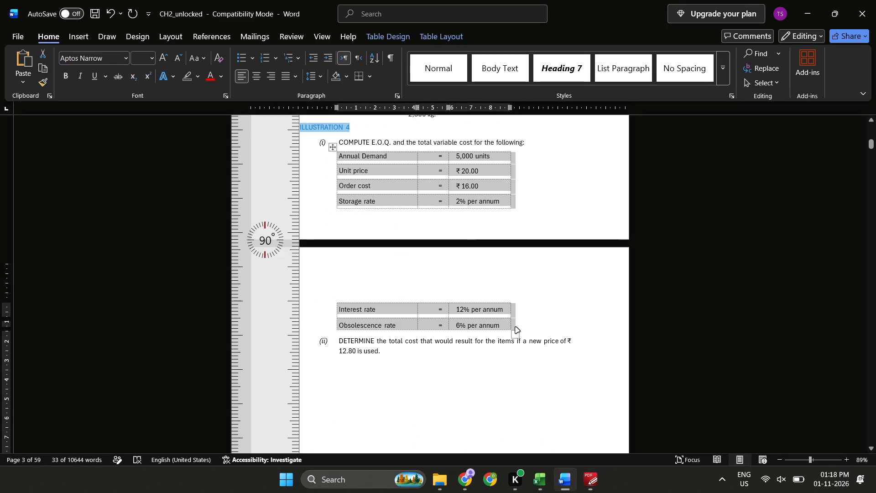
double_click(505, 328)
left_click_drag(505, 328, 372, 187)
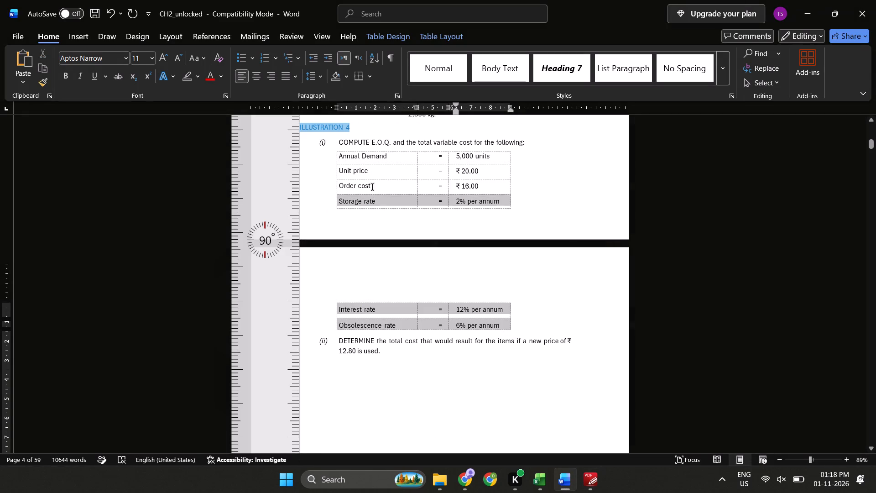
left_click_drag(372, 187, 342, 158)
key("ctrl+c")
key("BackSpace")
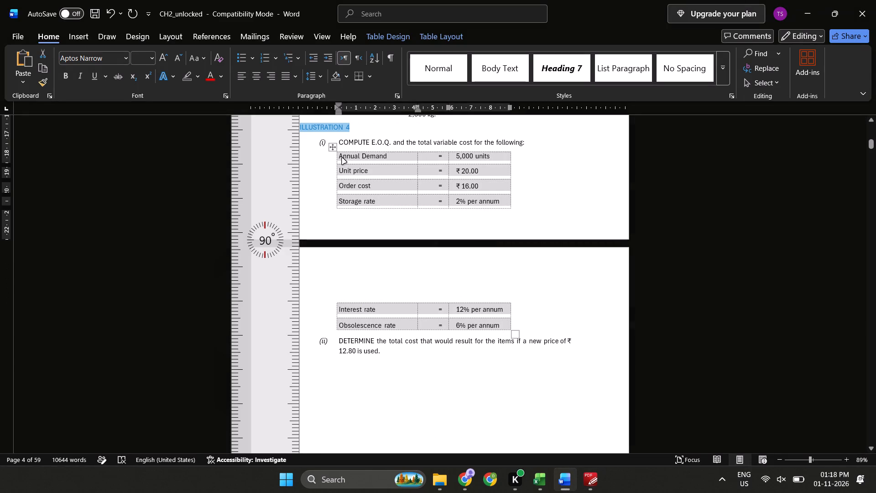
key("BackSpace")
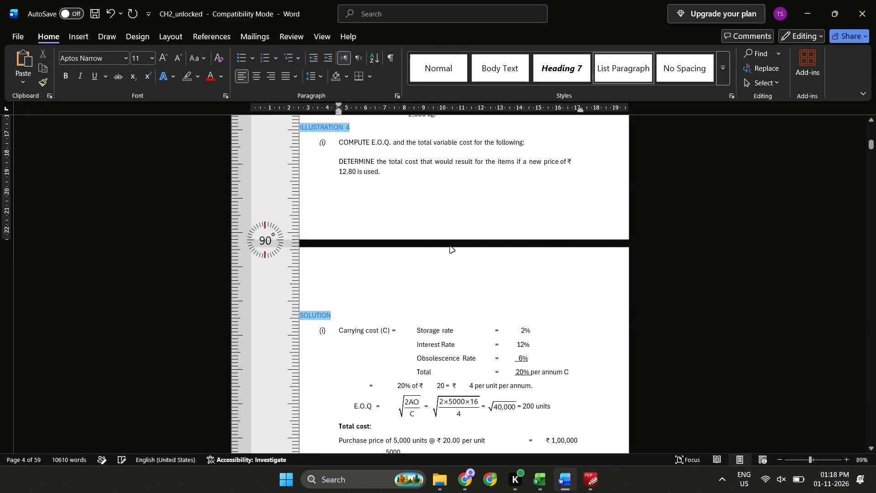
key("ctrl+z")
key("ctrl+z")
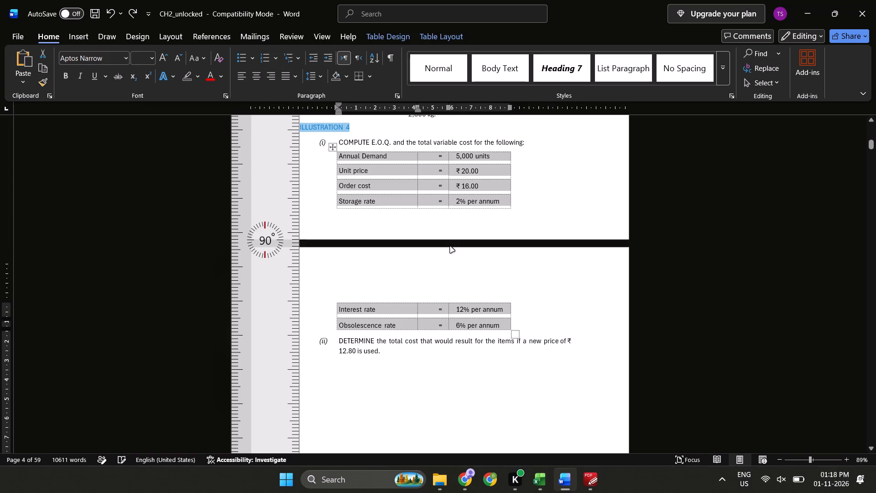
key("ctrl+y")
Add an unnumbered line below item (i) of Illustration 4 and paste the copied table there as text only.
left_click(450, 247, "ctrl")
key("Up")
key("Up")
key("Up")
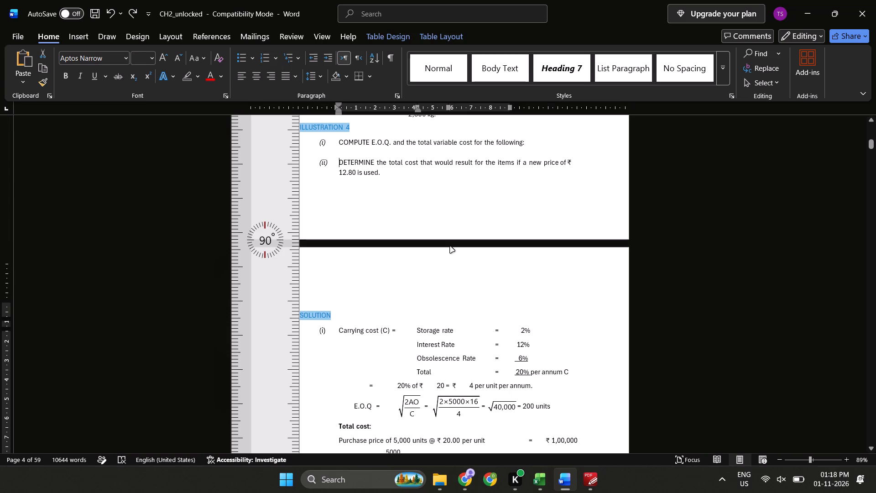
key("Up")
key("End")
key("Return")
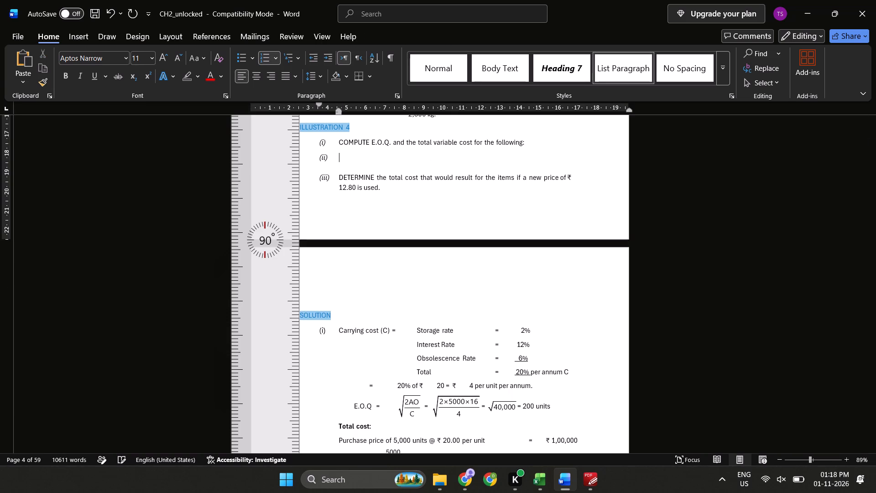
key("BackSpace")
key("ctrl+v")
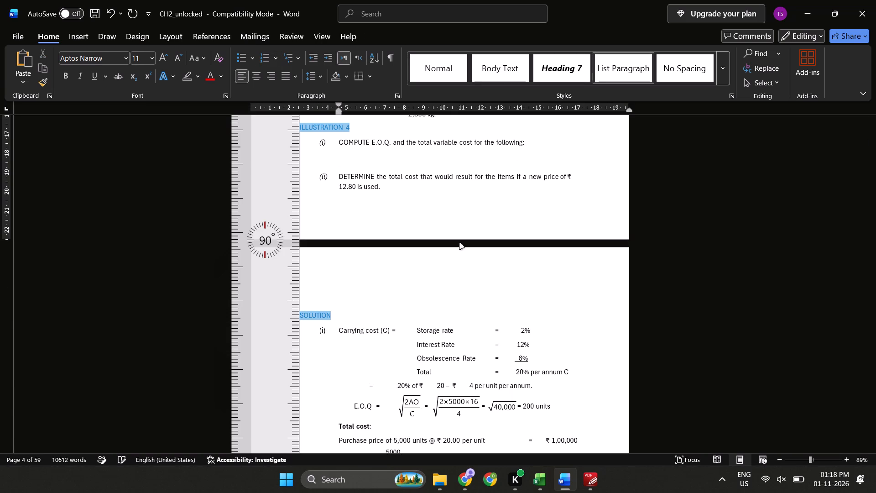
left_click(538, 338)
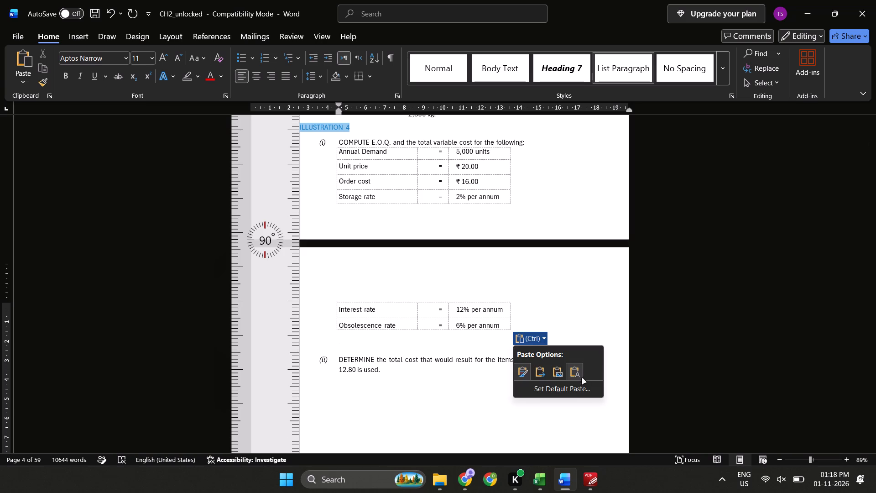
left_click(575, 376)
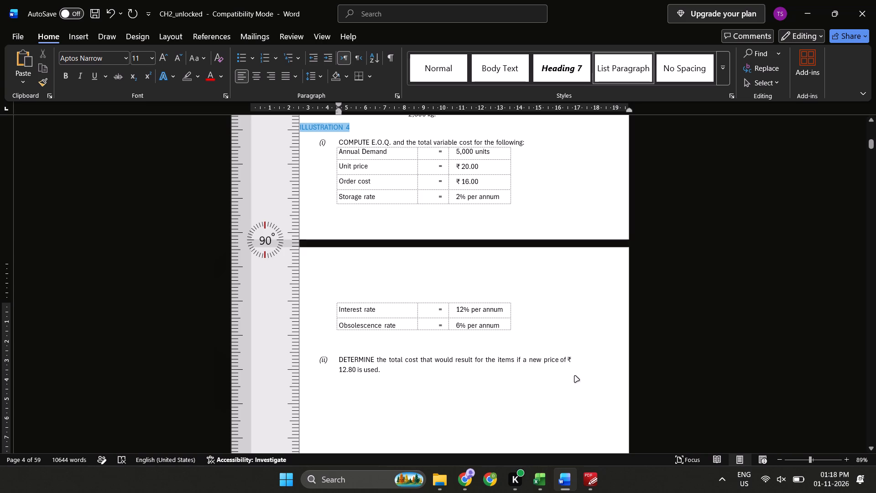
Indent the Annual Demand, Unit price, Order cost, Storage rate and Interest rate lines by one tab to align with the item (i) text.
left_click(334, 151)
key("Down")
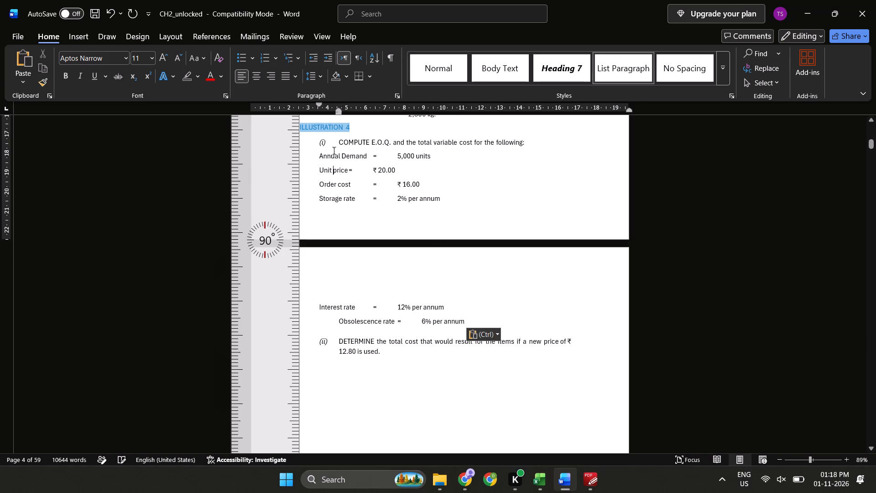
key("Left")
key("Up")
key("Up")
key("Down")
key("Home")
key("Tab")
key("Down")
key("Home")
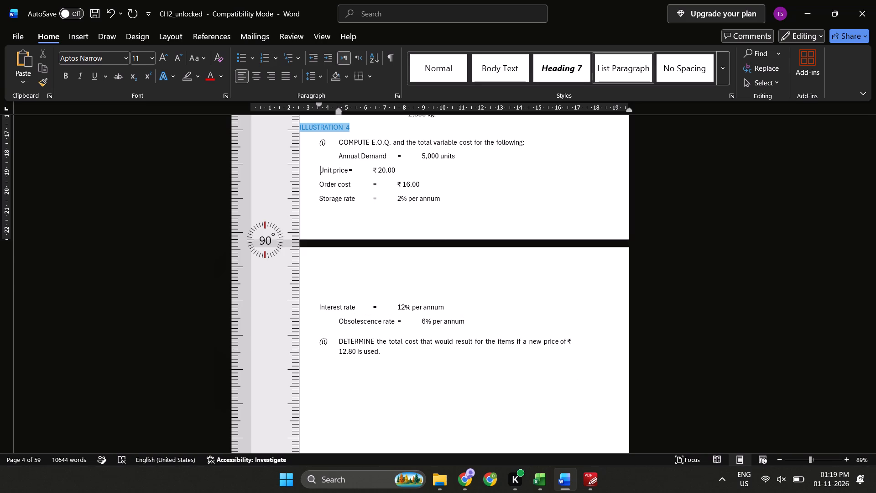
key("Tab")
key("Down")
key("Home")
key("Tab")
key("Down")
key("Home")
key("Tab")
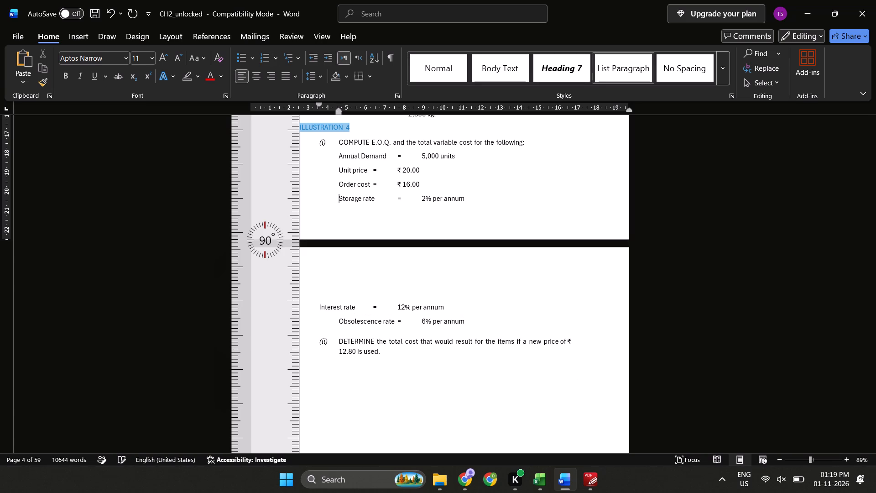
key("Down")
key("Down")
key("Up")
key("Home")
key("Tab")
key("Down")
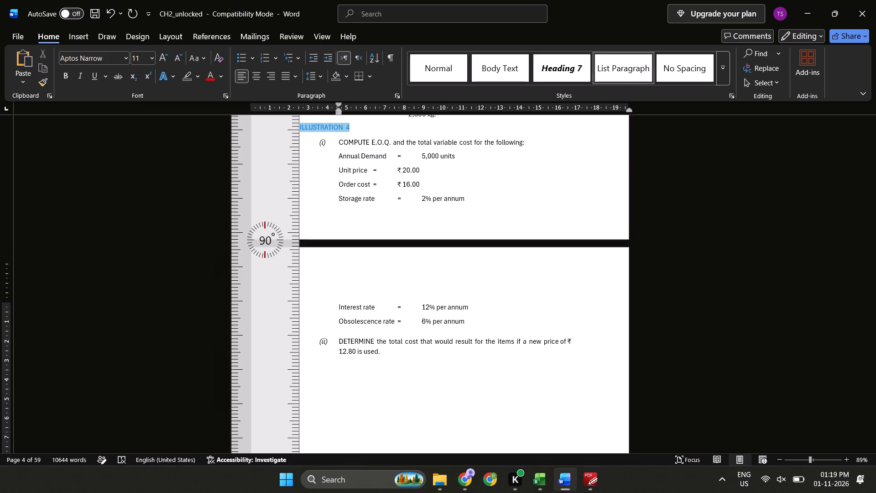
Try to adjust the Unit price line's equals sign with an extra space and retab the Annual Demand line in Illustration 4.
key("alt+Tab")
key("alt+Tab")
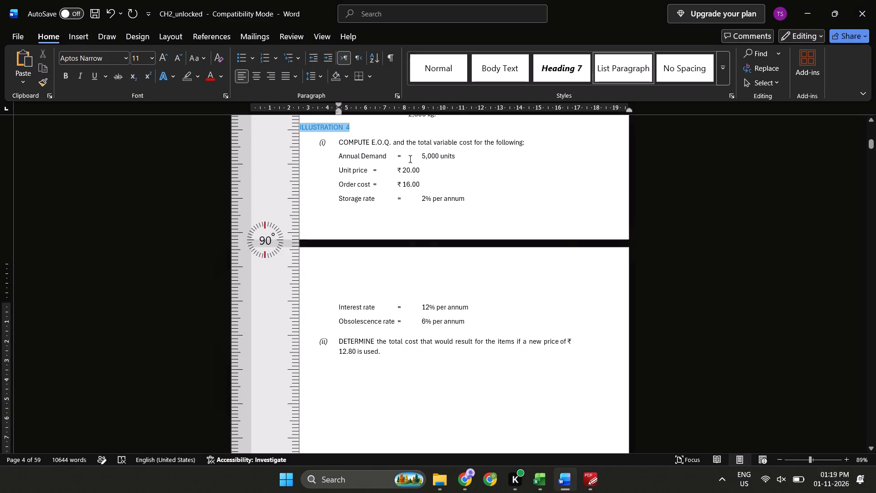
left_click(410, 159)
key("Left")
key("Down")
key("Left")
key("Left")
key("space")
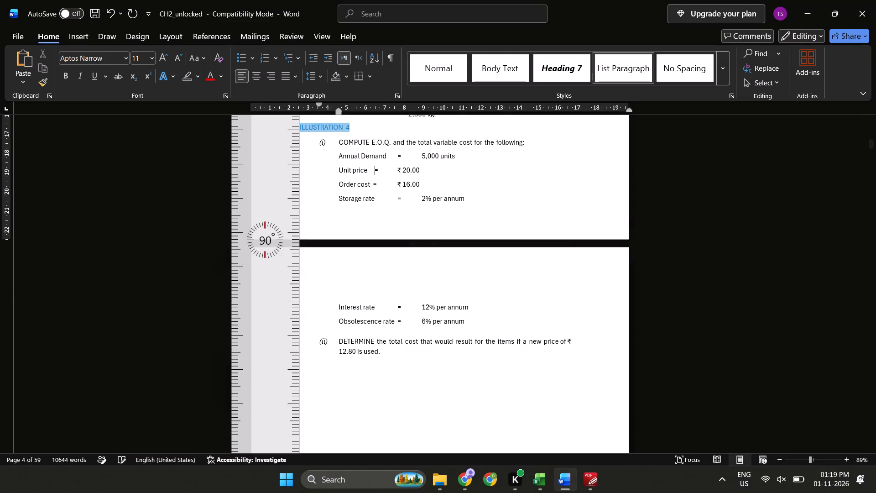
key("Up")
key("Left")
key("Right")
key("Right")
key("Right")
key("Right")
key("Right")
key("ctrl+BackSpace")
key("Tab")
Align the Unit price line's equals sign and amount with the Annual Demand line using tab spacing.
key("Down")
key("Left")
key("Left")
key("BackSpace")
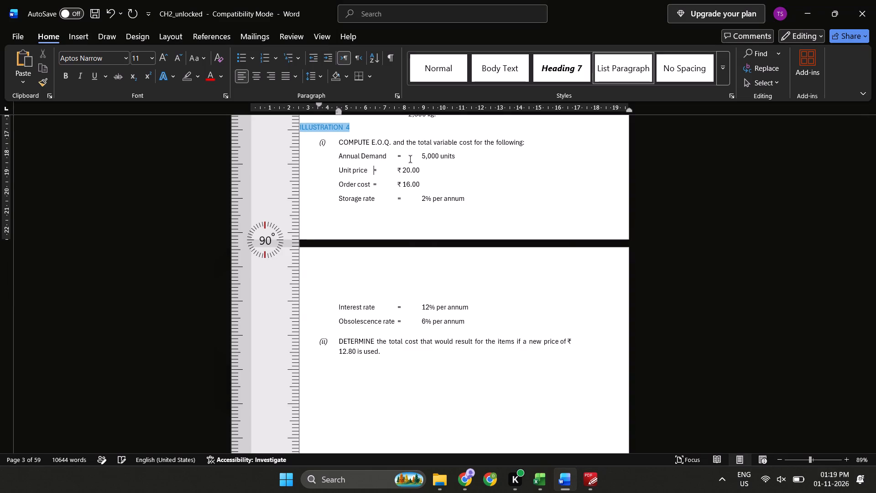
key("BackSpace")
key("BackSpace")
key("e")
key("Tab")
key("Tab")
key("Tab")
key("ctrl+z")
key("Tab")
key("Tab")
key("BackSpace")
key("BackSpace")
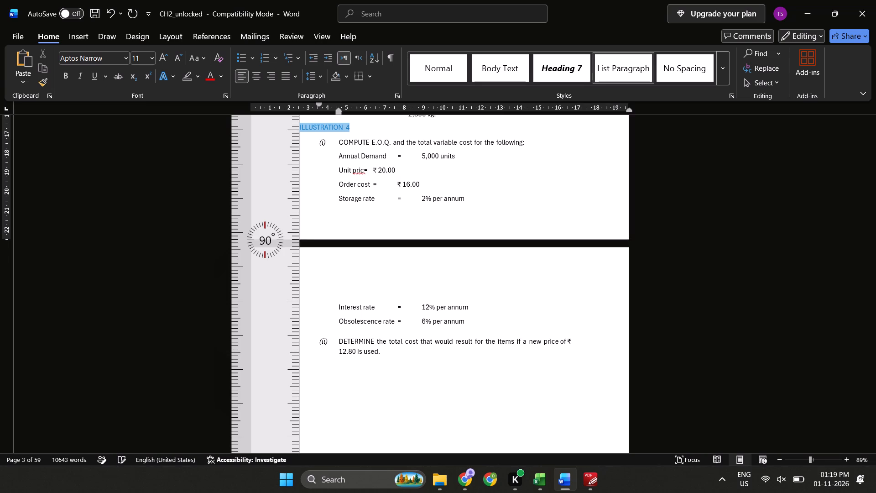
key("e")
key("Tab")
key("Tab")
Align the Order cost line's equals sign and amount with the Unit price line by adding a tab.
key("Down")
key("Left")
key("Left")
key("Tab")
key("Down")
key("Up")
key("Right")
key("Down")
key("Right")
Remove the space before each paragraph from the item (i) line through the Obsolescence rate line.
key("Down")
key("Down")
key("Down")
key("Left")
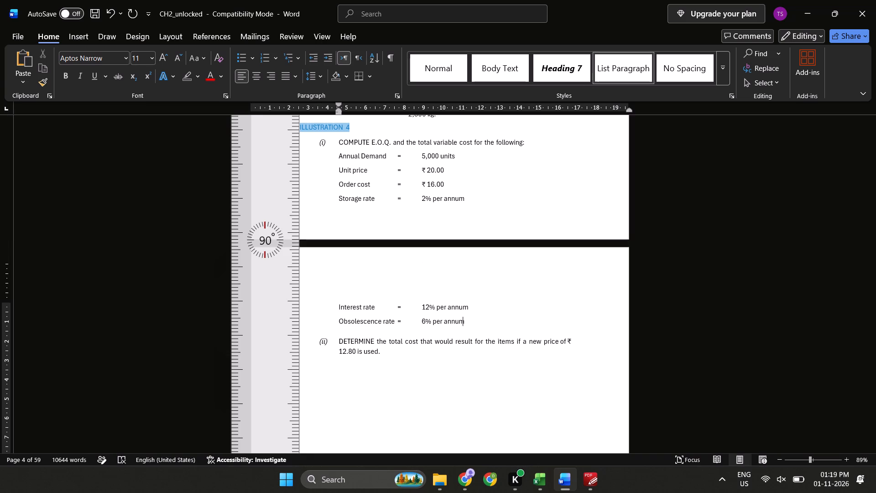
key("Left")
key("Right")
key("Up")
key("Right")
key("Down")
key("shift+Up")
key("shift+Up")
key("shift+Up")
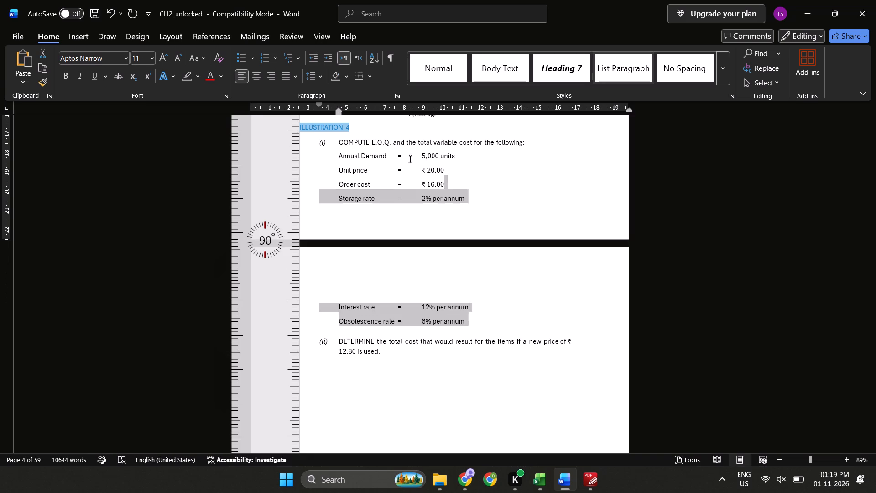
key("shift+Up")
key("shift+Up")
key("shift+Up")
key("shift+Right")
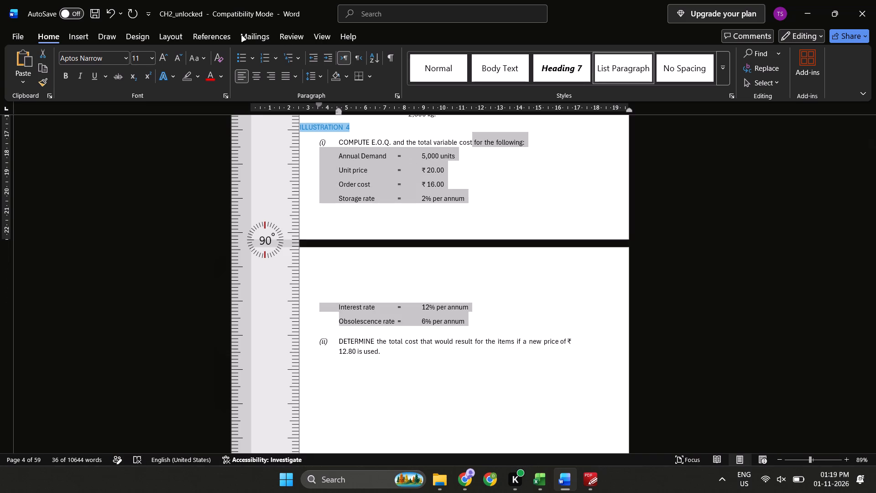
left_click(315, 79)
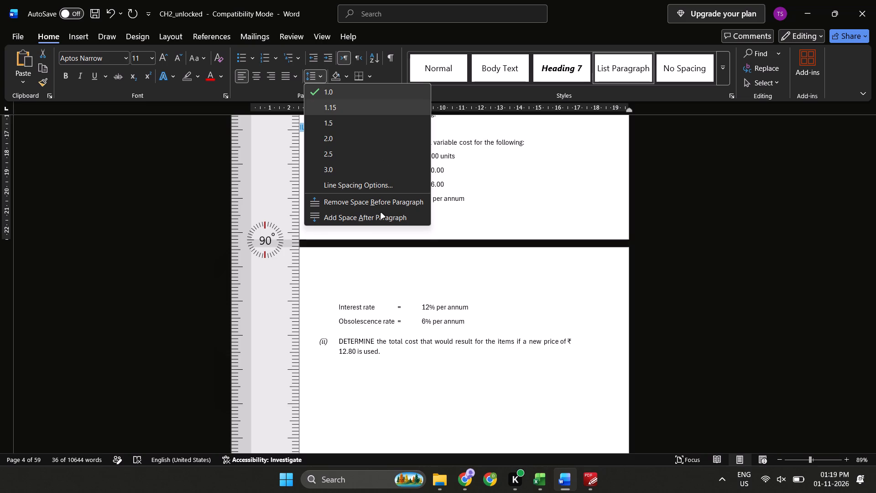
left_click(381, 208)
left_click(454, 208)
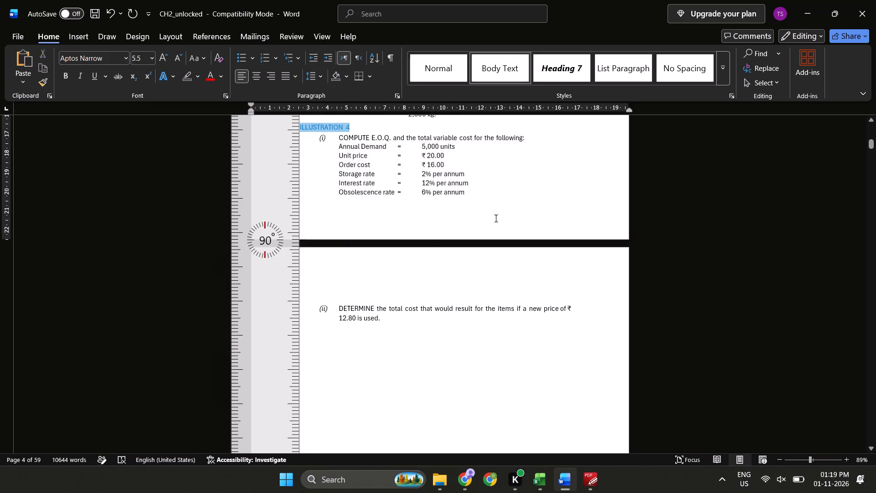
Delete the empty paragraph between the Obsolescence rate line and item (ii) of Illustration 4, keeping item (ii) on its own line.
key("alt+Tab")
key("alt+Tab")
key("alt+Tab")
key("alt+Tab")
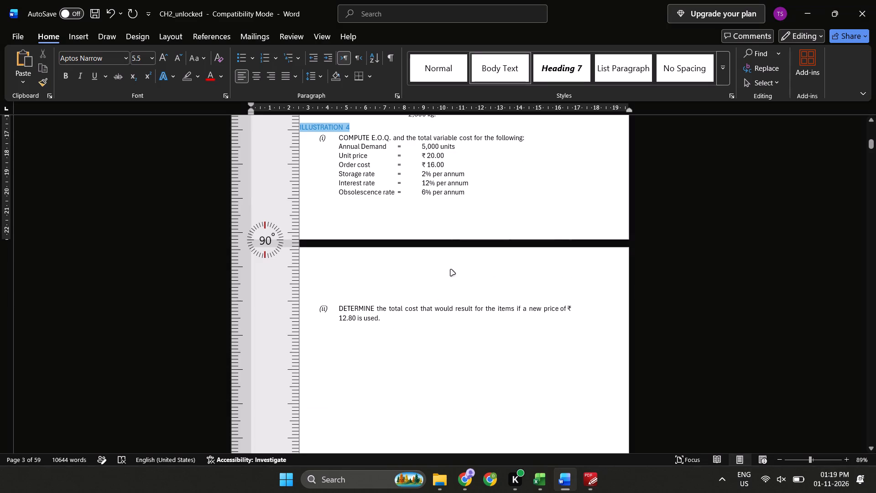
left_click(351, 305)
key("Left")
key("Up")
key("Left")
key("Up")
key("Down")
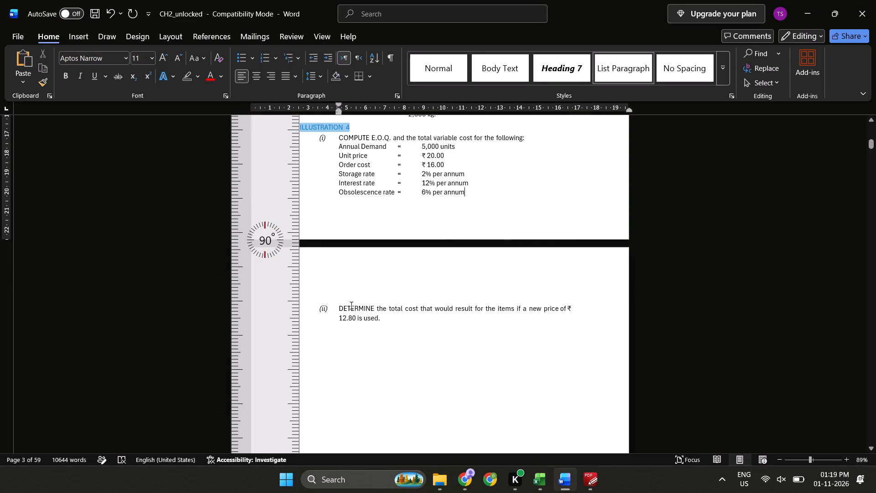
key("Delete")
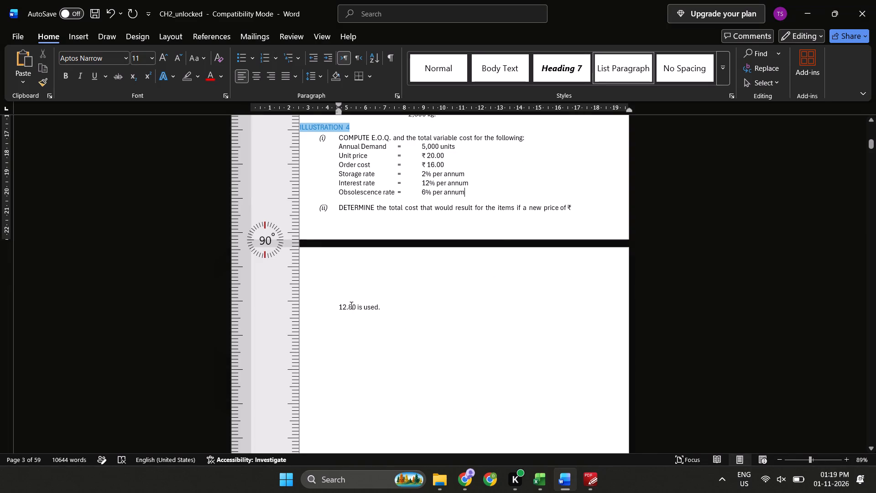
key("Delete")
key("ctrl+z")
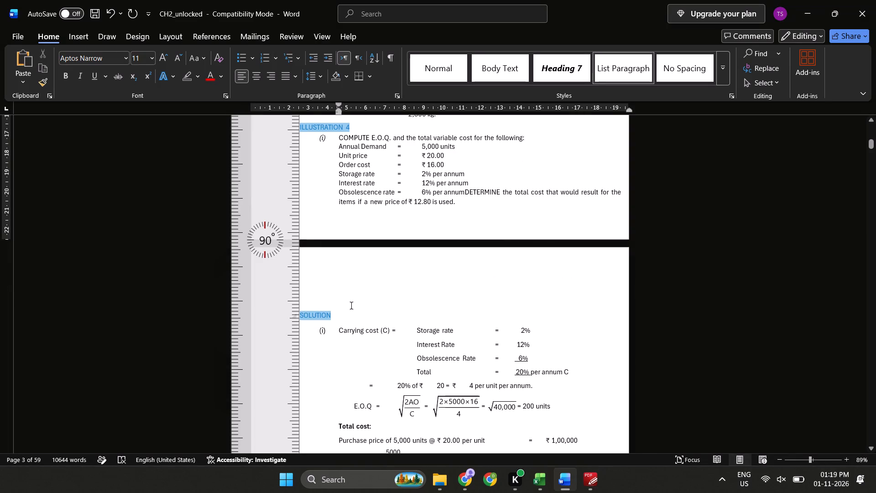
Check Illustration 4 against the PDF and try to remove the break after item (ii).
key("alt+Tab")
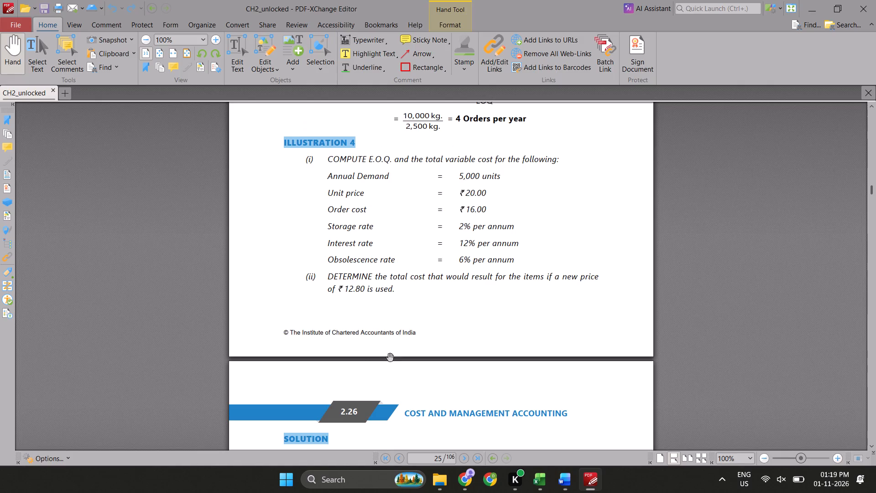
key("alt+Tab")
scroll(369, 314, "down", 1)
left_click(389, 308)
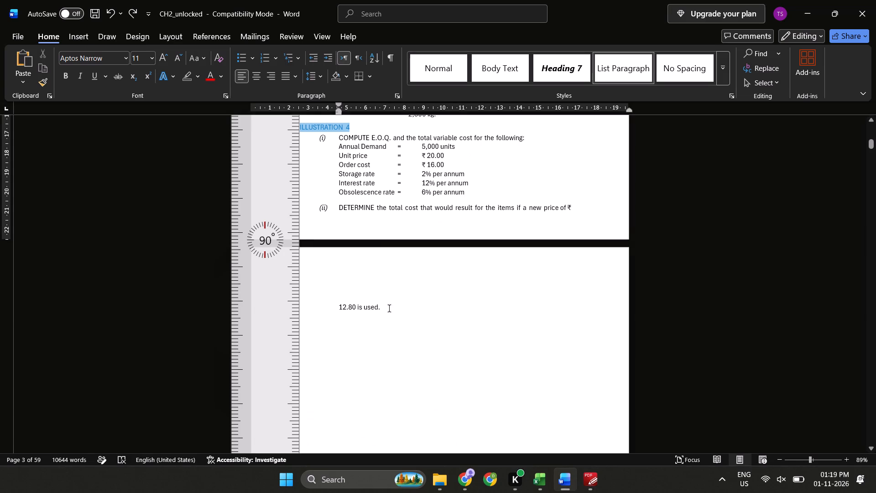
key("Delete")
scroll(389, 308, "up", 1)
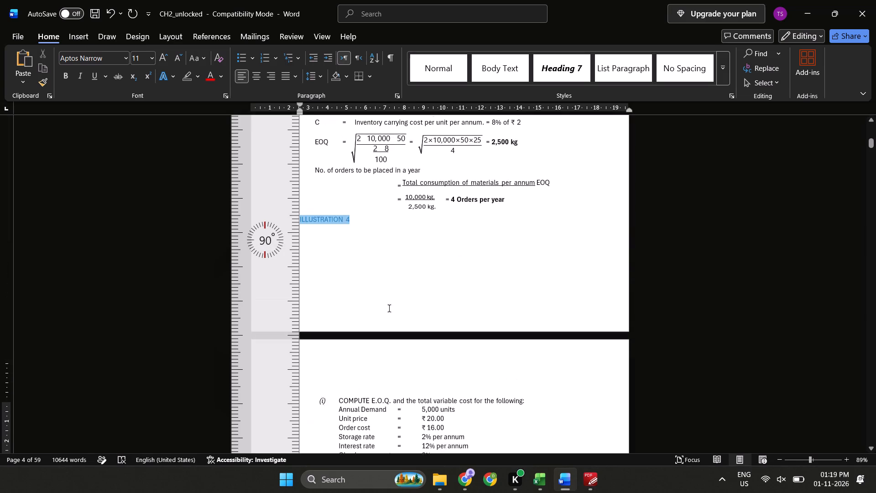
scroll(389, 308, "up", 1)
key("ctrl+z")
Add a placeholder line reading lekmfe below item (ii) and remove the break between it and the SOLUTION heading.
scroll(409, 259, "down", 1)
key("Return")
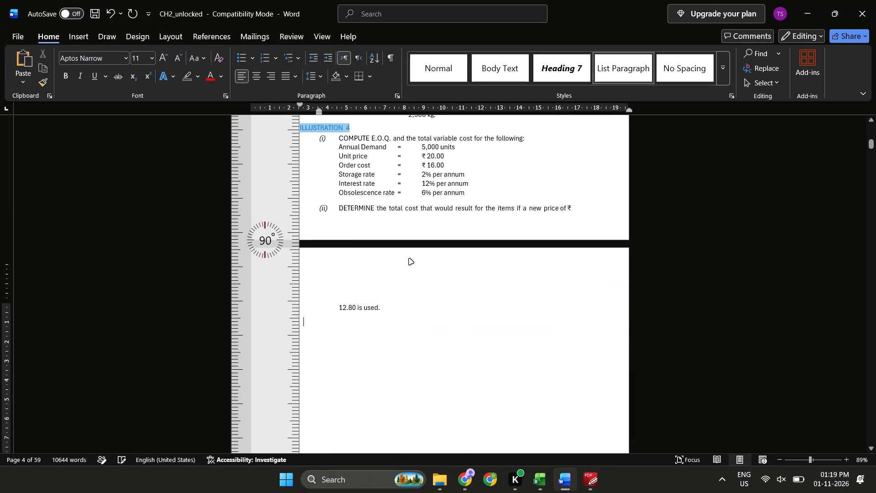
type("lekmfe")
key("Return")
scroll(409, 259, "down", 1)
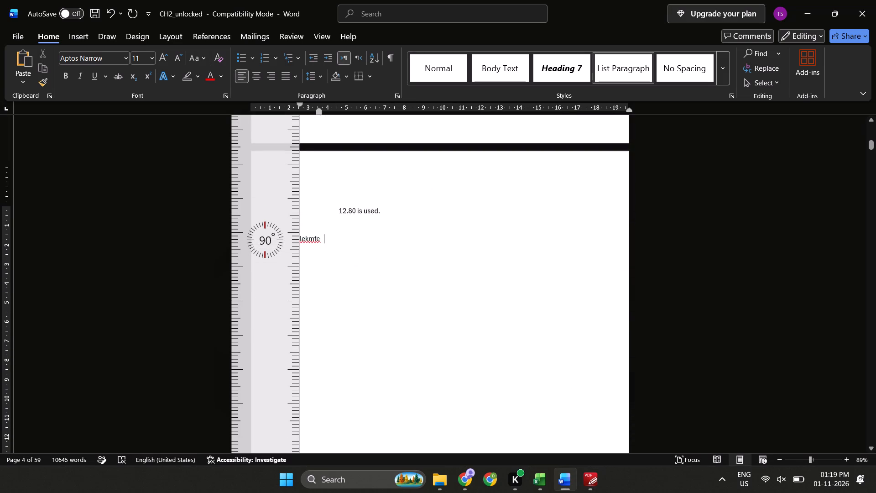
key("Delete")
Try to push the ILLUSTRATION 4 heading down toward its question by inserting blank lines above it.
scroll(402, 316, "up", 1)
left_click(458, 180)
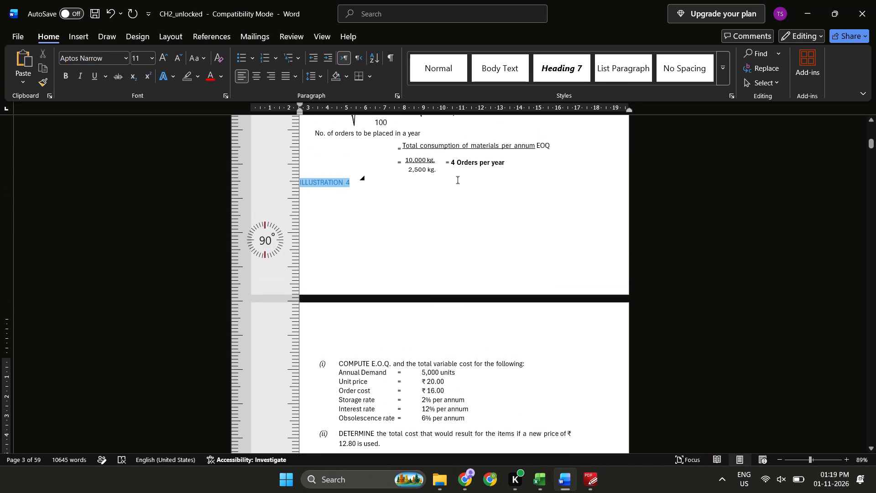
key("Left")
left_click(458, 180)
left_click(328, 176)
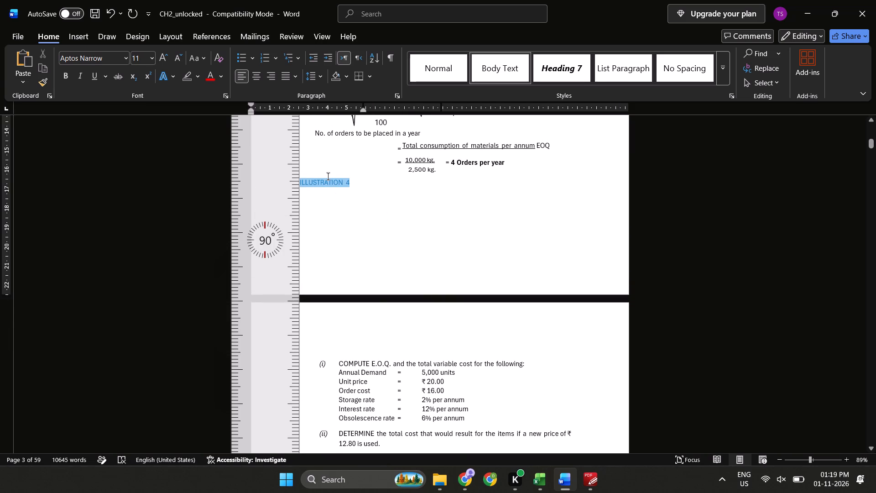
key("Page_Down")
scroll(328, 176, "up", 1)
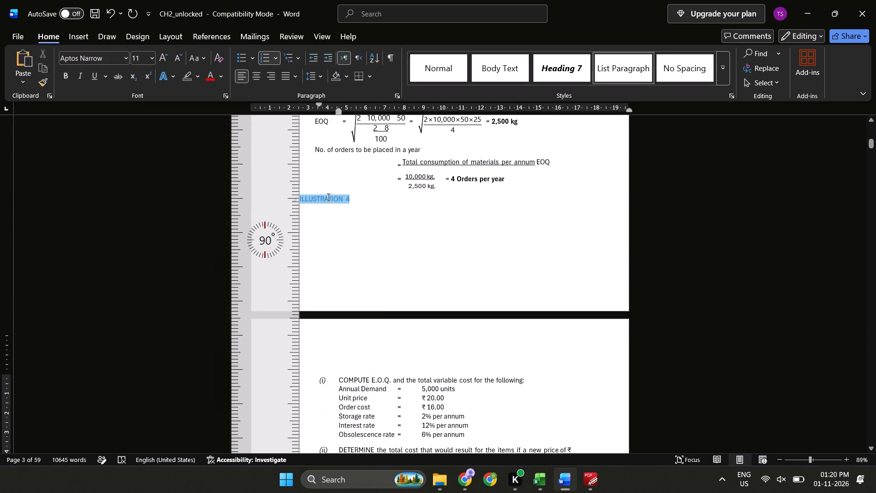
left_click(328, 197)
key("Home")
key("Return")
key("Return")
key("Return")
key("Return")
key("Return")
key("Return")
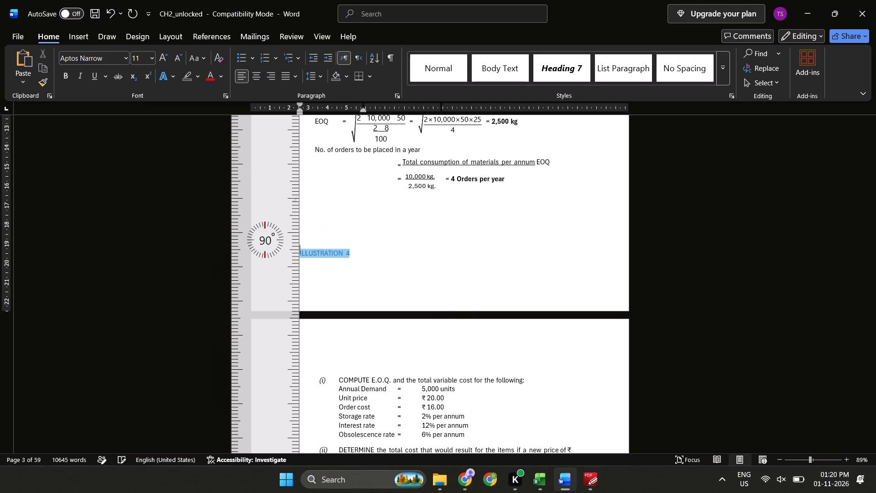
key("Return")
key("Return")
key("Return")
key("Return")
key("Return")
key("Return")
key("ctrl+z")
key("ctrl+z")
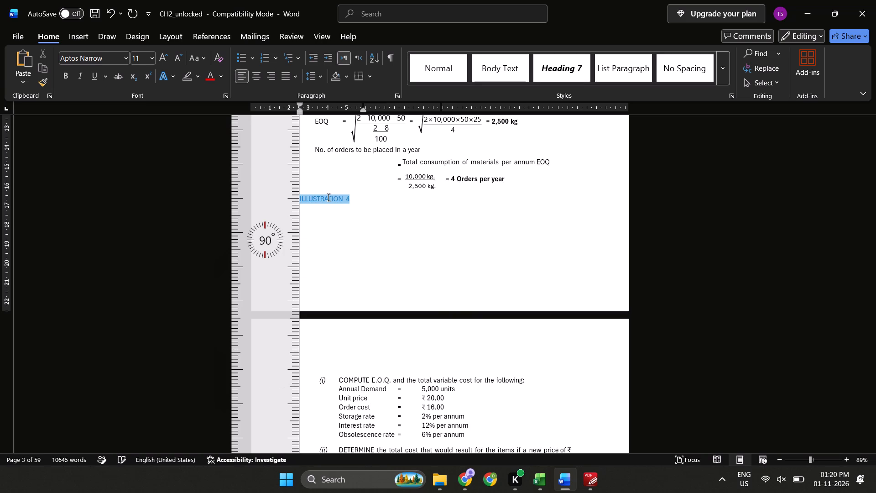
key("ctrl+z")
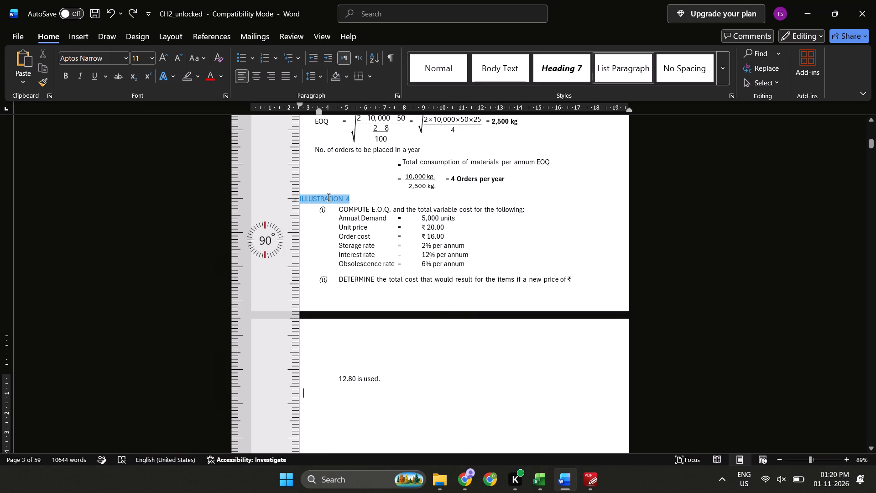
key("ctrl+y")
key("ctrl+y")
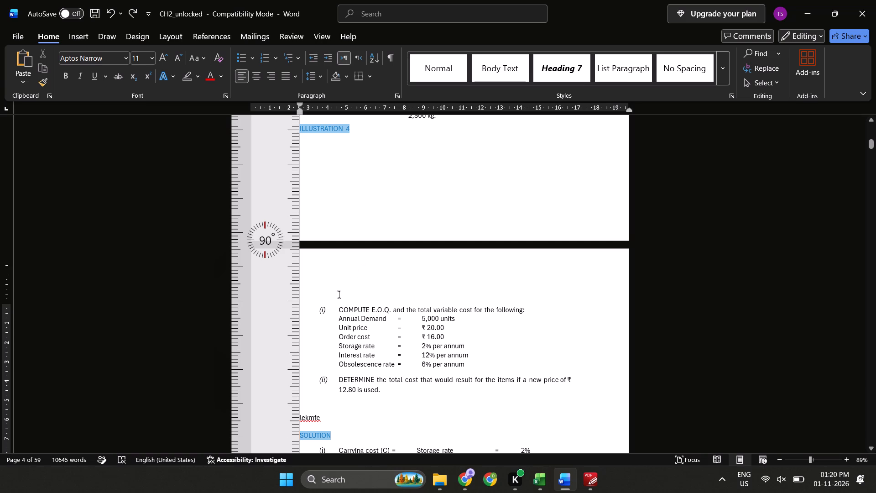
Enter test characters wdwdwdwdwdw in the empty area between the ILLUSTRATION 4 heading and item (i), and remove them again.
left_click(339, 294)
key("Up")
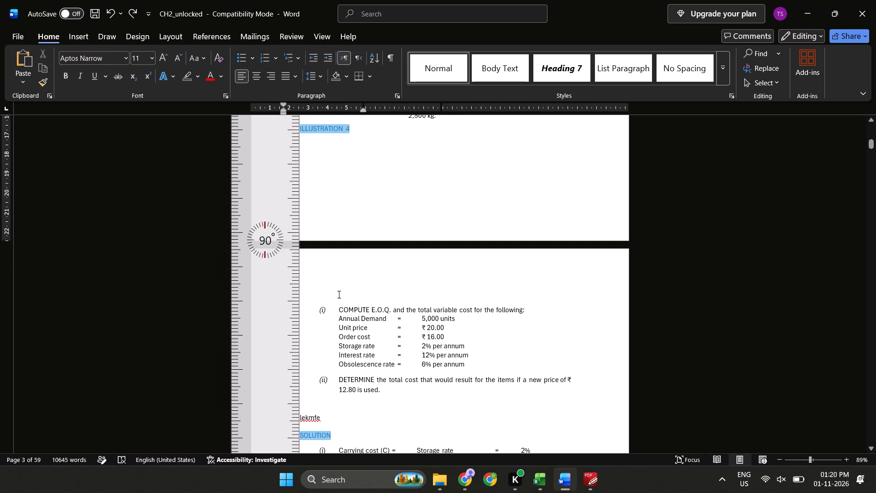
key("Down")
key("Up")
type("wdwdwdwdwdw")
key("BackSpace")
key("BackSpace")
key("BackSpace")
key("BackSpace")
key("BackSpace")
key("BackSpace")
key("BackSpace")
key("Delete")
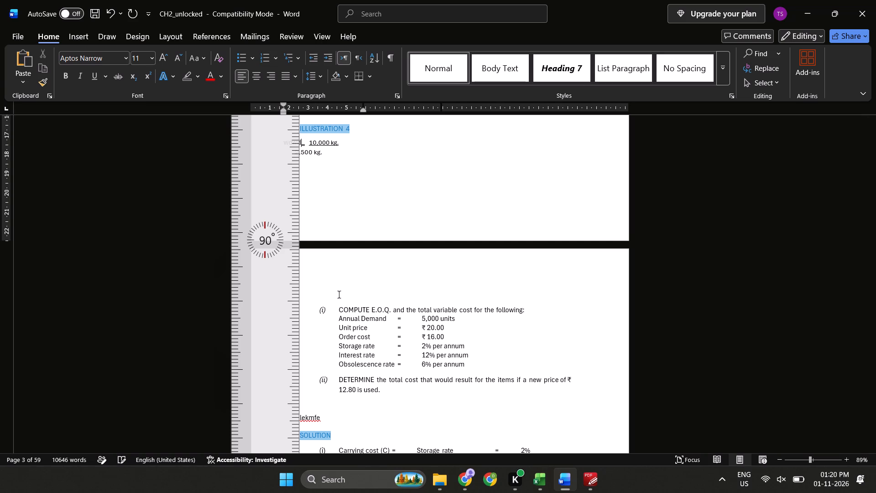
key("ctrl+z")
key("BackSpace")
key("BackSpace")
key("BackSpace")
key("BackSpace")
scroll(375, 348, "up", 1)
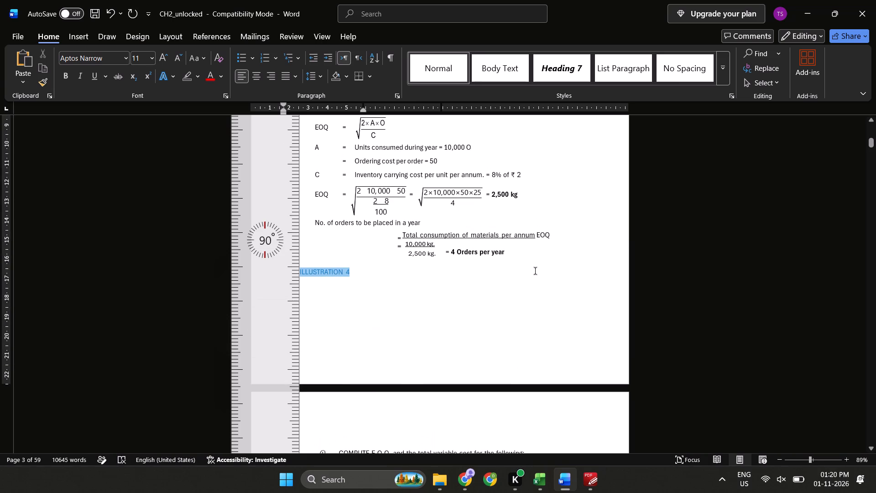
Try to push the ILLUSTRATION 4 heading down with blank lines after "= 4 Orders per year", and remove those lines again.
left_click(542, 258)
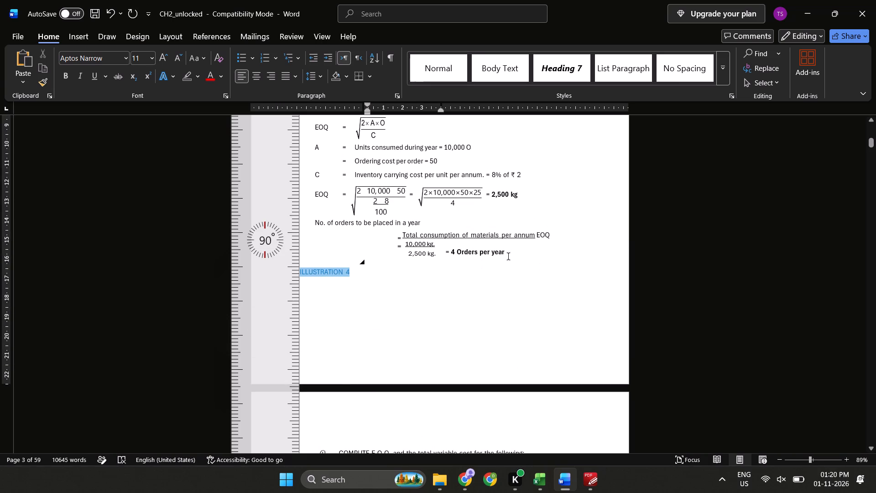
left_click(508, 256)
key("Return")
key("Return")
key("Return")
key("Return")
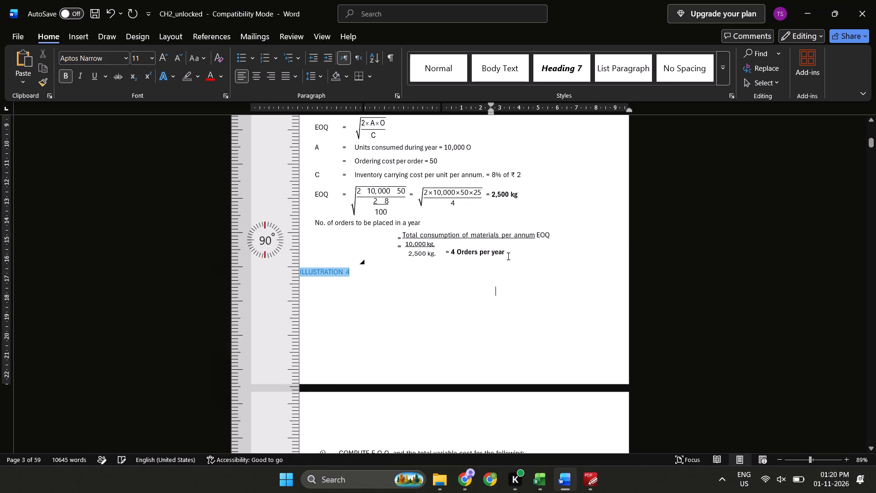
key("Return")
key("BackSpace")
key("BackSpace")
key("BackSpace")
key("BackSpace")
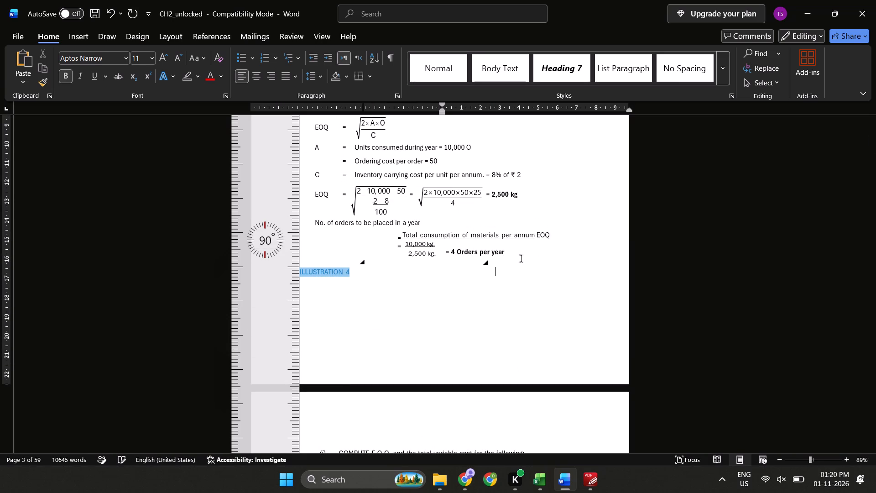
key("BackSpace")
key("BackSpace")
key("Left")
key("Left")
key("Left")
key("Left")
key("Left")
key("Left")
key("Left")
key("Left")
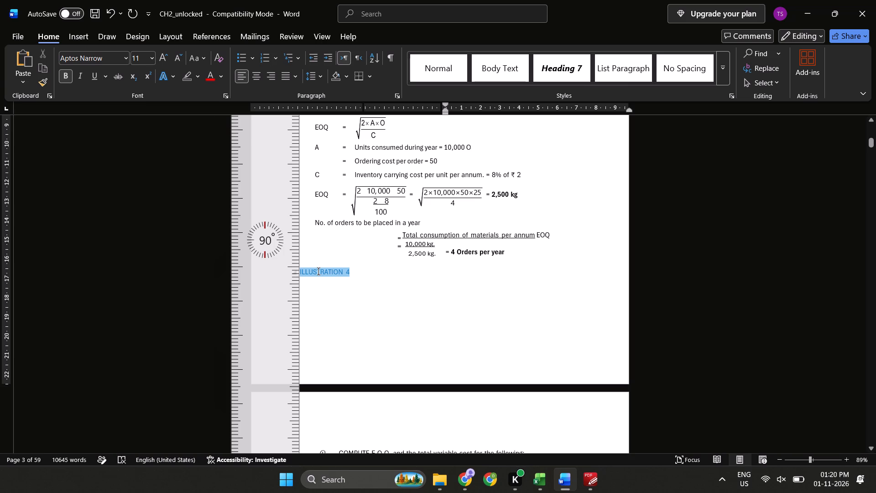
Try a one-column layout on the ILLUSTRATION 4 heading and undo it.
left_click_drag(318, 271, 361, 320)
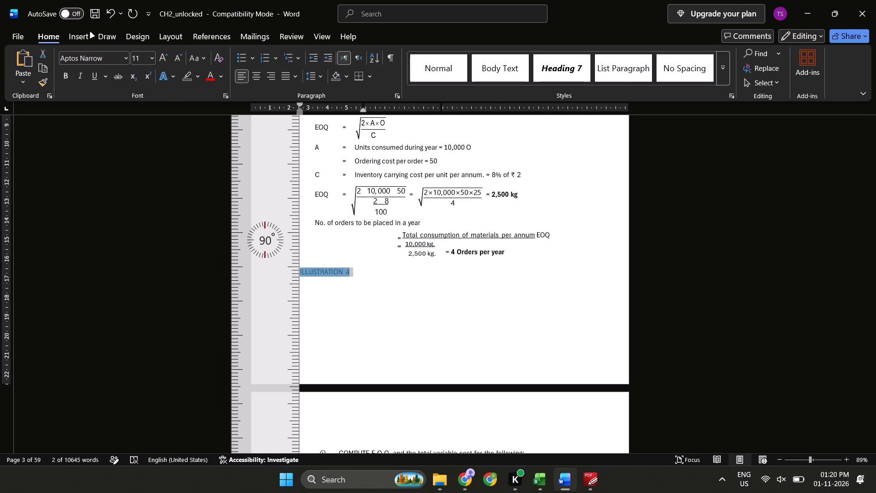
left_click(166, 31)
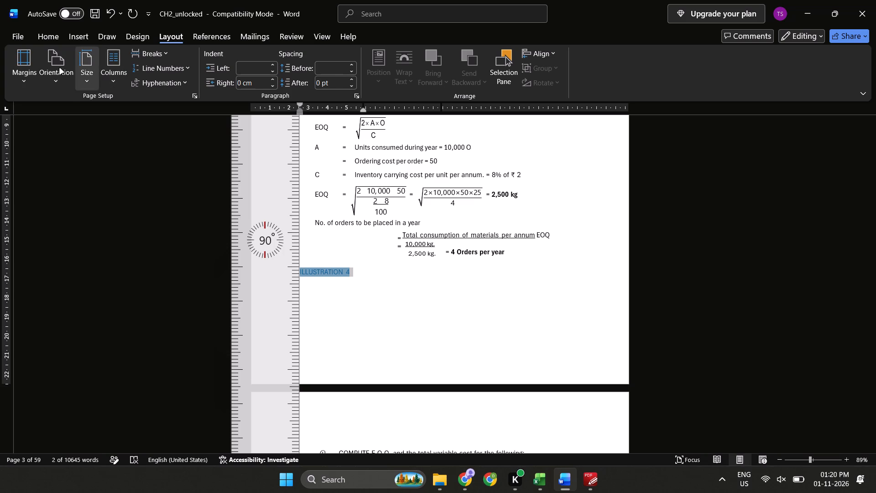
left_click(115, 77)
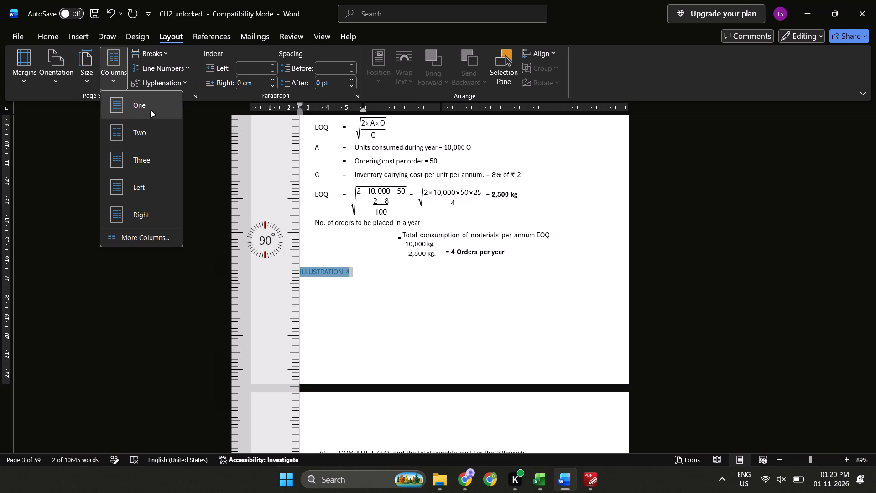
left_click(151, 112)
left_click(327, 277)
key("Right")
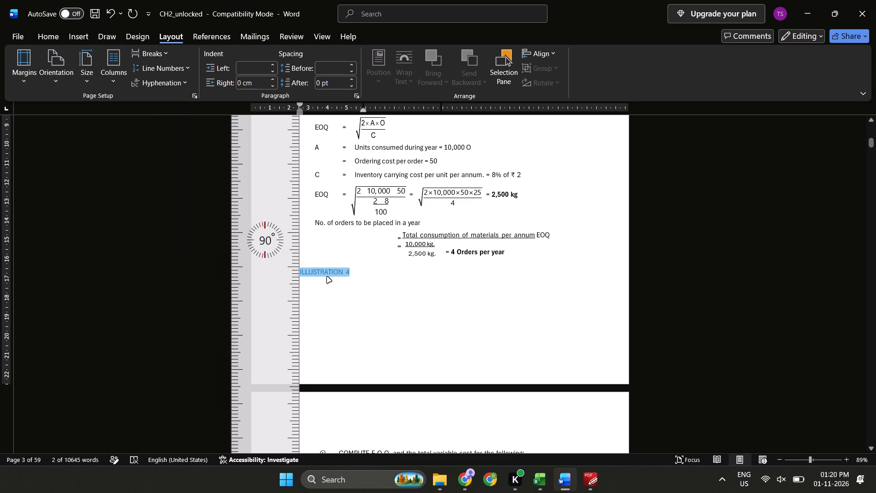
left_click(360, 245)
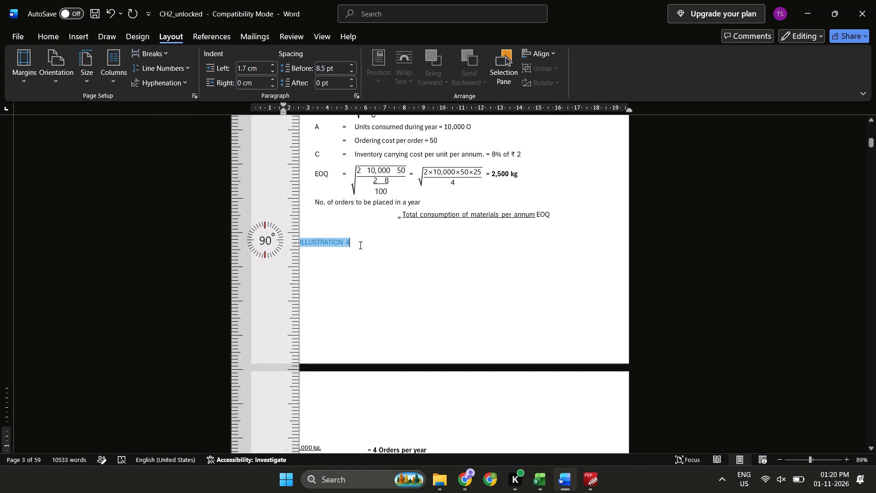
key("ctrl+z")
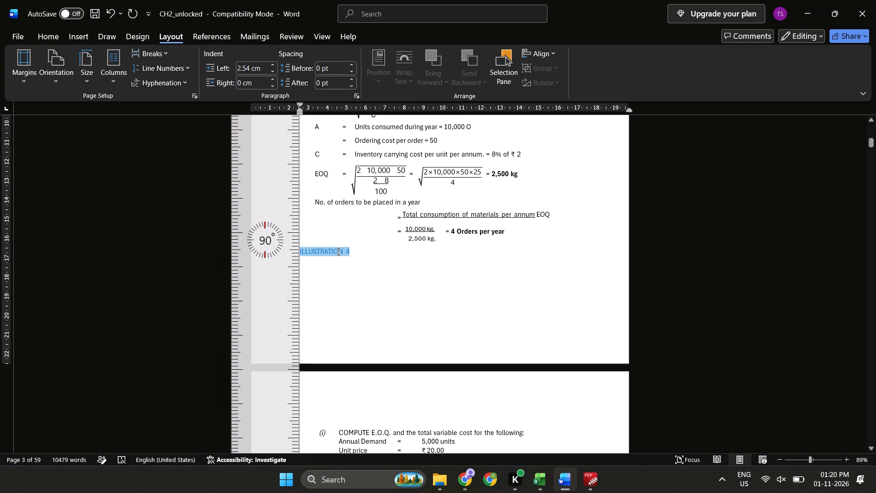
Insert blank lines directly before the ILLUSTRATION 4 heading to move it down near the bottom of page 3.
left_click(339, 252)
scroll(350, 339, "up", 1)
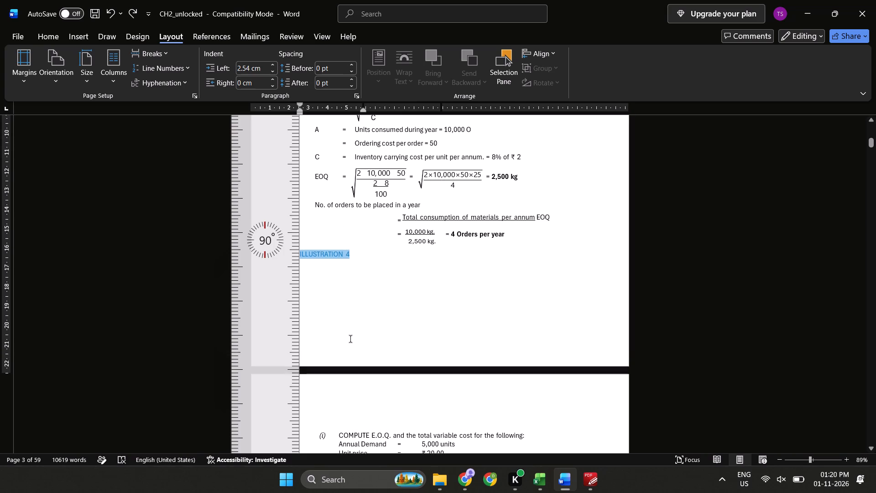
scroll(350, 339, "up", 1)
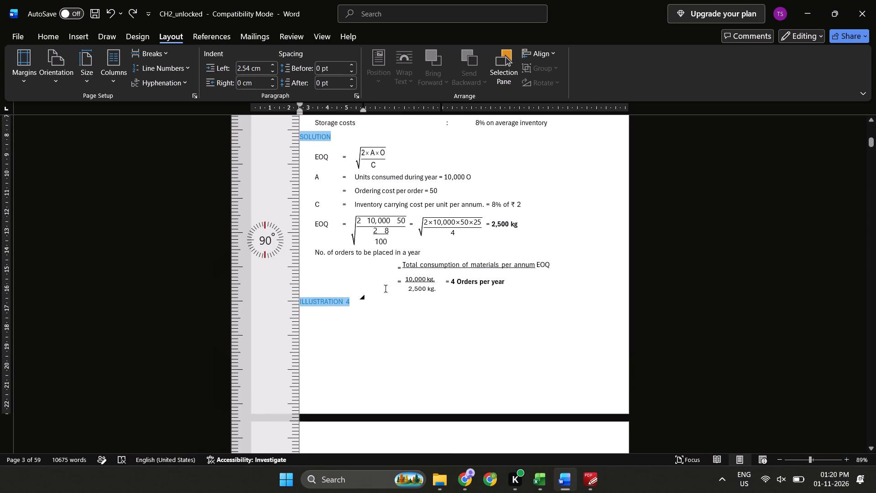
key("Left")
key("Left")
key("Left")
key("Left")
key("Left")
key("Left")
key("Left")
key("Left")
key("Left")
key("Left")
key("Left")
key("Return")
key("Return")
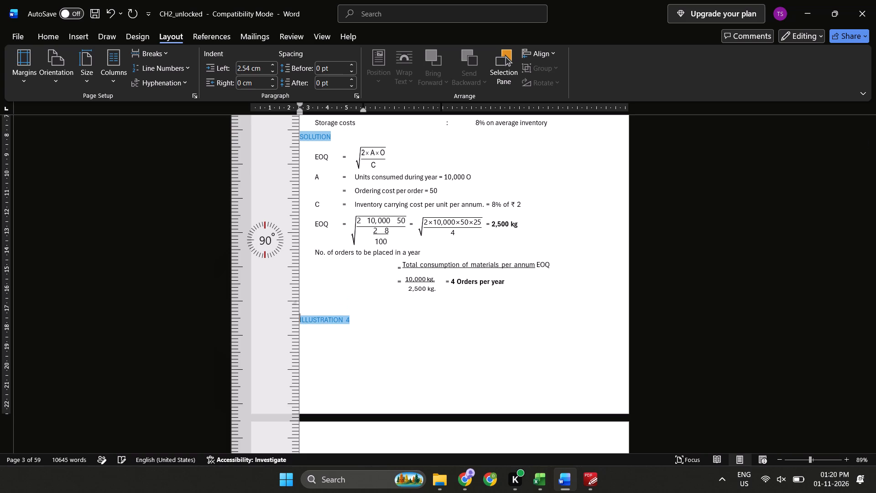
key("Return")
key("Return")
key("Return")
key("Return")
key("Return")
scroll(361, 304, "down", 2)
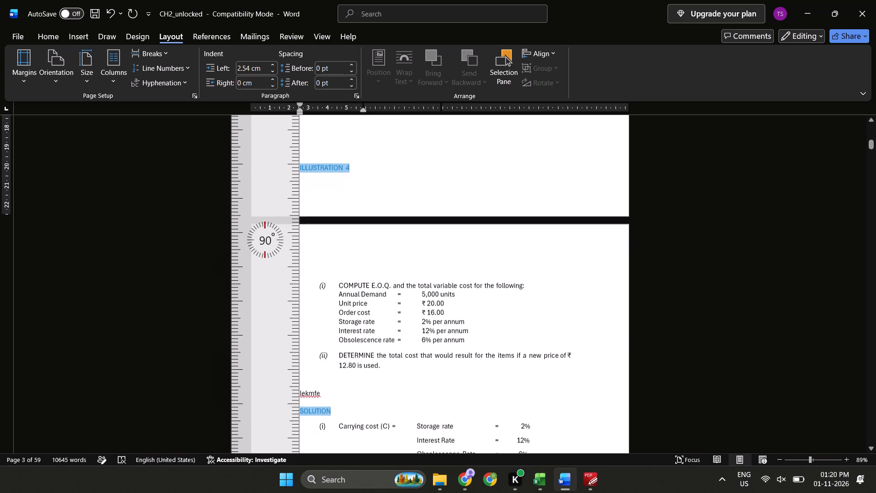
scroll(361, 315, "up", 1)
key("Return")
key("Return")
key("Return")
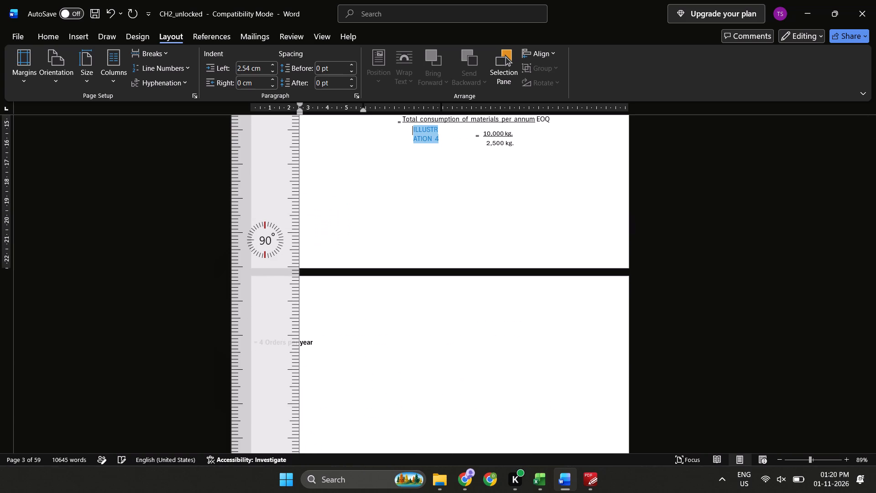
key("BackSpace")
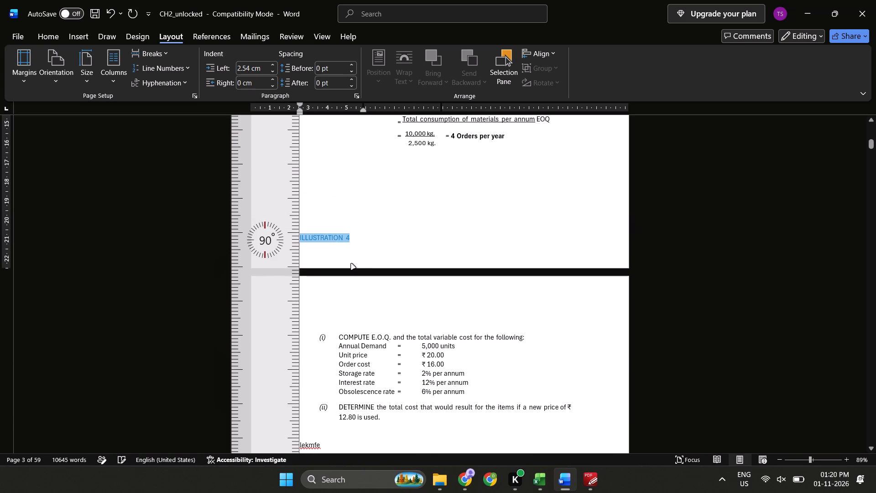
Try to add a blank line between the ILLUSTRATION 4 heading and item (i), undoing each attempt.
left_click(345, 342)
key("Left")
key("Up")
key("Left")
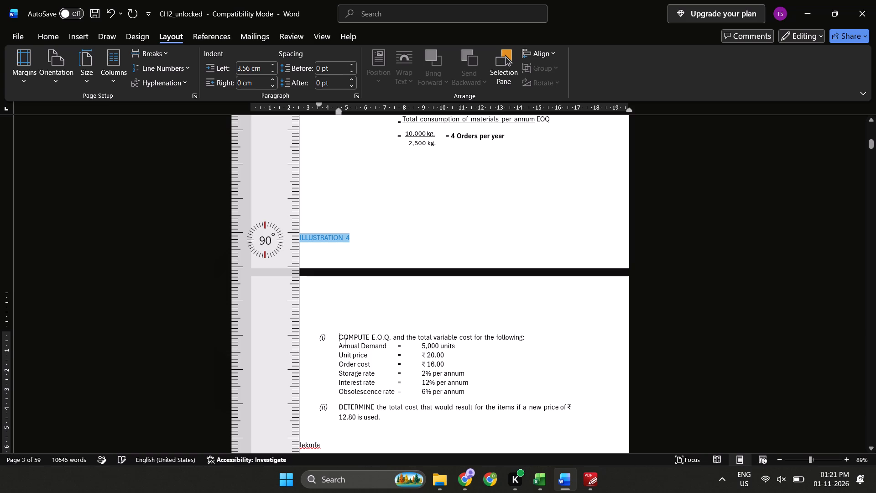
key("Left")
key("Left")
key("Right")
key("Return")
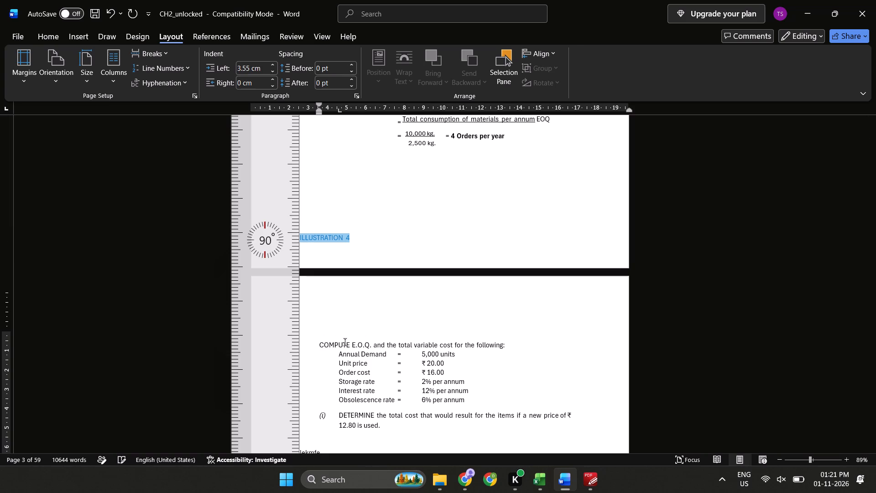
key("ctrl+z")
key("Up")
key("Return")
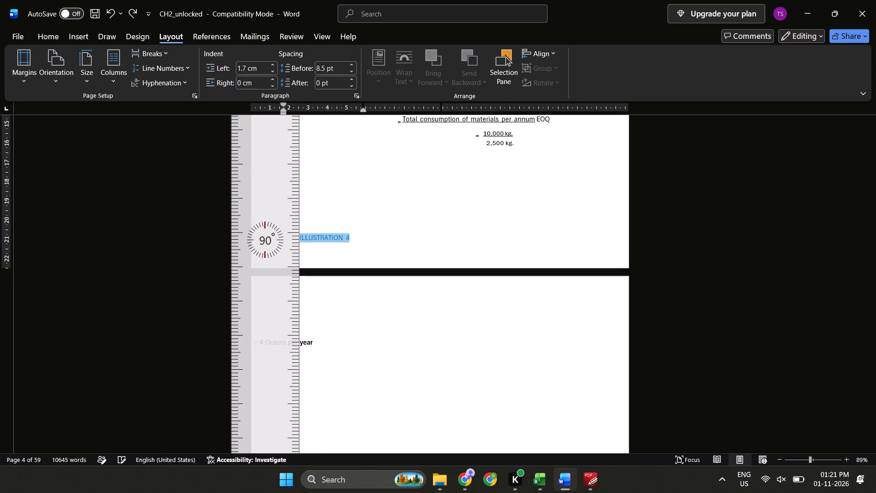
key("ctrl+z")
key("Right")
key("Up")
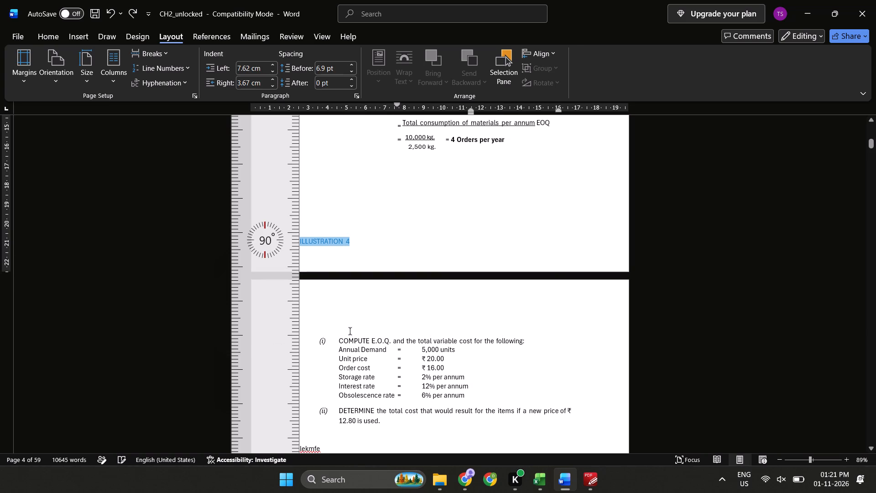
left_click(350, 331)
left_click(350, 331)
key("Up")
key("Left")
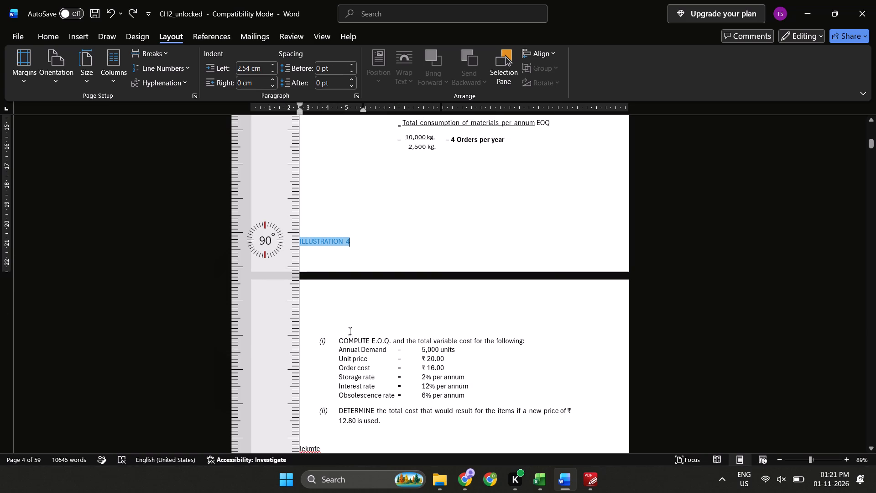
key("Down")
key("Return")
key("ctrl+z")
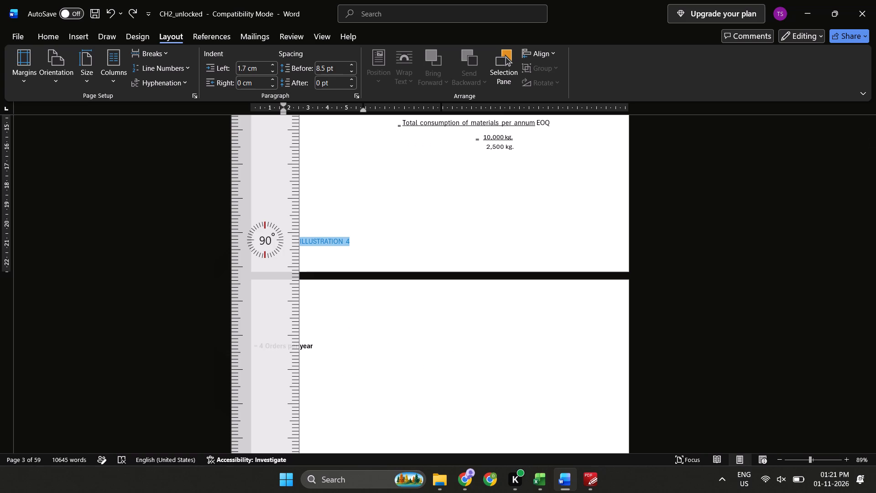
Review the layout of Illustrations 2 and 3 and their solutions on the preceding pages.
scroll(421, 335, "up", 1)
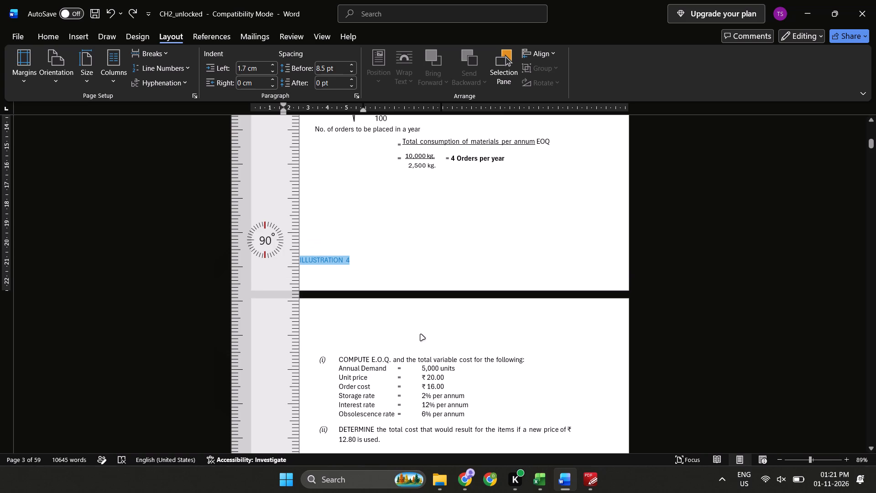
scroll(368, 265, "up", 9)
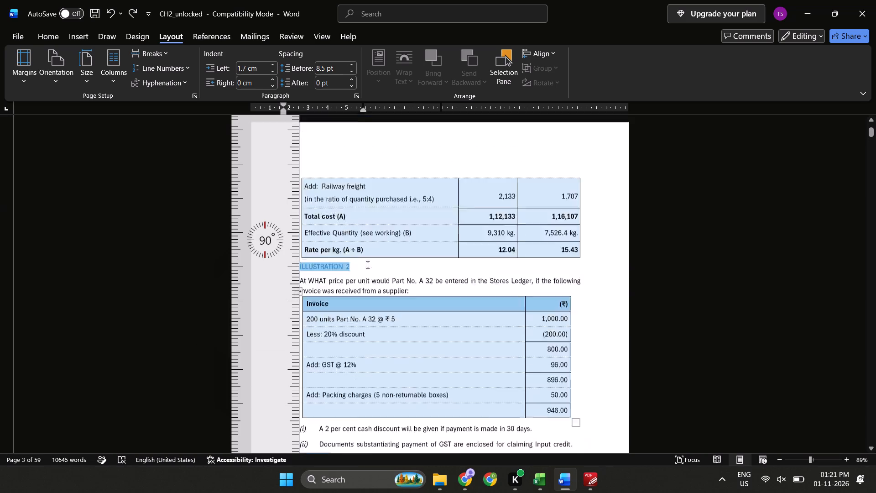
scroll(368, 265, "up", 3)
scroll(368, 265, "down", 1)
scroll(368, 265, "up", 2)
scroll(368, 265, "down", 2)
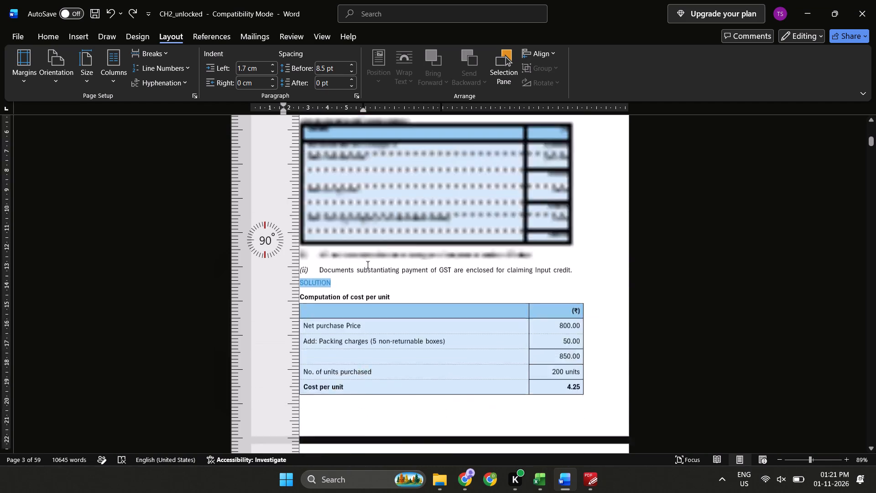
scroll(368, 265, "down", 2)
scroll(368, 265, "up", 13)
scroll(368, 265, "down", 5)
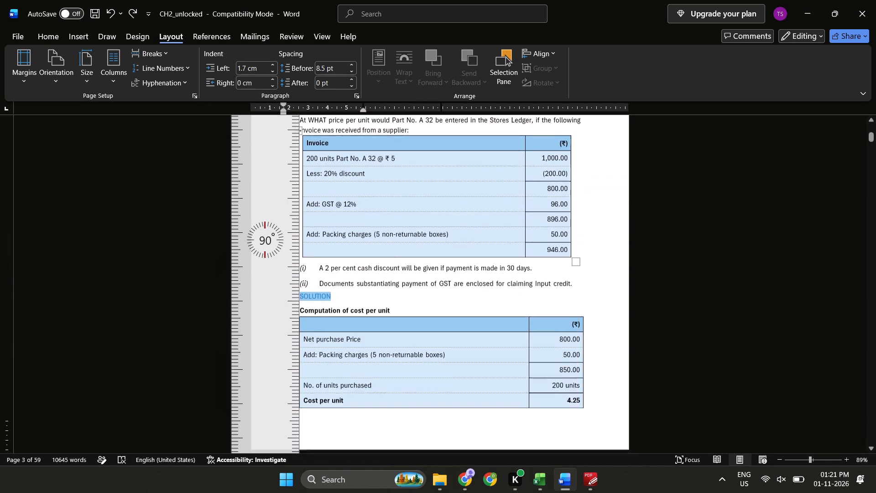
scroll(368, 265, "down", 3)
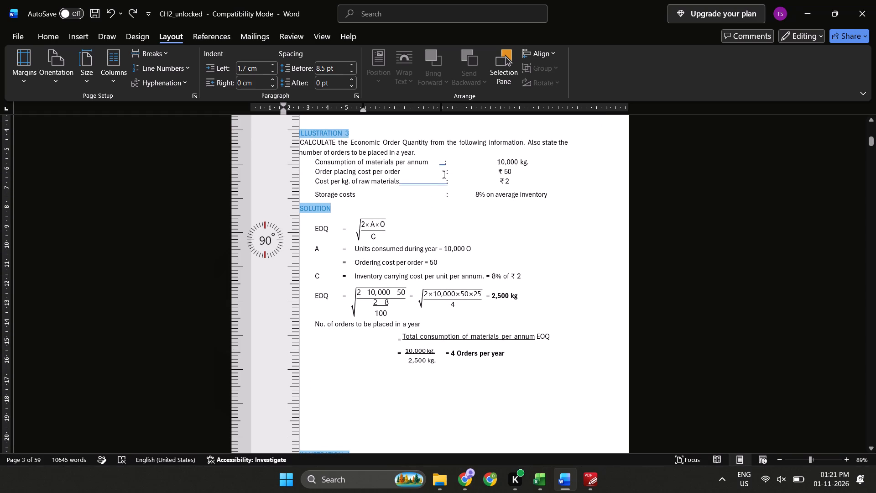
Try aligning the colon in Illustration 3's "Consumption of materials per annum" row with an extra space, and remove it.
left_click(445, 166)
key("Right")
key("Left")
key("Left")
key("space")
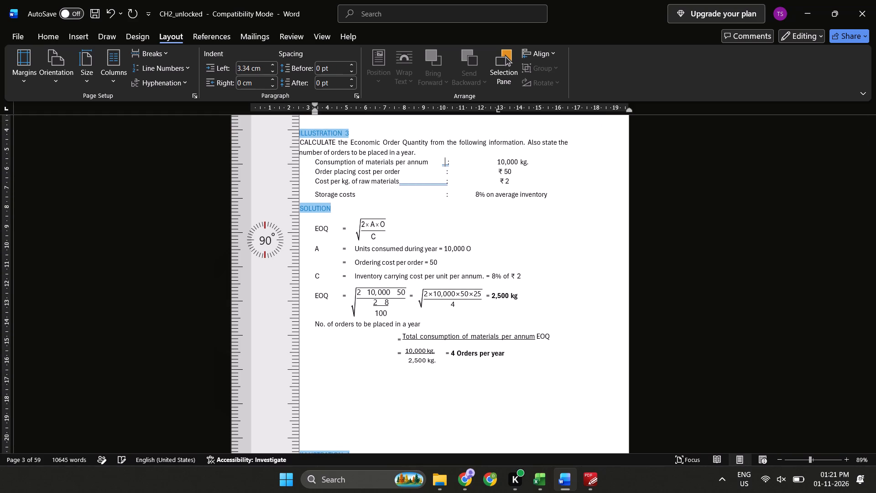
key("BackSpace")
Replace the lekmfe placeholder below item (ii) with the text ILLUSTRATION 4, adding two line breaks between it and the SOLUTION heading.
scroll(443, 229, "down", 2)
scroll(443, 229, "up", 1)
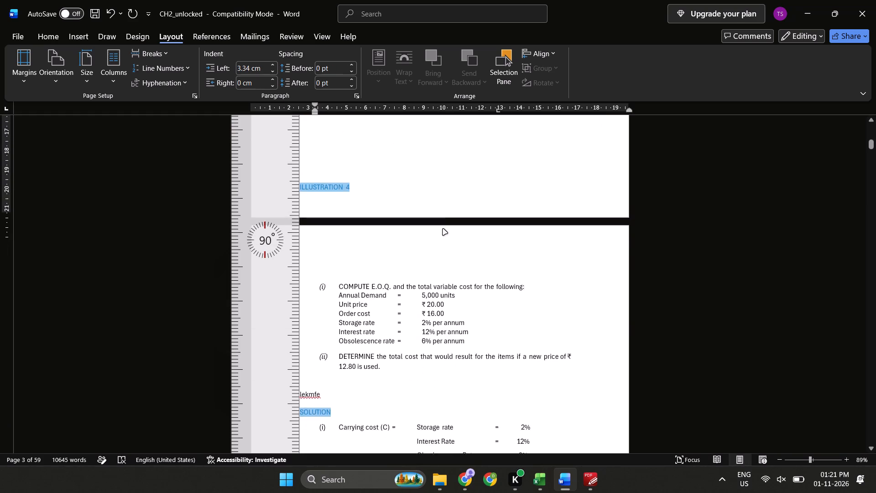
scroll(443, 229, "up", 1)
scroll(443, 229, "down", 1)
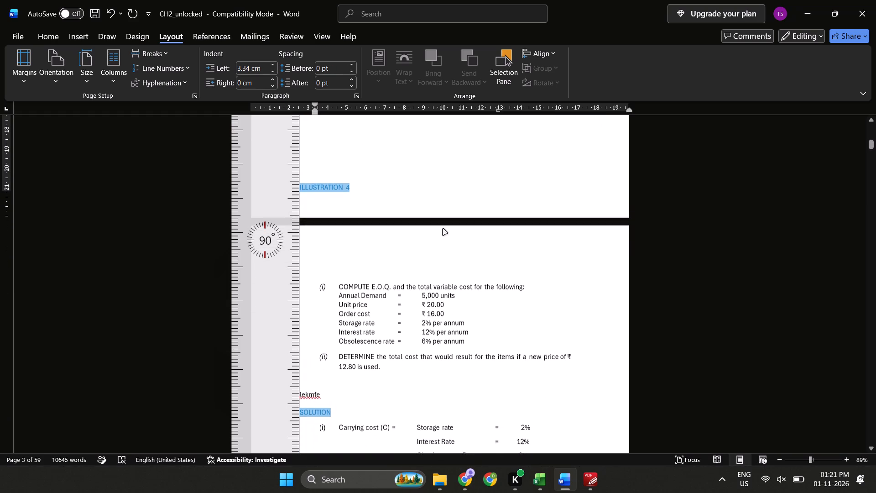
scroll(366, 337, "down", 1)
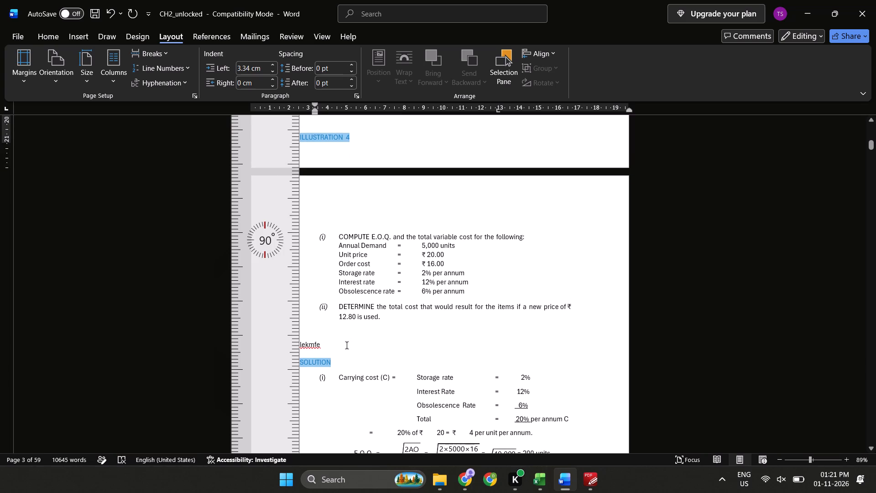
left_click(338, 341)
key("ctrl+BackSpace")
key("Return")
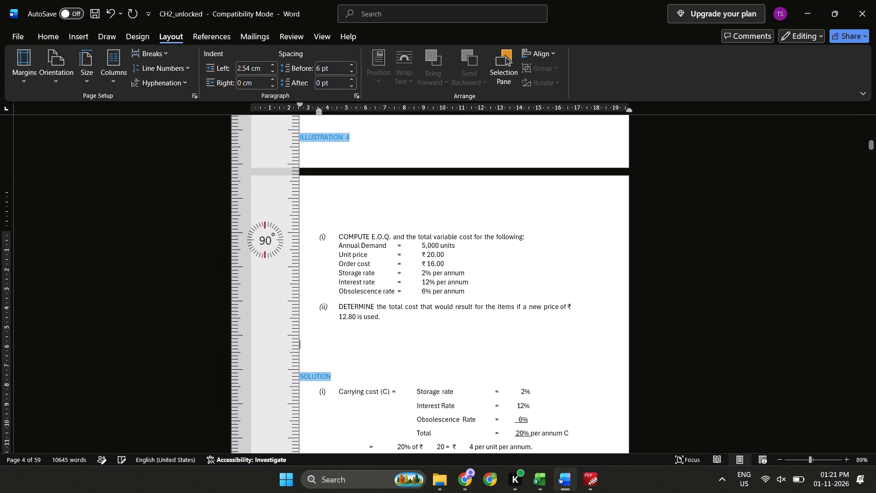
key("Return")
key("Up")
key("Up")
type("ILLUSTRATION $")
key("BackSpace")
key("4")
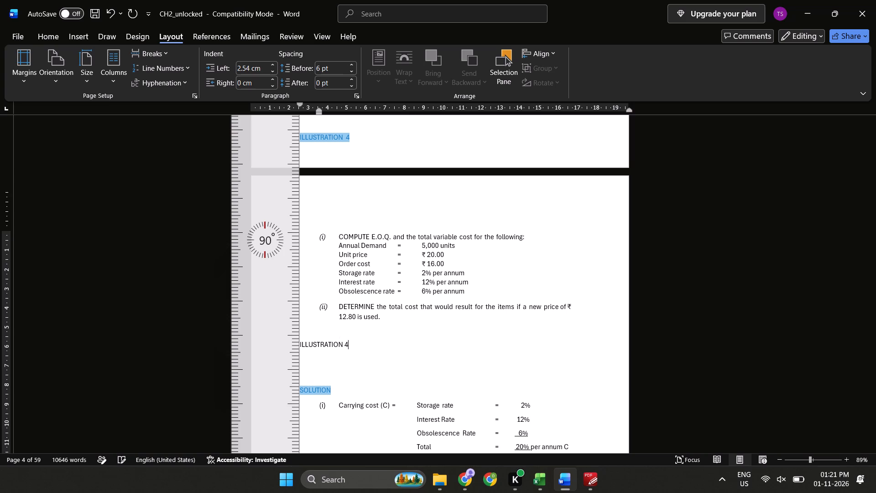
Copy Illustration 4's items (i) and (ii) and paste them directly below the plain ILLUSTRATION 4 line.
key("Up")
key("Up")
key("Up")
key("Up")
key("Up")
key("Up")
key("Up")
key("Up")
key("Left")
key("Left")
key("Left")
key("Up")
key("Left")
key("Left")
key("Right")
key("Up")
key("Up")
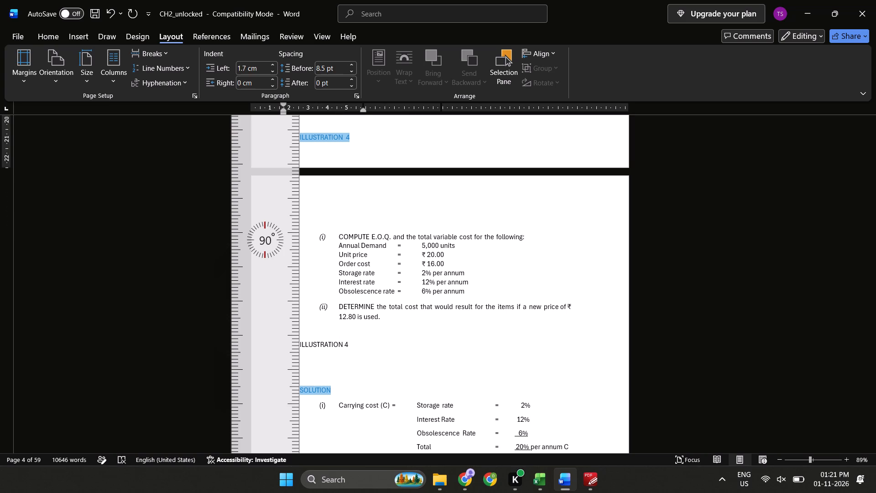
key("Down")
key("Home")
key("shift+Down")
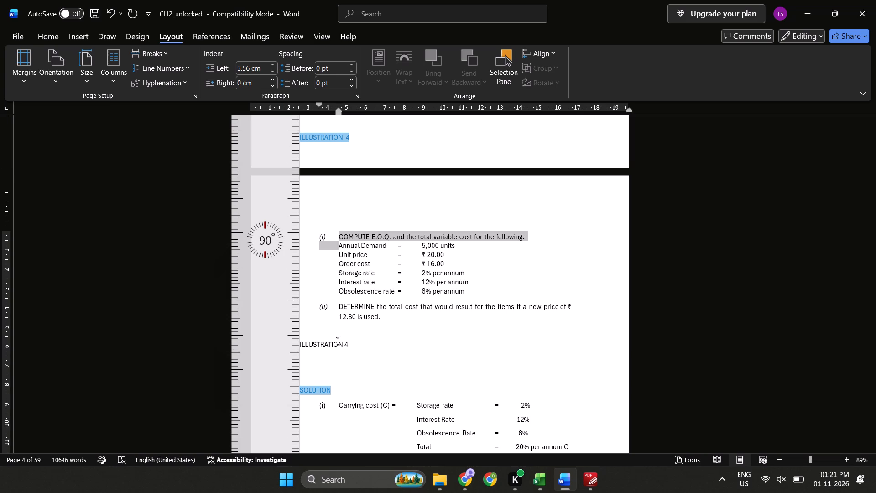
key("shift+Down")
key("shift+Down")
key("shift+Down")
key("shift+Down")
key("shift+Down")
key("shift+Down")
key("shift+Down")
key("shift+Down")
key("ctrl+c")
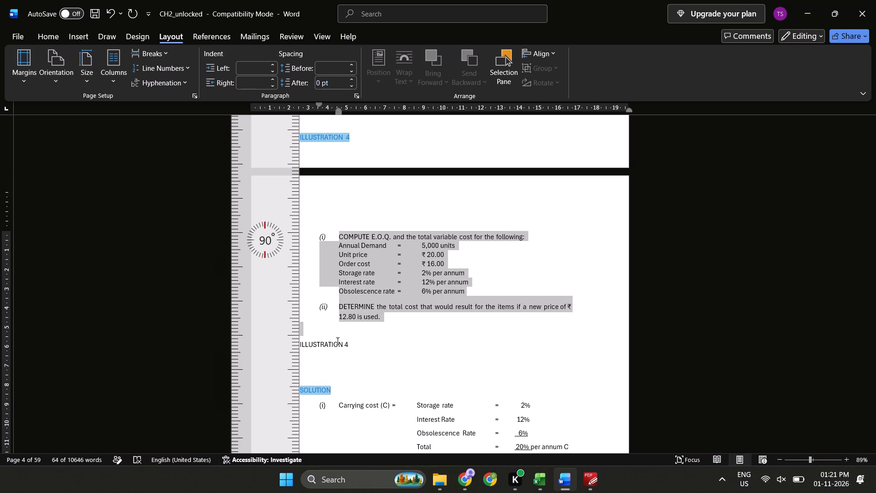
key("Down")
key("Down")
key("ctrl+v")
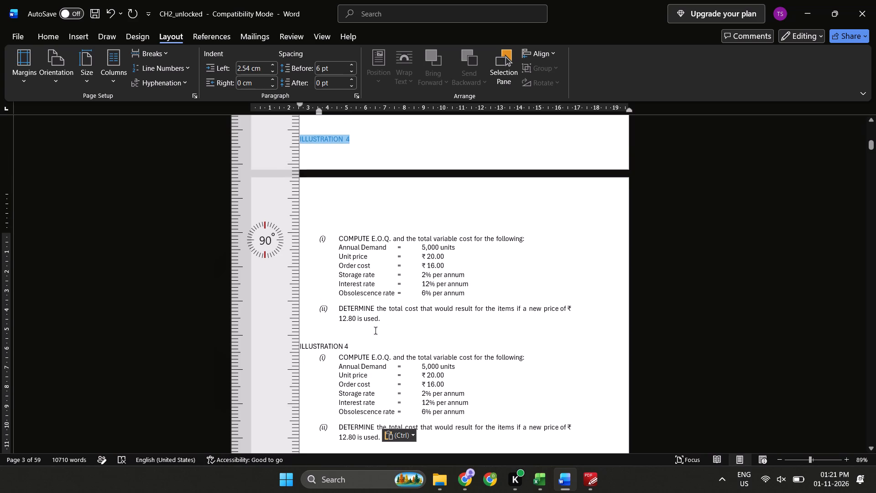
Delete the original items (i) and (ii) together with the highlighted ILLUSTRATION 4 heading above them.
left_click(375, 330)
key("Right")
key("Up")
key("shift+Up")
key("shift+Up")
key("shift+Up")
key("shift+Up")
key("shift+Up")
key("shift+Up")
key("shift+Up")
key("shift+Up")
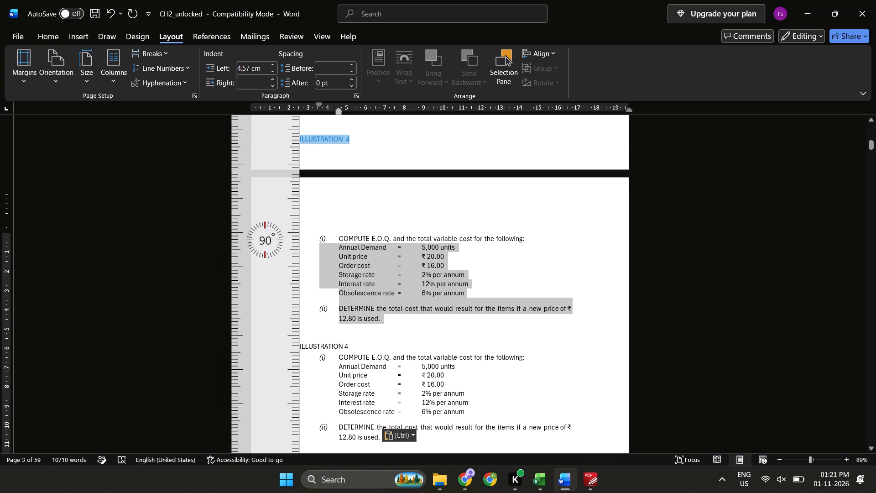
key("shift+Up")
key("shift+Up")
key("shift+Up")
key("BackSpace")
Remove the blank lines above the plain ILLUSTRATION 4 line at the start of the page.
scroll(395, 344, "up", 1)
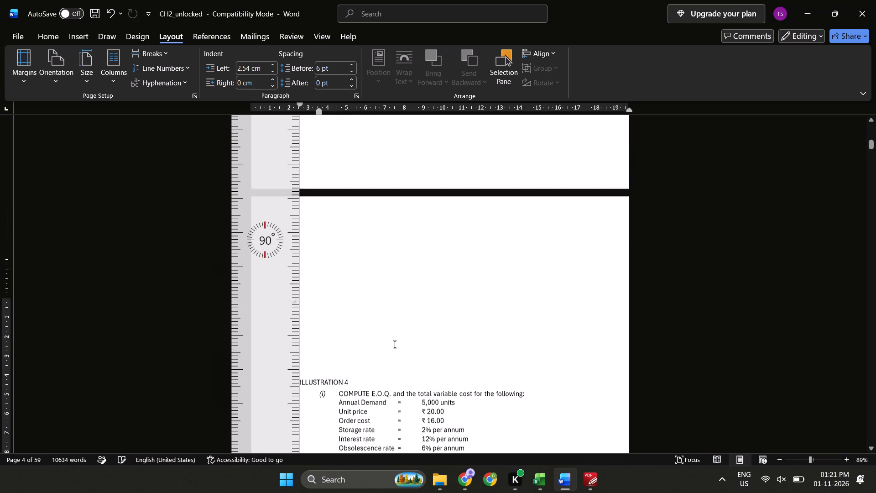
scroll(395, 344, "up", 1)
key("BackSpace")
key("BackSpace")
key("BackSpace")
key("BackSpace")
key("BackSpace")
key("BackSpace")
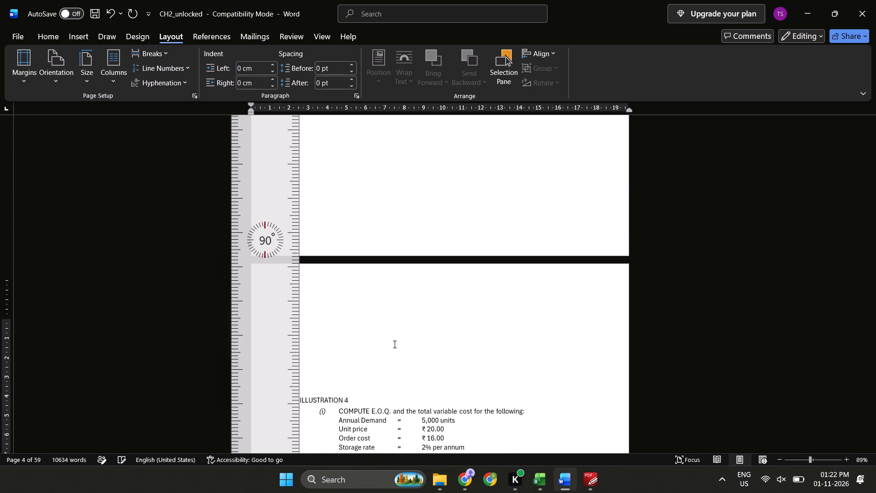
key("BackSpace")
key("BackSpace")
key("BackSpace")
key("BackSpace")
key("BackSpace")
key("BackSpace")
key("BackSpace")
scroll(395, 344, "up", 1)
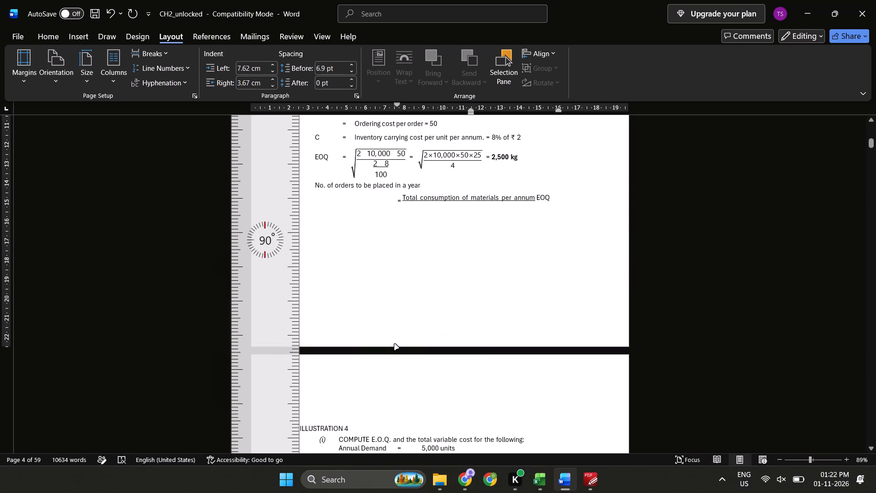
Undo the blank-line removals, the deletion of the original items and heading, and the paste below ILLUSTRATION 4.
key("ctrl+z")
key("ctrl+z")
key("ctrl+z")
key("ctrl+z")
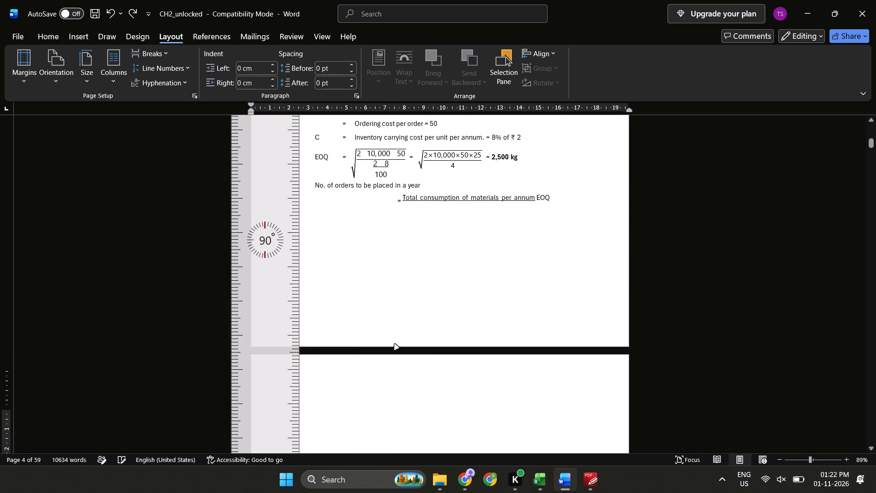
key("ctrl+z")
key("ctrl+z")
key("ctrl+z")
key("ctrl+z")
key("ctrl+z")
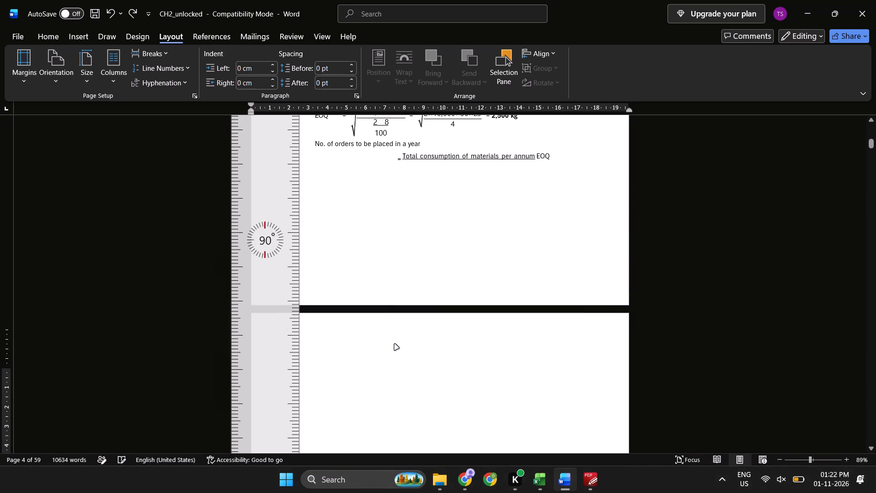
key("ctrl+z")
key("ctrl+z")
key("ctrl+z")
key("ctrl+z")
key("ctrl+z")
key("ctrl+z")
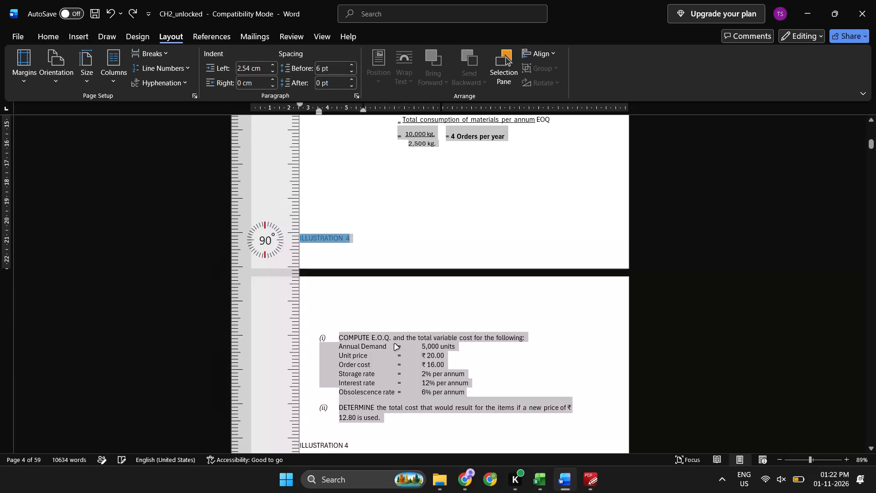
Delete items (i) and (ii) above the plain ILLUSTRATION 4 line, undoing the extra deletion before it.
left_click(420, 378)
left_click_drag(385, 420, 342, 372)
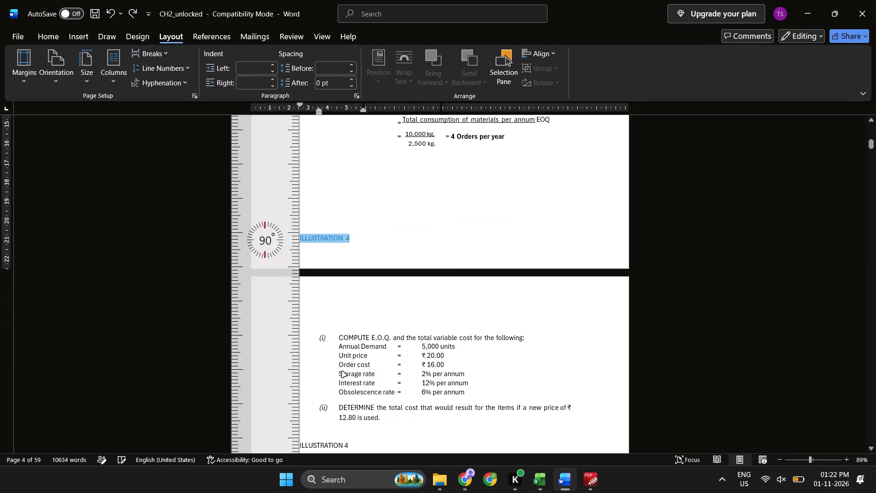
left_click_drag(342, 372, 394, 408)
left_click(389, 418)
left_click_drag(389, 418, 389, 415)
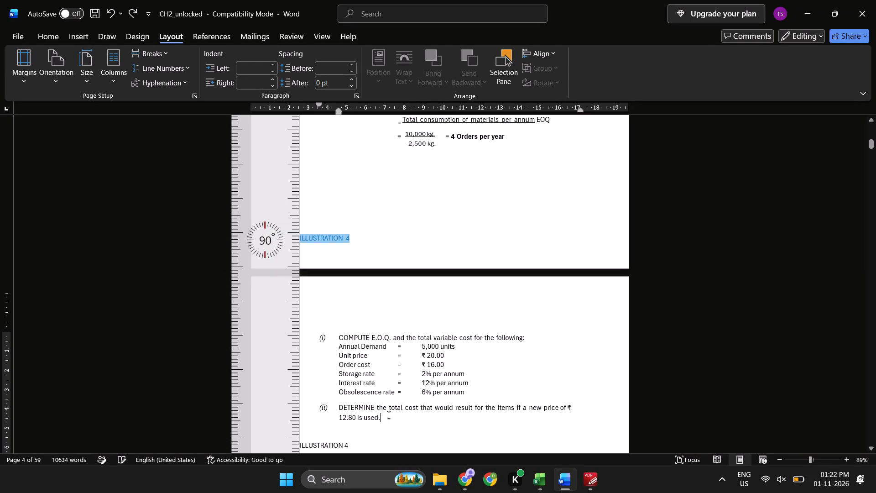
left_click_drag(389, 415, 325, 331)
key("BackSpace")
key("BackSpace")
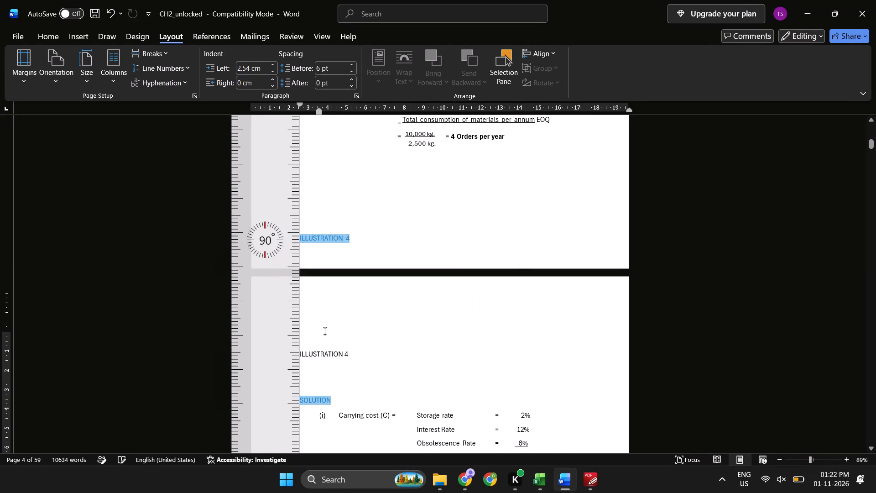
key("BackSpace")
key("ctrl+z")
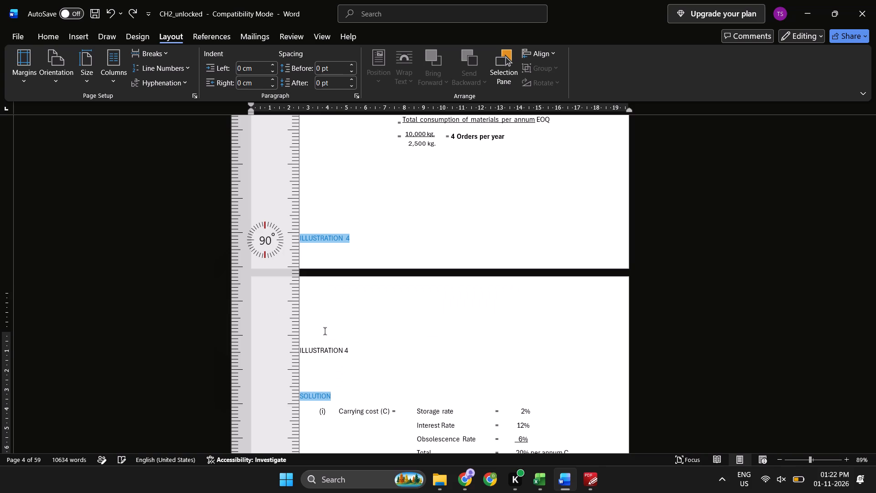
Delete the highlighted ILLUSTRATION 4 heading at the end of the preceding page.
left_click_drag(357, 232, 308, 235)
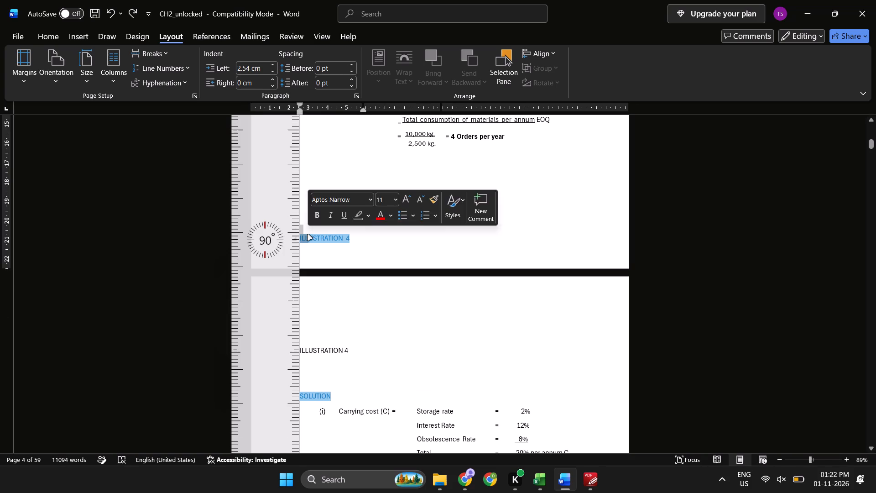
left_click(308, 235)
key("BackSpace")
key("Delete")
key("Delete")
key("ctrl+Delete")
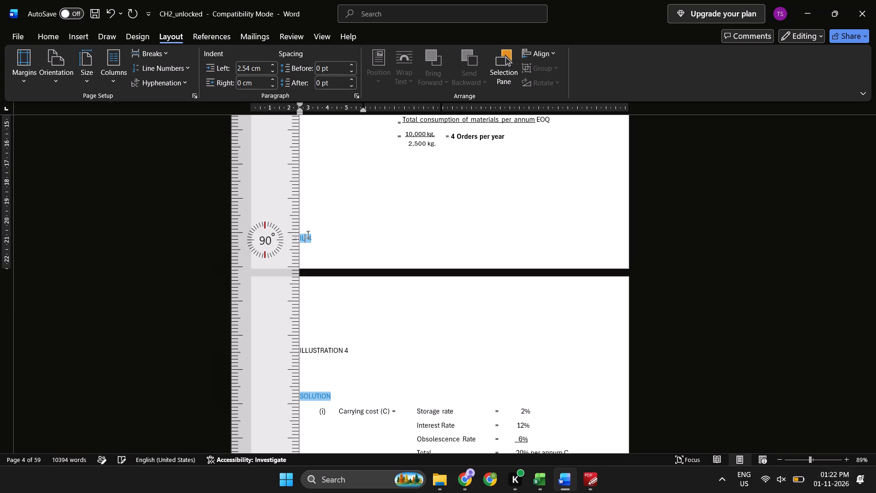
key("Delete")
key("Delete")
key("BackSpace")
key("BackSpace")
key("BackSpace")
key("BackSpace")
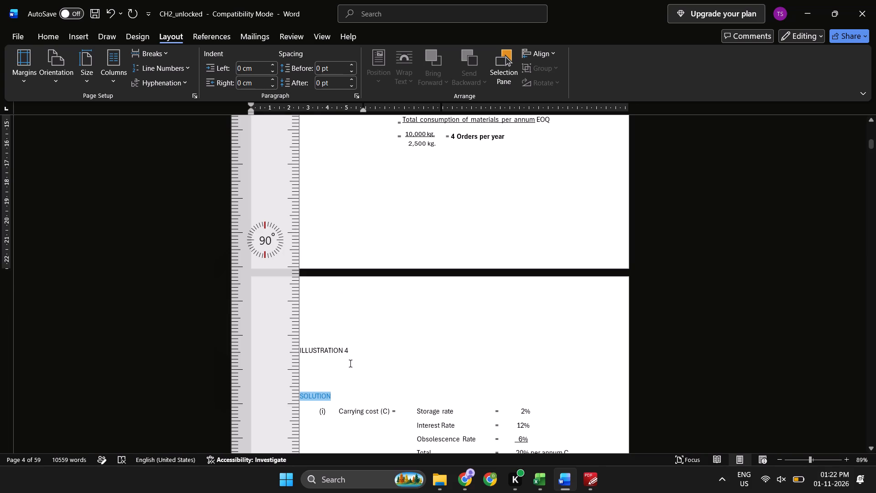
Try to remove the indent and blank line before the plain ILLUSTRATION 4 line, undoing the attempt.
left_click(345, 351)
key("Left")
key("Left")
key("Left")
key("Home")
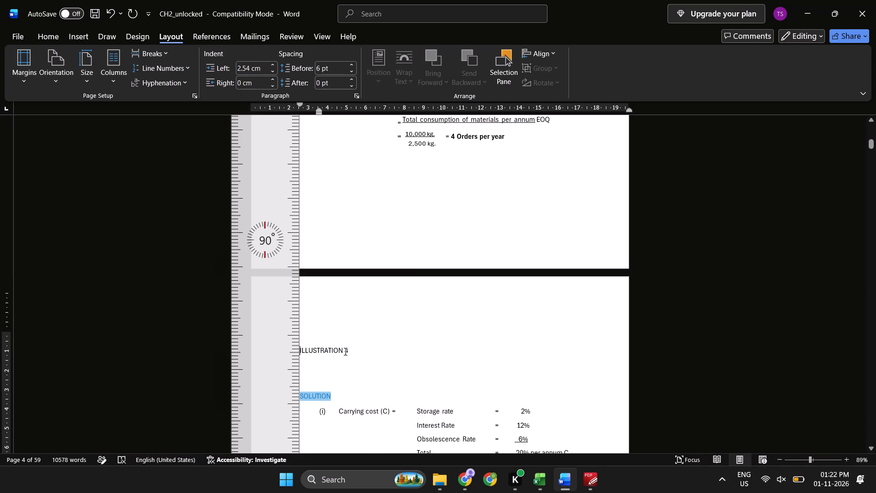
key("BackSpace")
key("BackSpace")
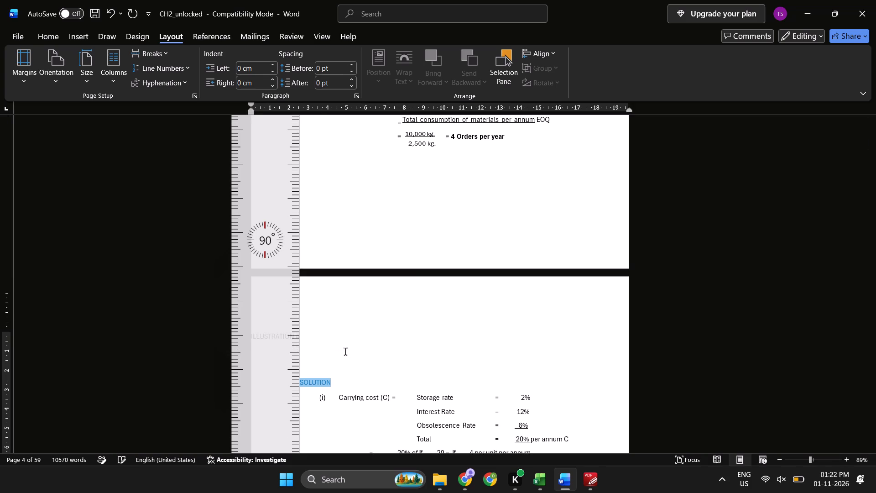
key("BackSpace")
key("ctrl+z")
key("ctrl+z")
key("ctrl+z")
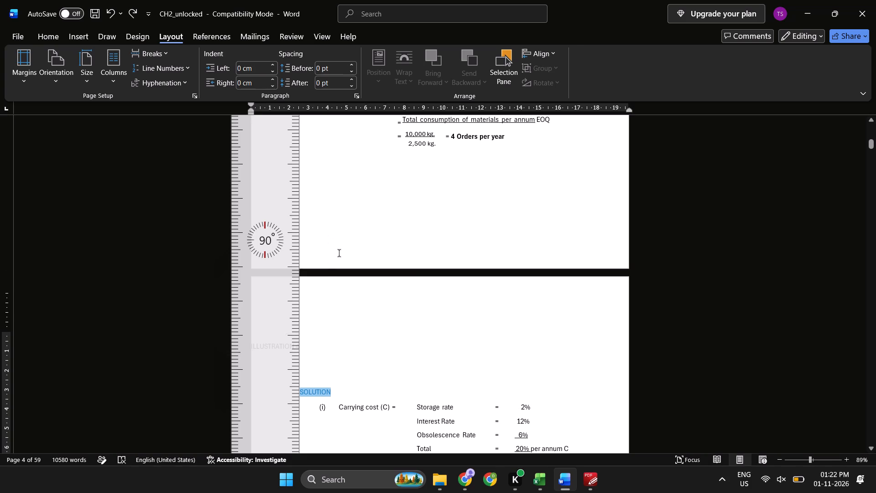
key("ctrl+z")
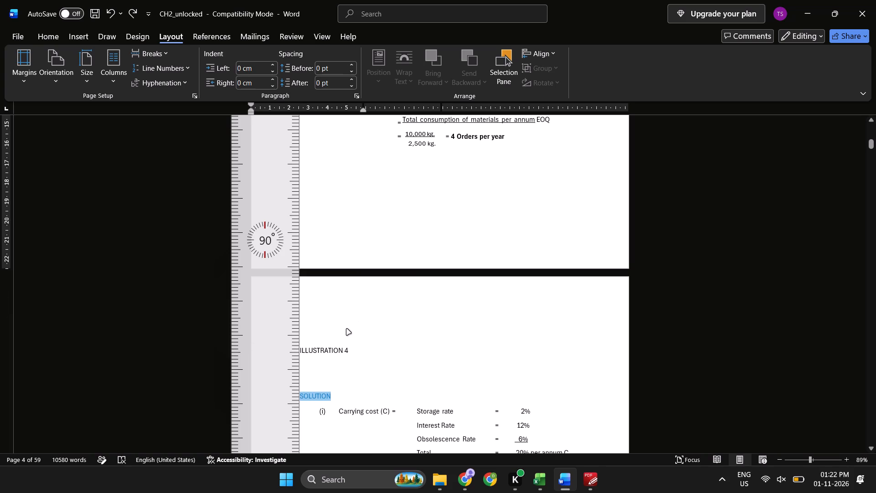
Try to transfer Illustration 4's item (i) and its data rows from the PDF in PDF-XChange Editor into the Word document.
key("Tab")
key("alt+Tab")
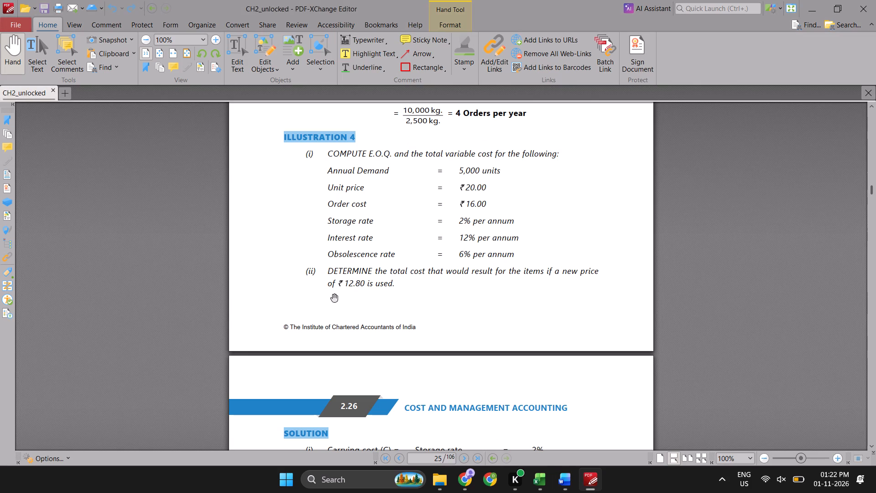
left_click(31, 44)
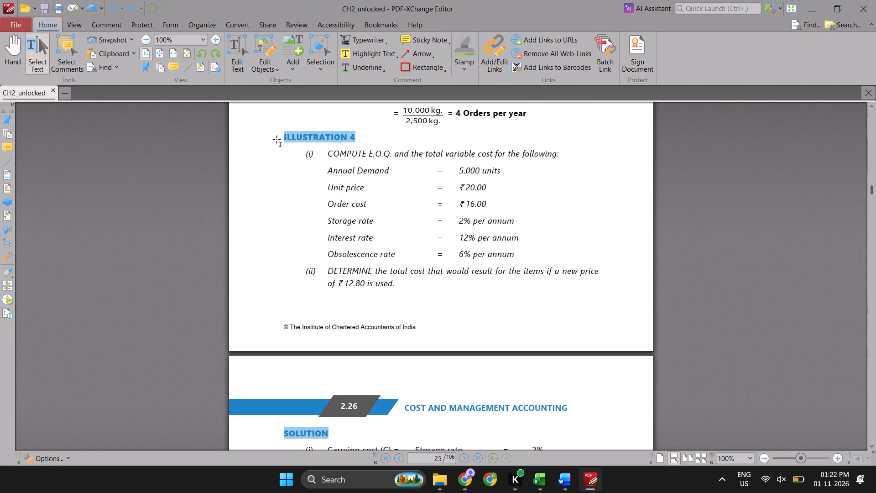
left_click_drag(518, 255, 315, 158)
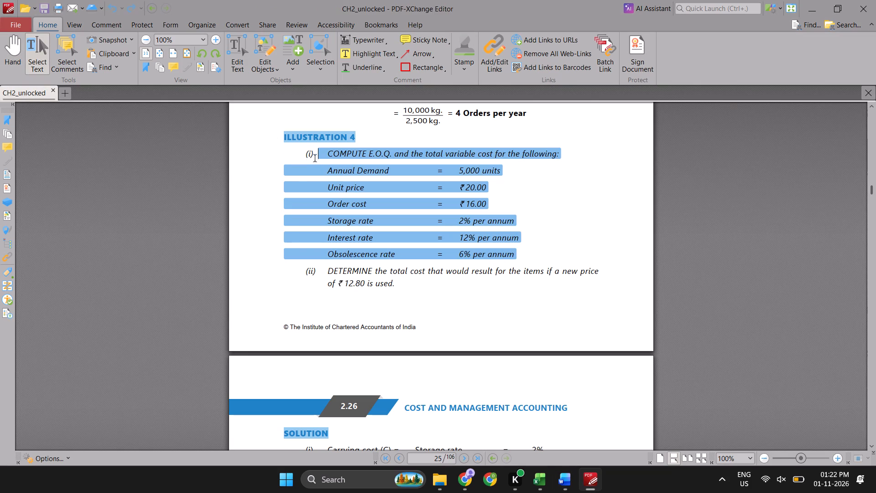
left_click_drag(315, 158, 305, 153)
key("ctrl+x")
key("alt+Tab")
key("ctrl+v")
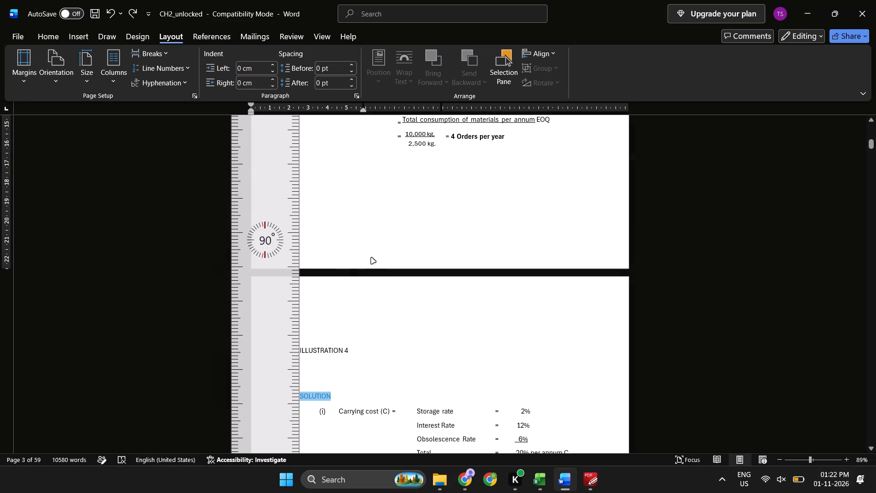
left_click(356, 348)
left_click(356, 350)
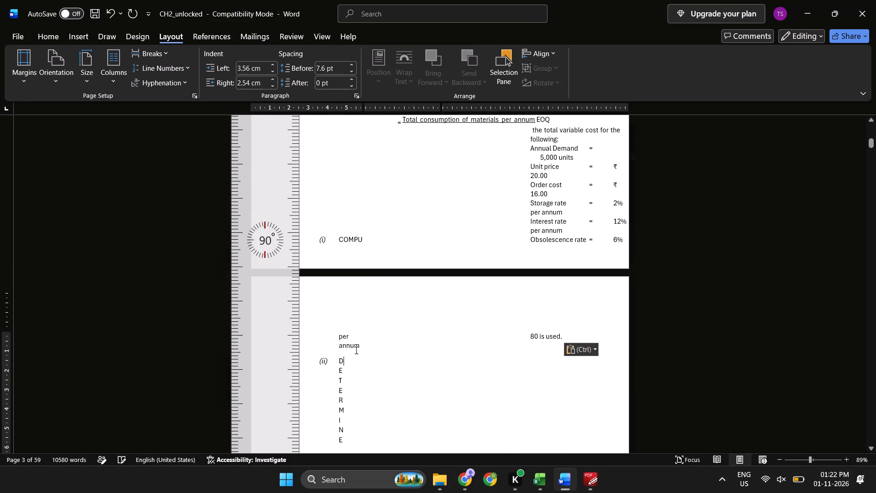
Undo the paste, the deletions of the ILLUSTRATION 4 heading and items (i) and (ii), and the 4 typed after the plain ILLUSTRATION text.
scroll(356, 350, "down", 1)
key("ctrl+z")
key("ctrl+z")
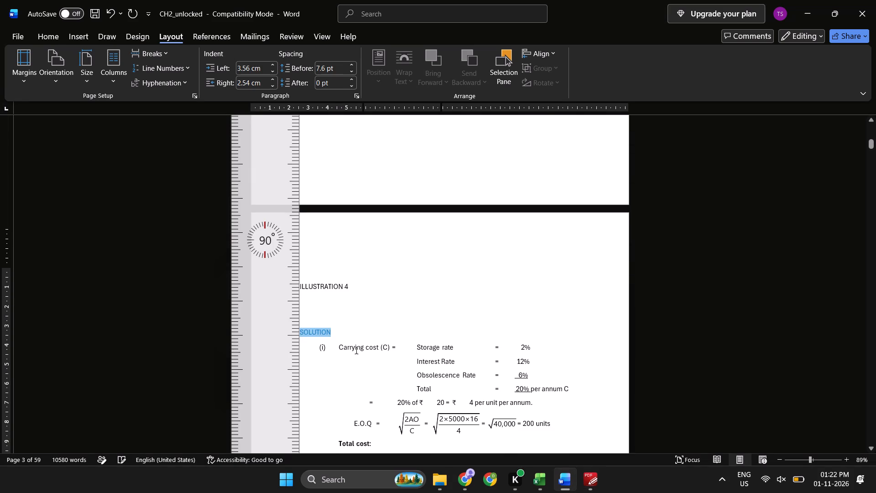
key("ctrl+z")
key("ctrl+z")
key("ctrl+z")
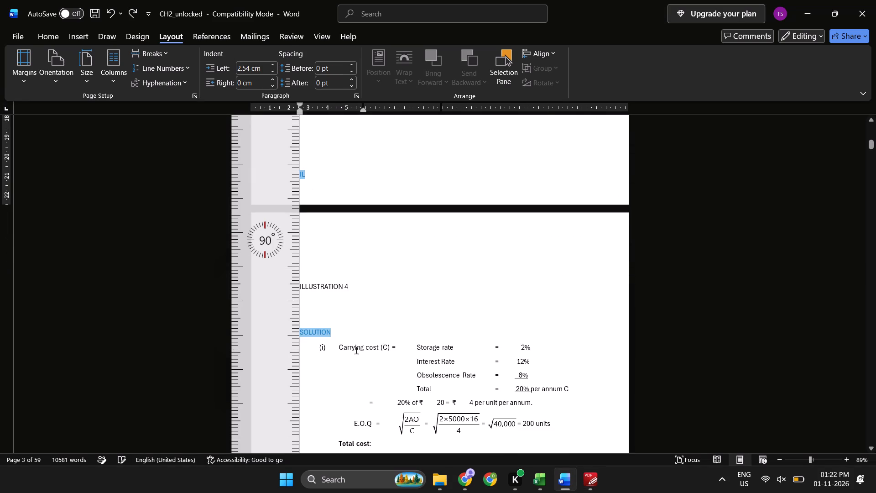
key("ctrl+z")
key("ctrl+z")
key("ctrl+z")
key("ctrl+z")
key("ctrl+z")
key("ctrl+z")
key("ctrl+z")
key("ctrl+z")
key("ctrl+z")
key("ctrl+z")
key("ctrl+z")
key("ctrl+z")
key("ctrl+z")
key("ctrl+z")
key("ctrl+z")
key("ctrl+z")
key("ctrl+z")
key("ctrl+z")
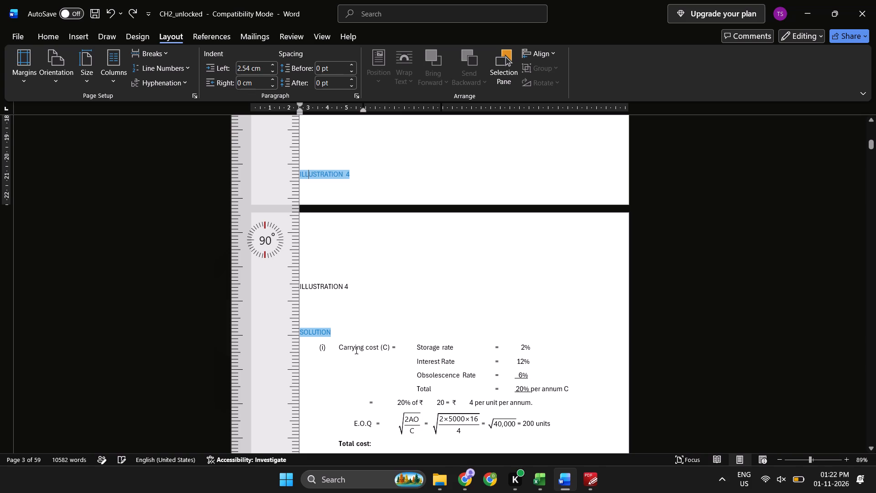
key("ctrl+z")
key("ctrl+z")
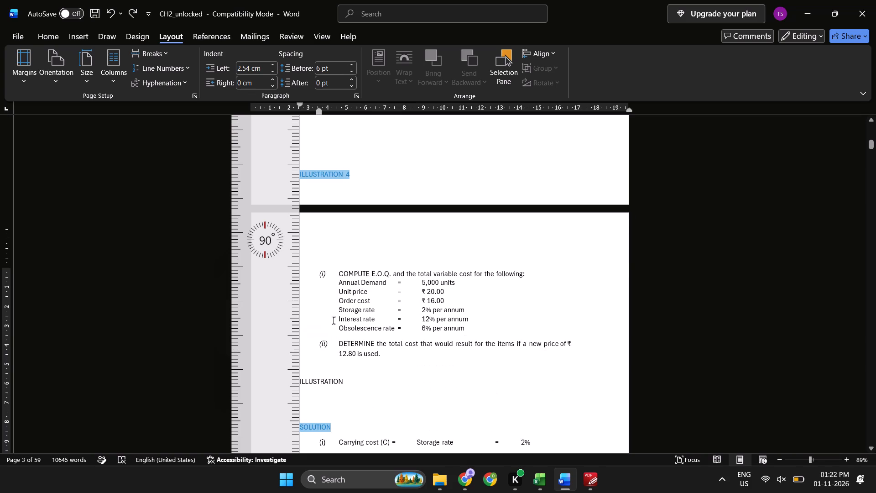
Delete the plain ILLUSTRATION line and the blank lines around it below item (ii) of Illustration 4.
key("Down")
key("BackSpace")
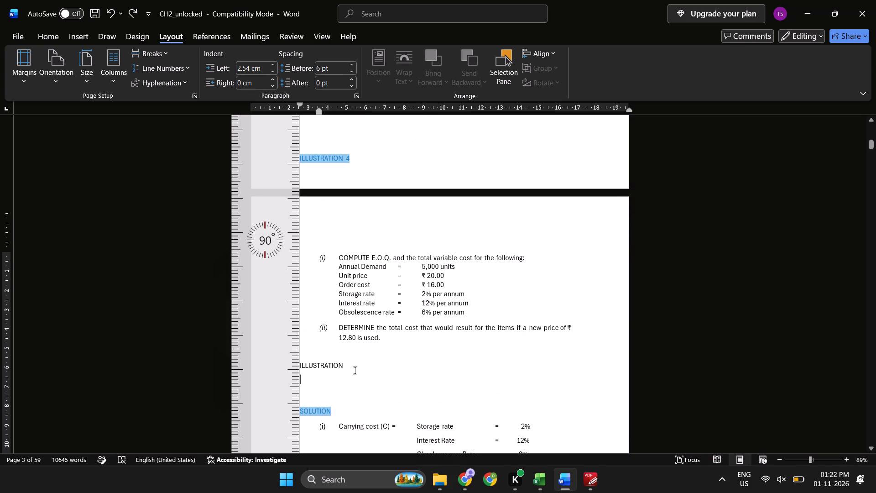
key("ctrl+BackSpace")
key("ctrl+BackSpace")
key("ctrl+BackSpace")
key("ctrl+BackSpace")
Remove the blank line above Illustration 4's SOLUTION heading, keeping the heading's left indent at 2.54 cm.
key("Down")
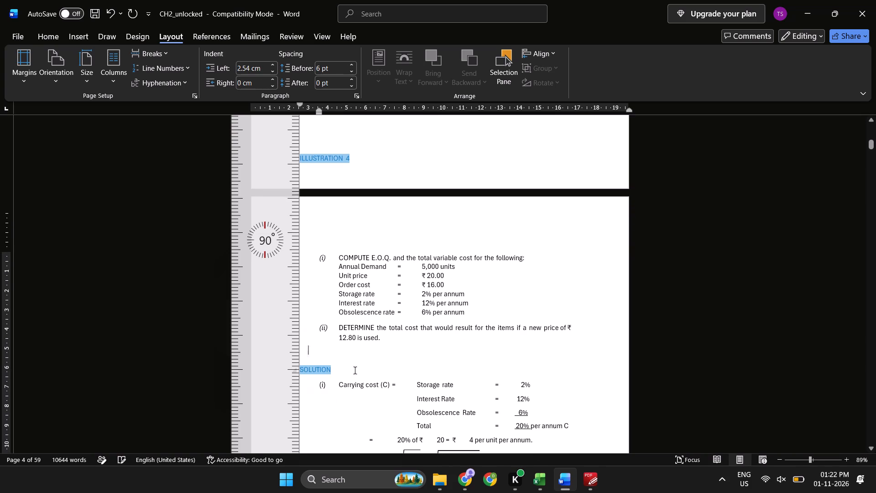
key("BackSpace")
key("Down")
key("BackSpace")
key("ctrl+z")
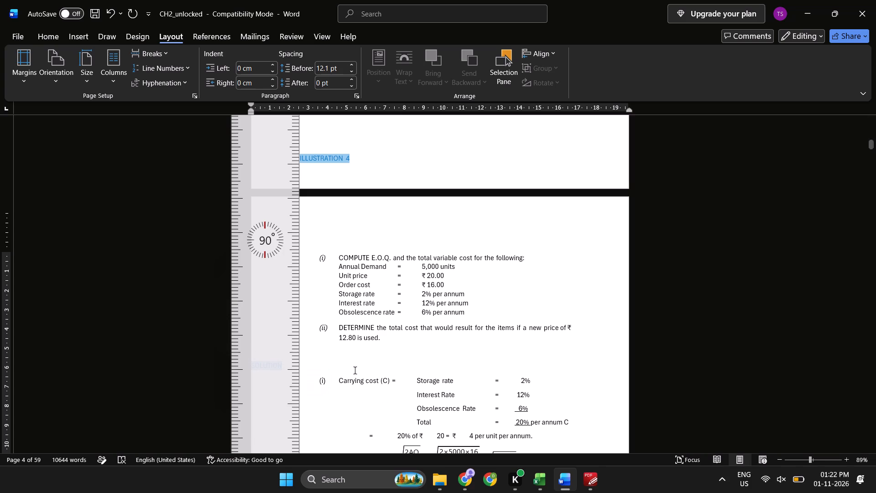
key("Tab")
key("BackSpace")
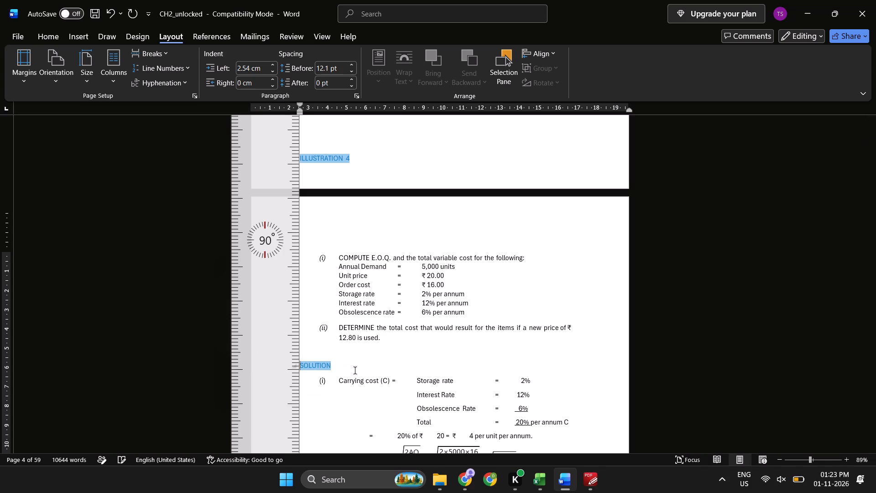
Remove the space before the paragraphs from Illustration 4's item (ii) through the SOLUTION heading.
key("Up")
key("Down")
key("shift+Down")
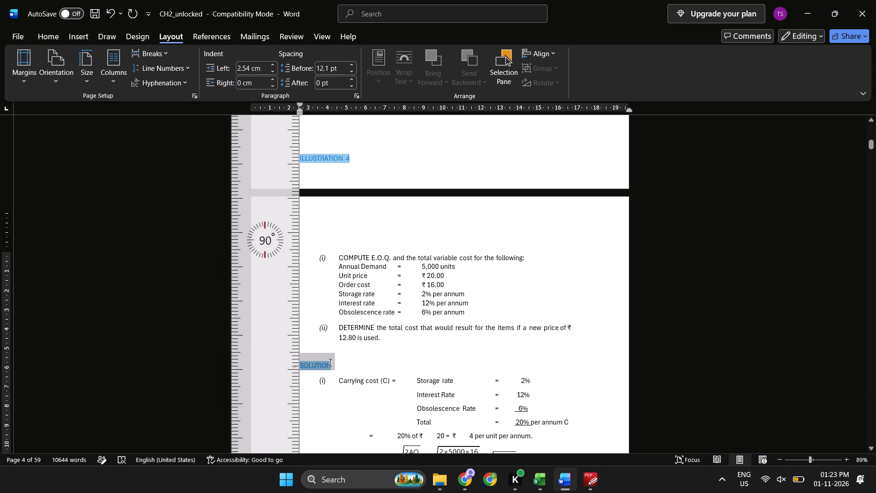
key("shift+Up")
key("shift+Up")
key("shift+Up")
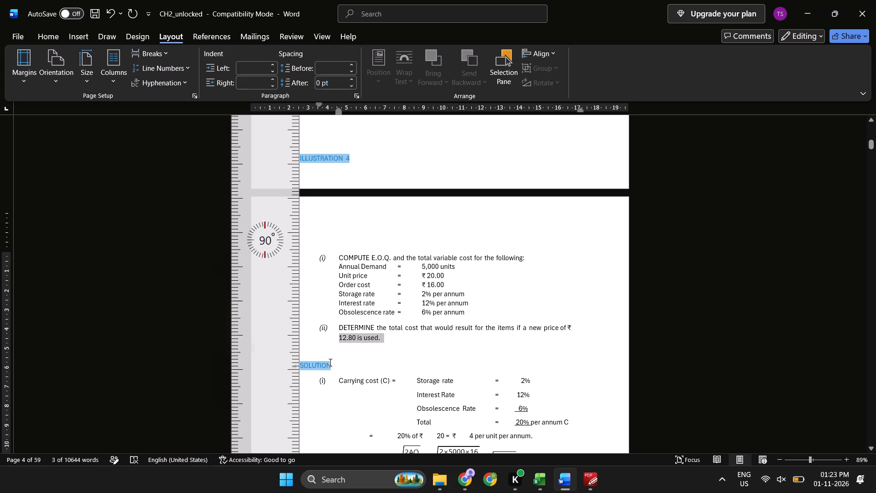
key("shift+Down")
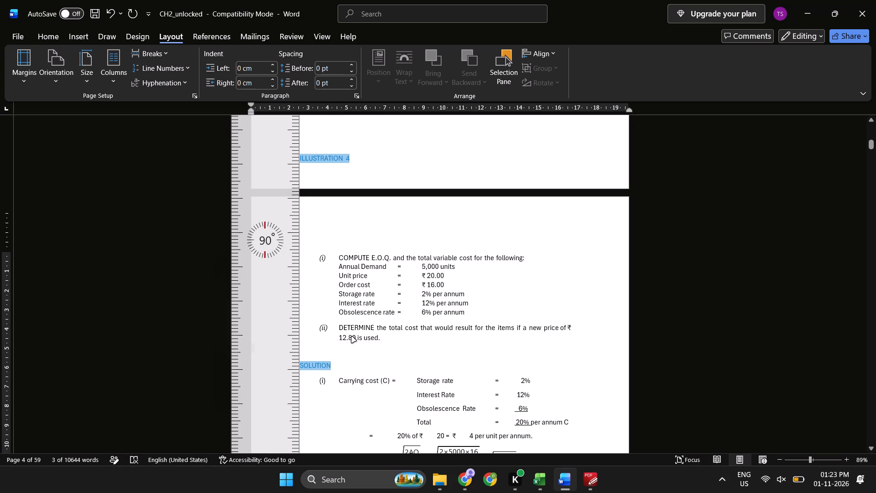
key("shift+Down")
key("Down")
key("Up")
key("Right")
key("Right")
key("Right")
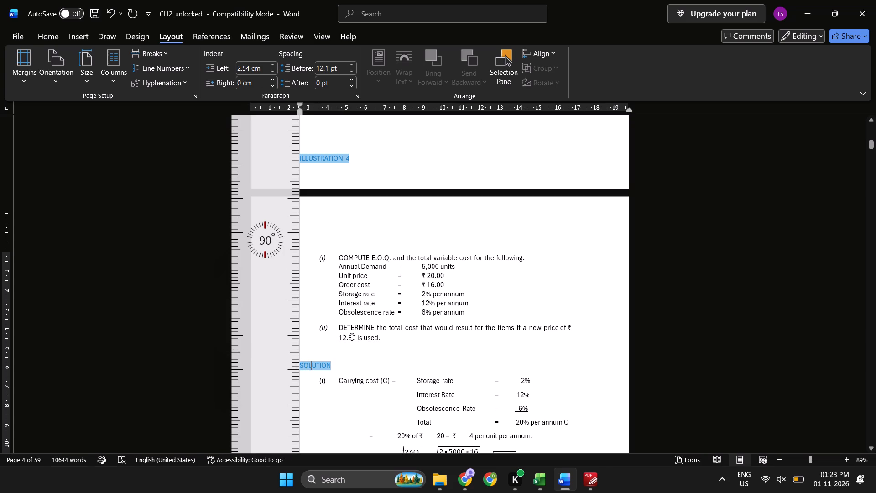
key("ctrl+Right")
key("shift+Up")
key("shift+Up")
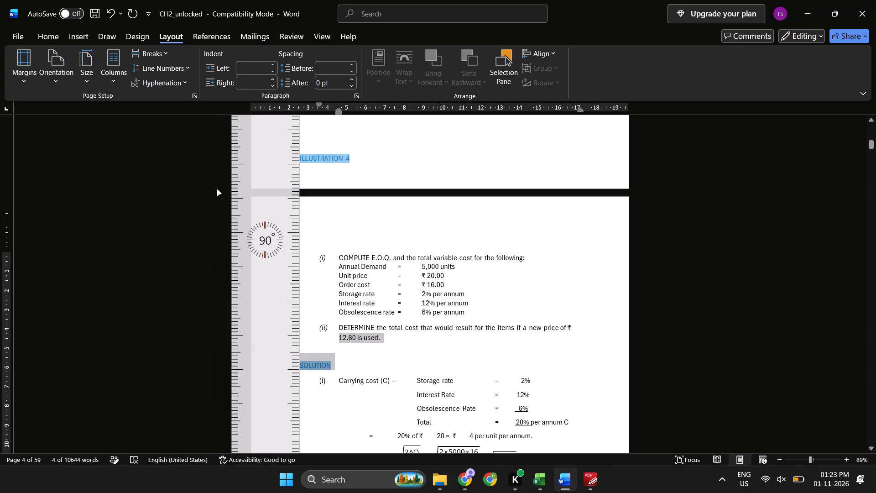
left_click(60, 42)
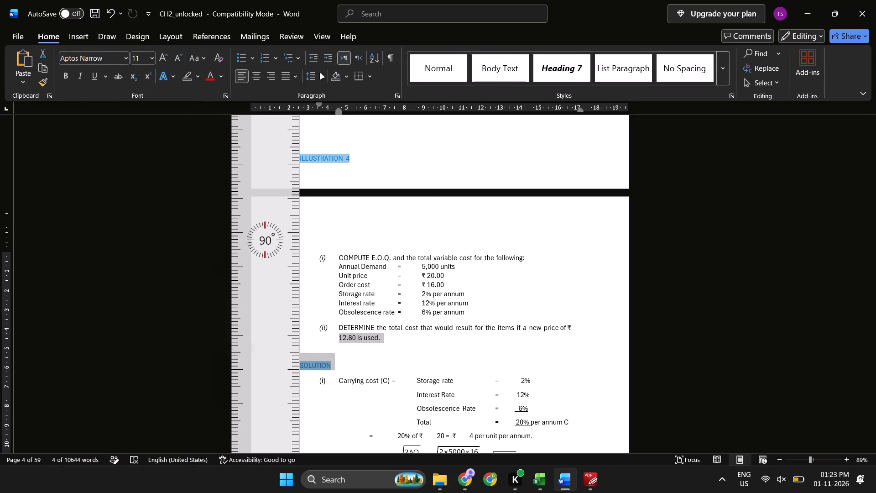
left_click(320, 74)
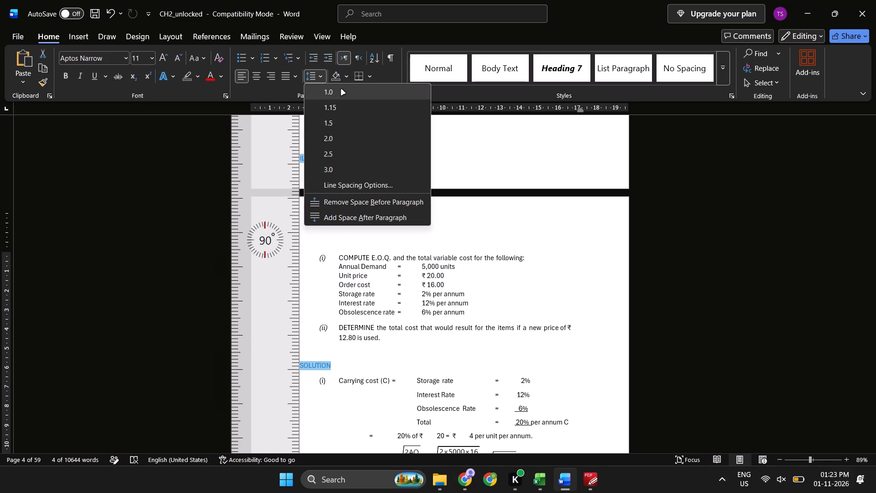
left_click(346, 203)
left_click(342, 343)
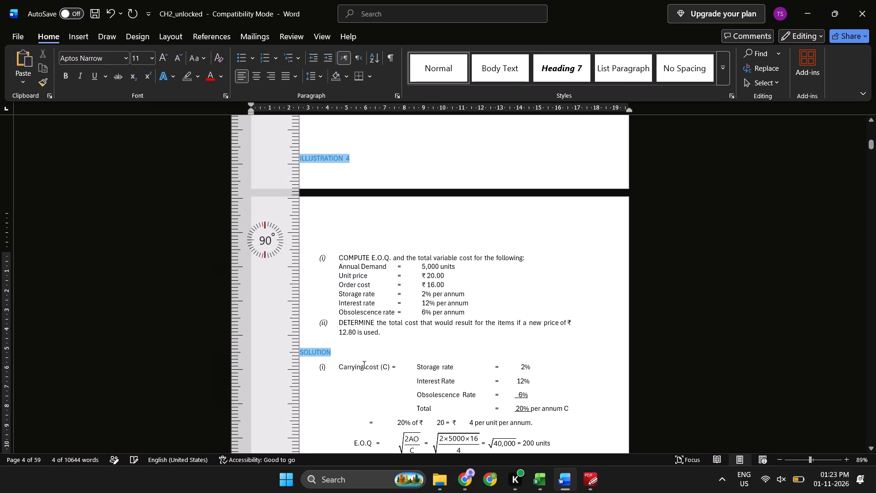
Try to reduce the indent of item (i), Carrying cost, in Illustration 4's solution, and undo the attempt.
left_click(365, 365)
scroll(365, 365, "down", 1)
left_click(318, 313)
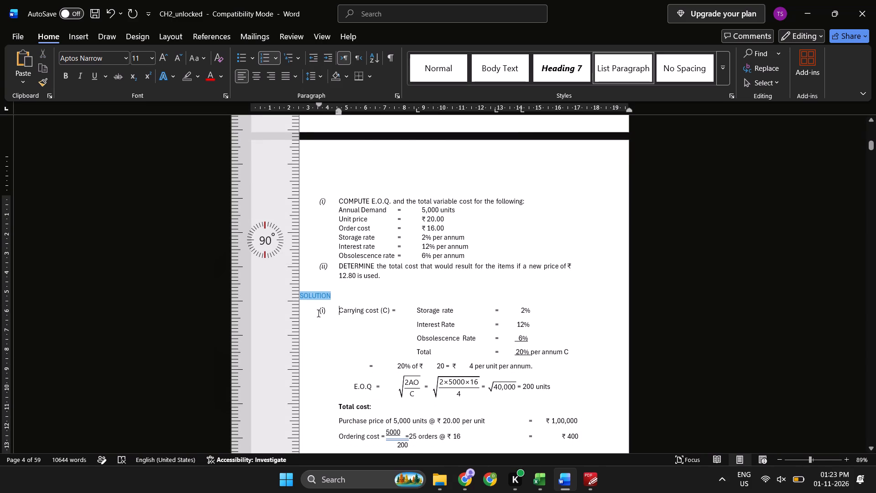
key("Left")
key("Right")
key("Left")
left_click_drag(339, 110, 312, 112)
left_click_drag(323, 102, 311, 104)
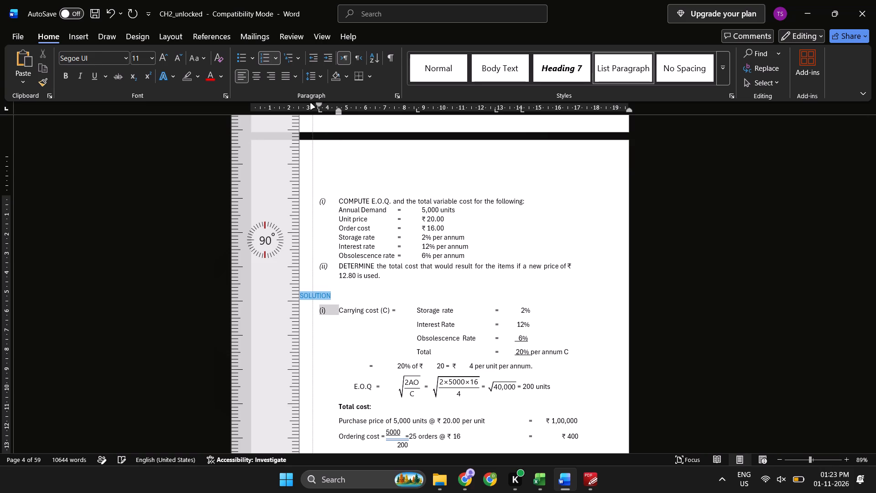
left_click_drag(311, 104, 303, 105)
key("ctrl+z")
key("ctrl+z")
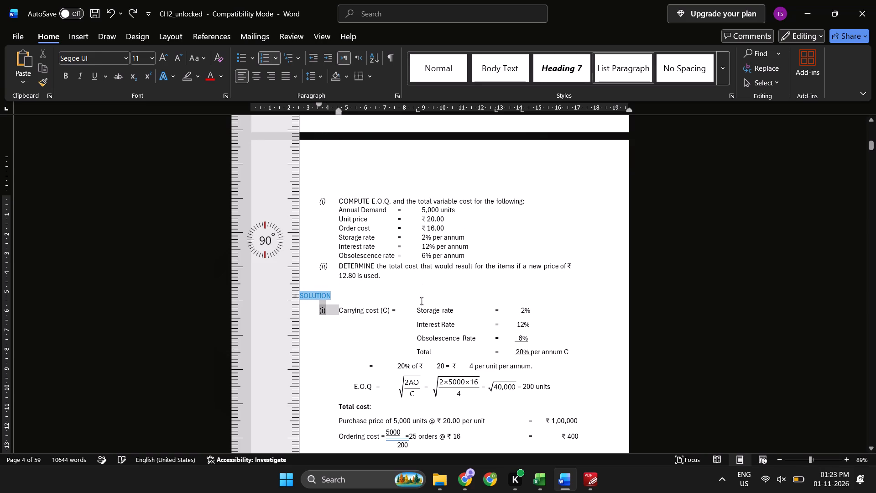
Compare Illustration 4's solution in the Word document with the same solution in the PDF in PDF-XChange Editor.
left_click(407, 315)
key("Right")
key("Down")
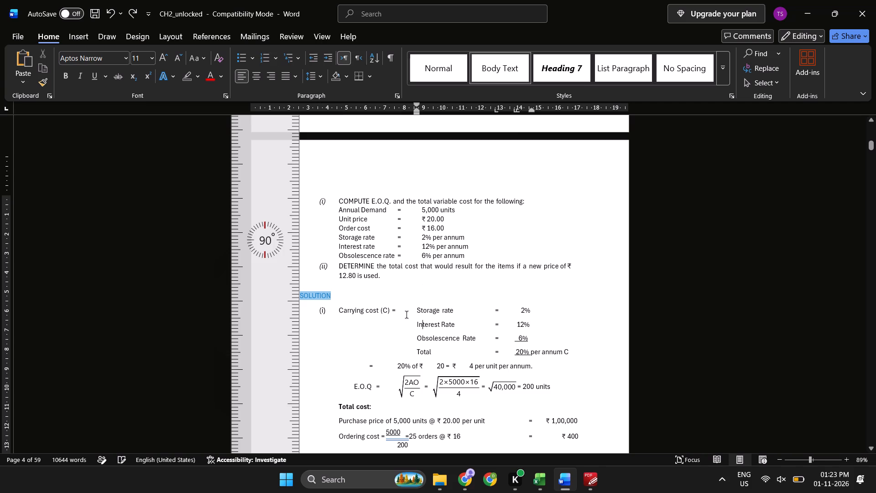
key("Down")
scroll(407, 315, "down", 2)
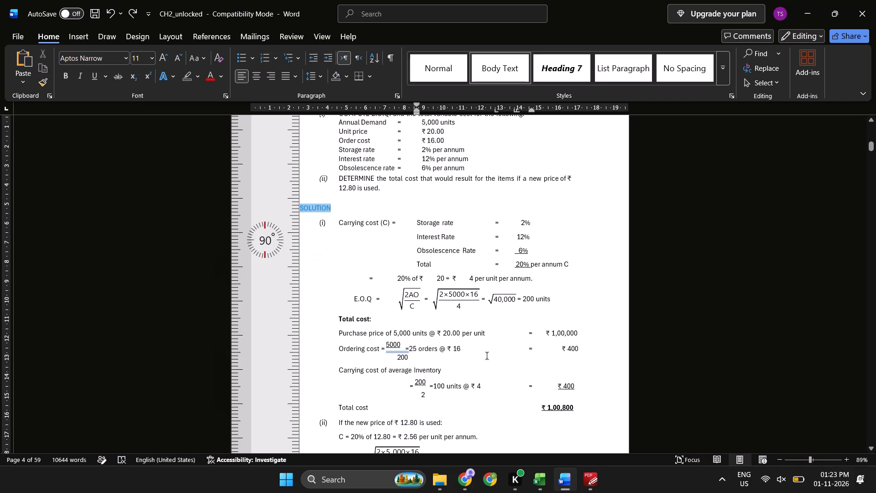
scroll(487, 356, "down", 1)
key("alt+Tab")
scroll(469, 359, "down", 2)
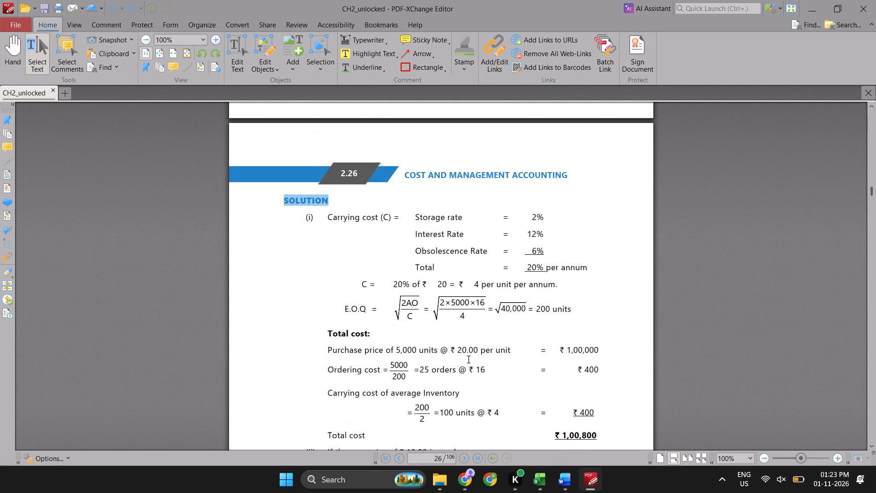
key("alt+Tab")
scroll(455, 340, "down", 1)
key("alt+Tab")
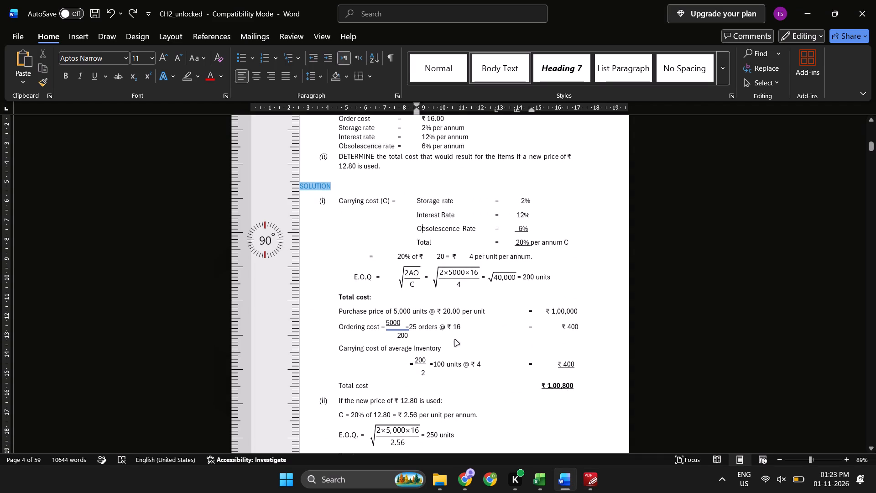
scroll(455, 340, "down", 1)
key("alt+Tab")
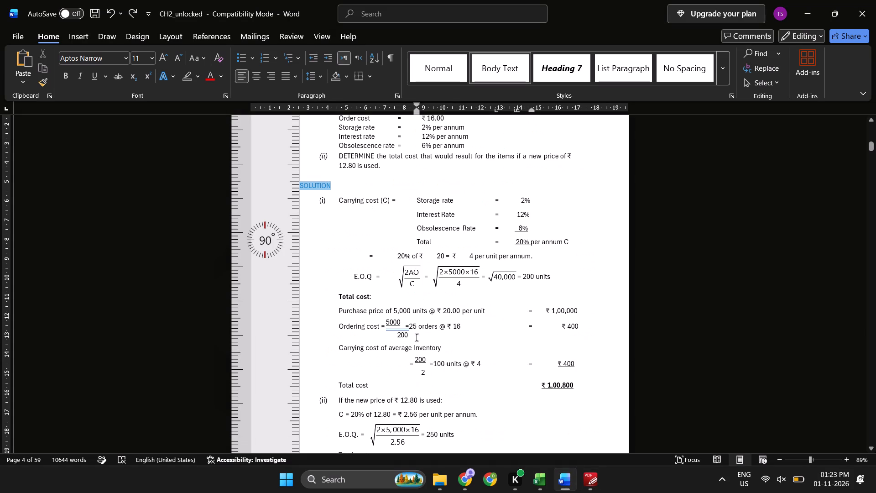
Examine the 5000/200 fraction and its underline in the Ordering cost line of Illustration 4's solution up close.
left_click(410, 328)
key("Left")
scroll(332, 412, "up", 3, "ctrl")
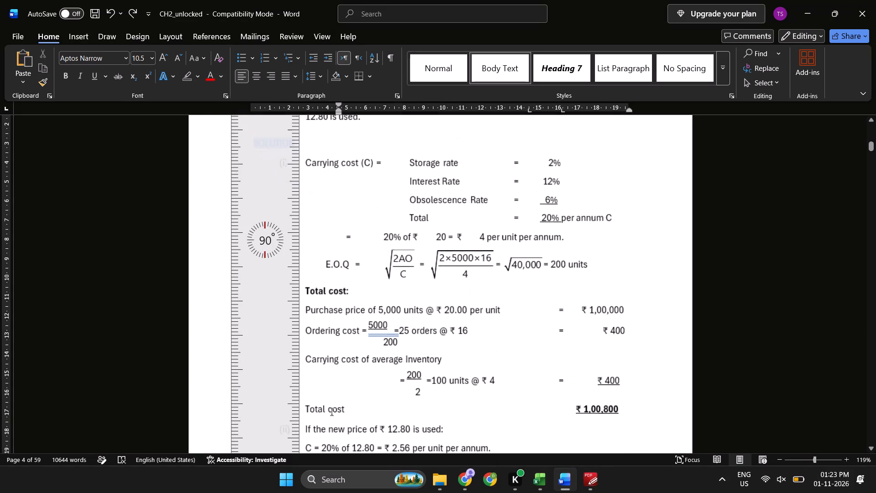
scroll(392, 381, "up", 5, "ctrl")
scroll(392, 381, "right", 1)
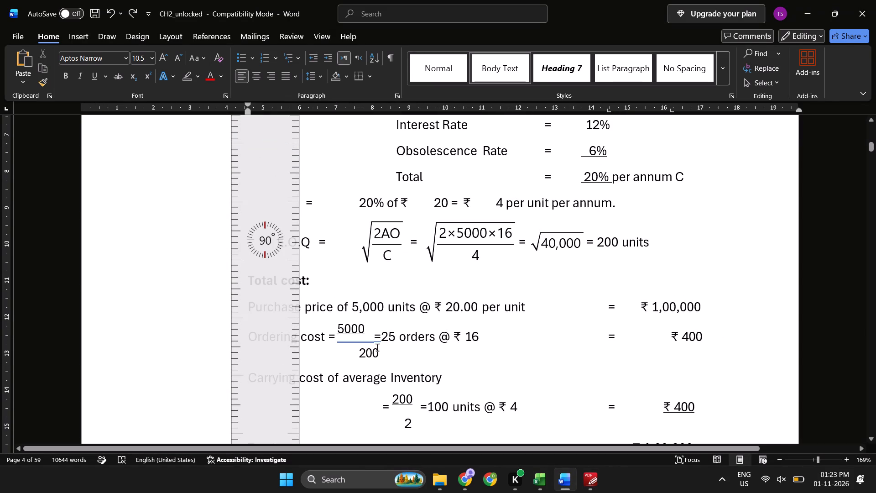
key("Down")
key("Up")
key("Left")
key("Left")
key("Left")
key("Left")
key("Left")
key("Left")
key("shift+Down")
key("Right")
key("Left")
key("Left")
key("Up")
key("Left")
key("Left")
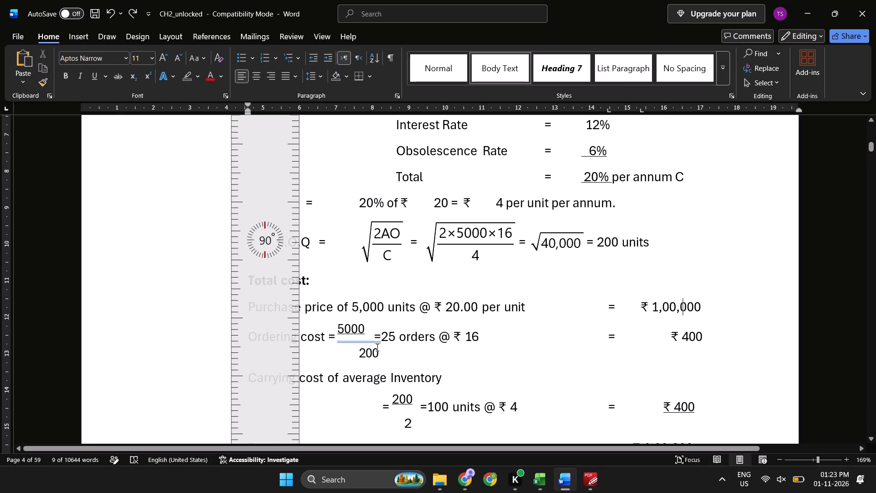
left_click_drag(376, 346, 342, 329)
left_click(342, 329)
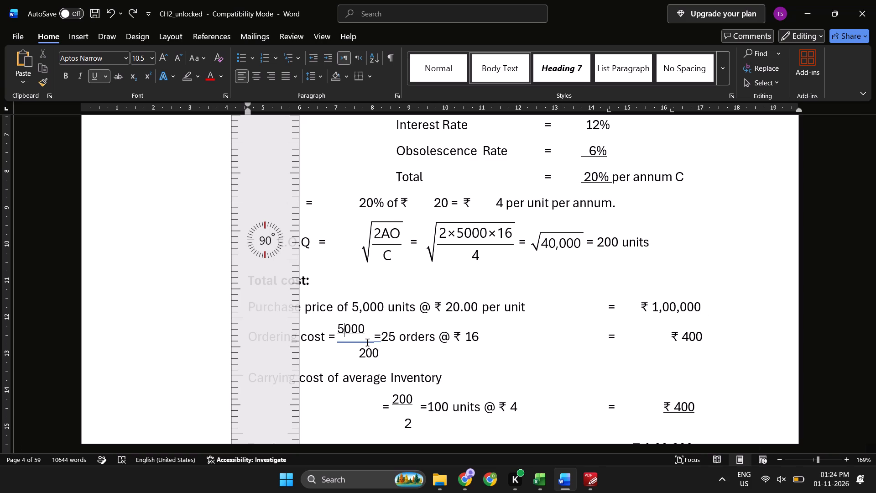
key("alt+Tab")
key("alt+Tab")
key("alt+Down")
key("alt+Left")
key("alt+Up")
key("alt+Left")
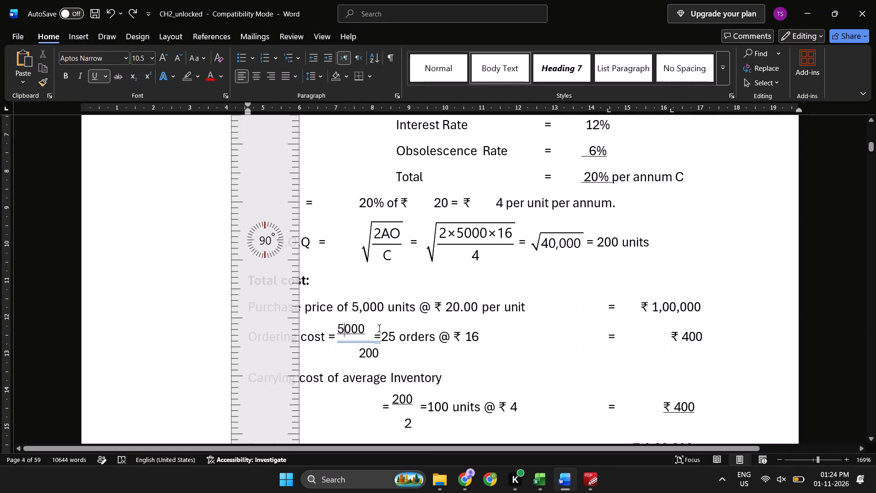
Hide the ruler stencil that covers the page margin.
scroll(379, 328, "down", 6, "ctrl")
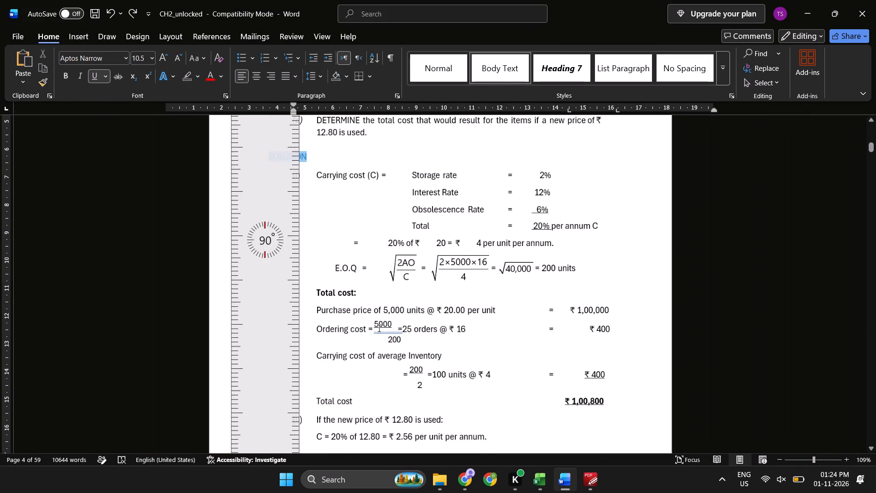
scroll(379, 328, "down", 1, "ctrl")
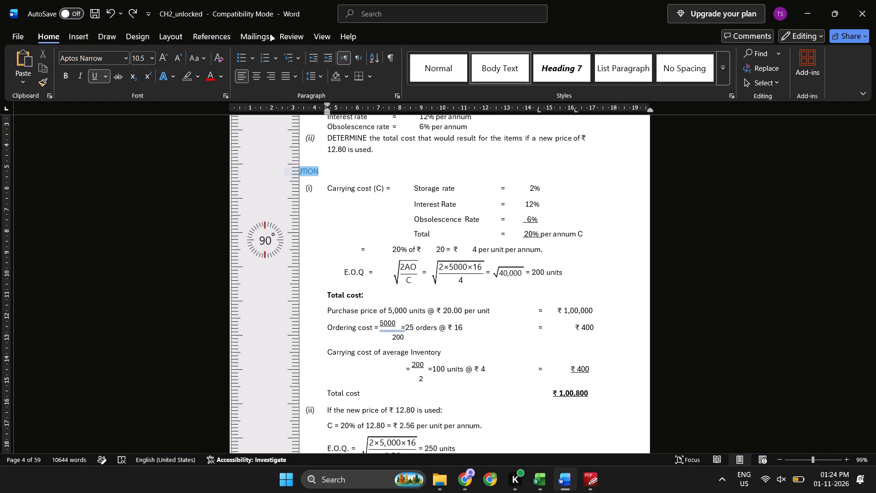
left_click(120, 41)
left_click(372, 77)
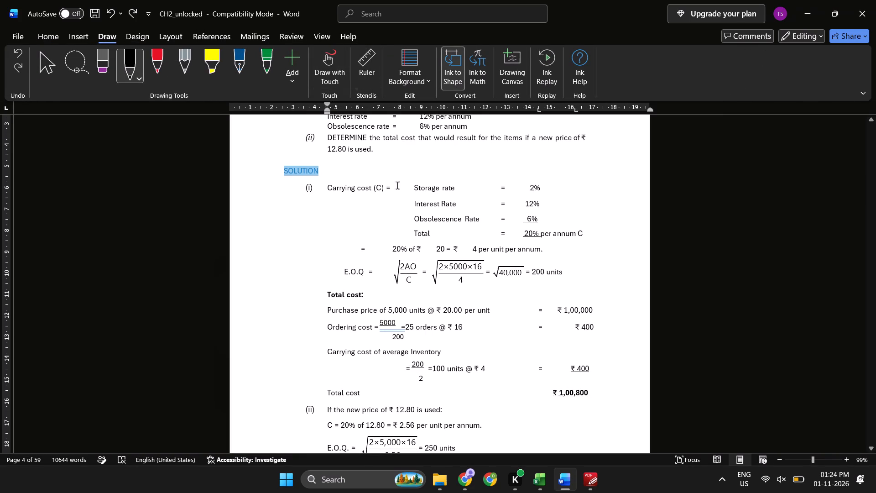
Review the alignment of the pages from Illustration 4's solution back to Illustration 1 at the document's start.
scroll(396, 253, "up", 6, "ctrl")
scroll(396, 253, "down", 4, "ctrl")
scroll(396, 253, "up", 15)
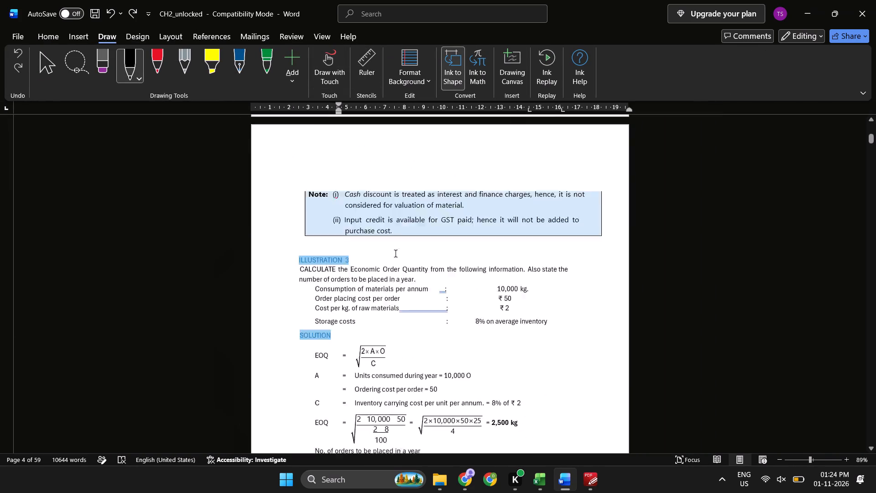
scroll(396, 253, "up", 11)
scroll(396, 253, "down", 1)
scroll(396, 253, "up", 2)
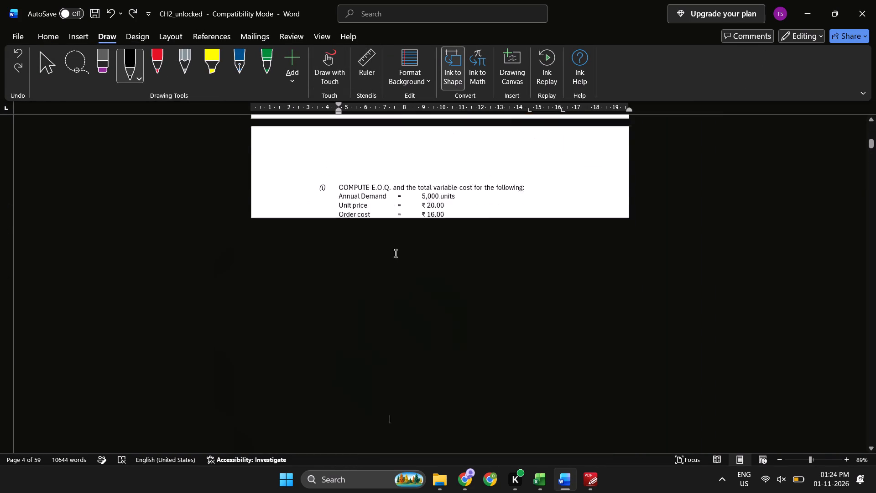
scroll(396, 253, "up", 6)
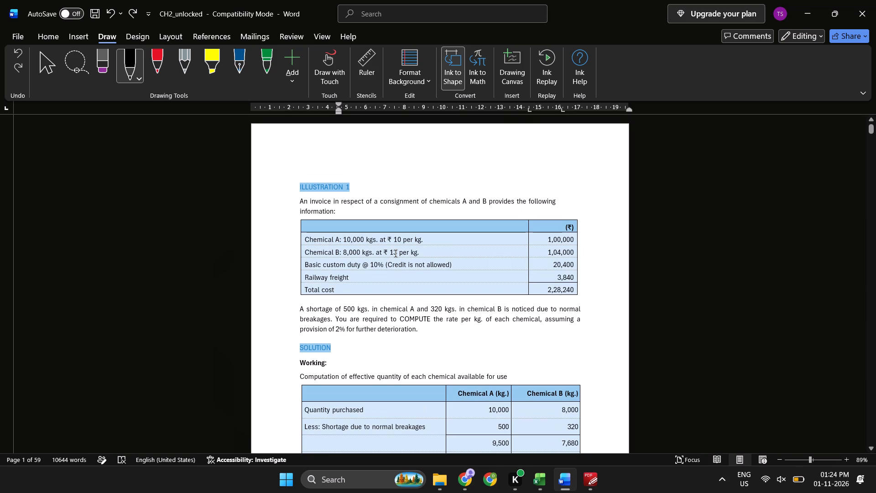
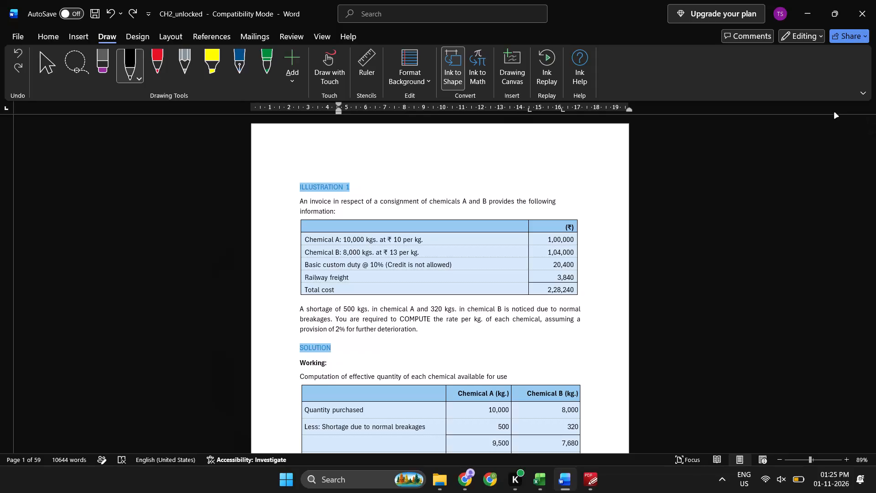
Look through the illustrations, solutions, tables and multiple-choice questions from Illustration 3 onward, checking formulas and page layout.
scroll(514, 260, "down", 4)
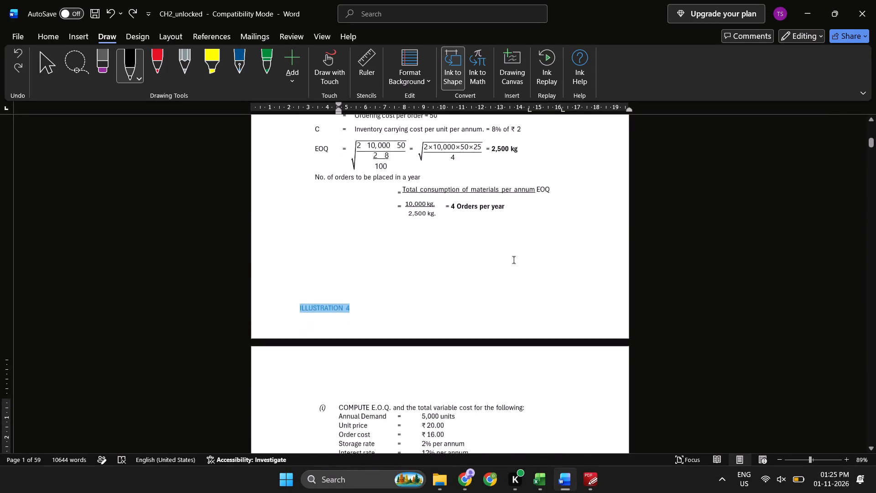
scroll(514, 260, "down", 2)
scroll(514, 260, "up", 1)
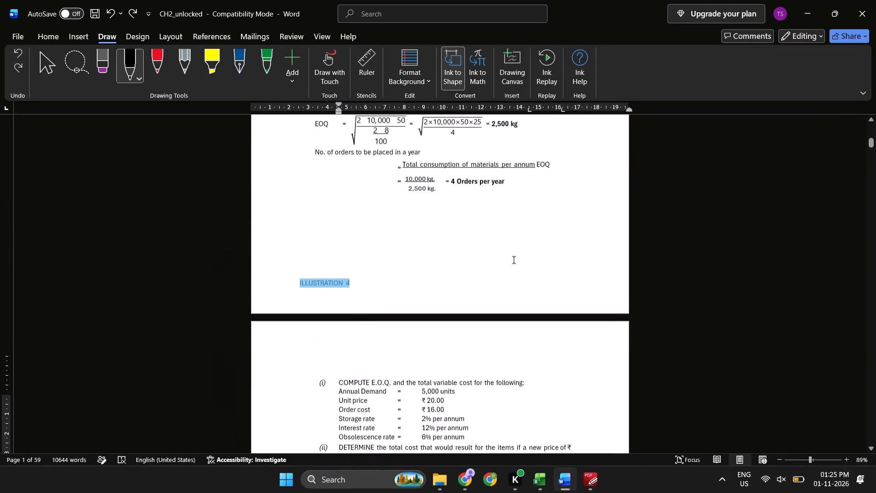
scroll(514, 260, "up", 1)
scroll(514, 260, "up", 3, "ctrl")
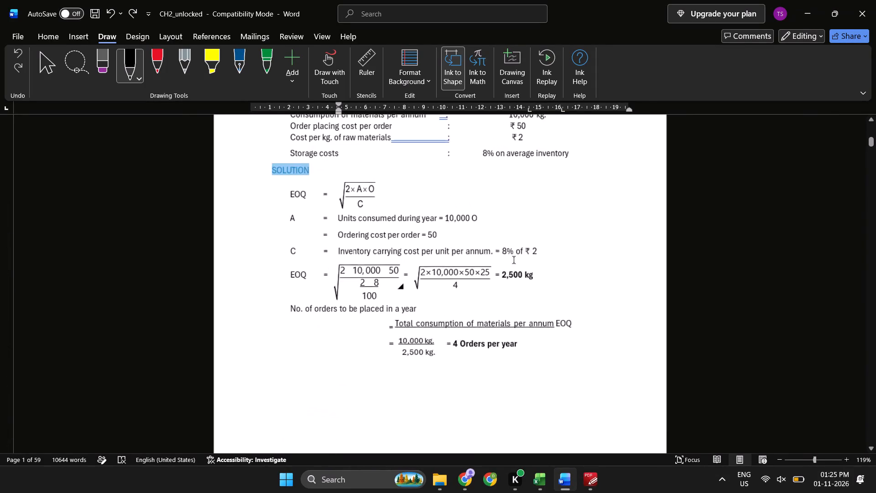
scroll(514, 260, "down", 1)
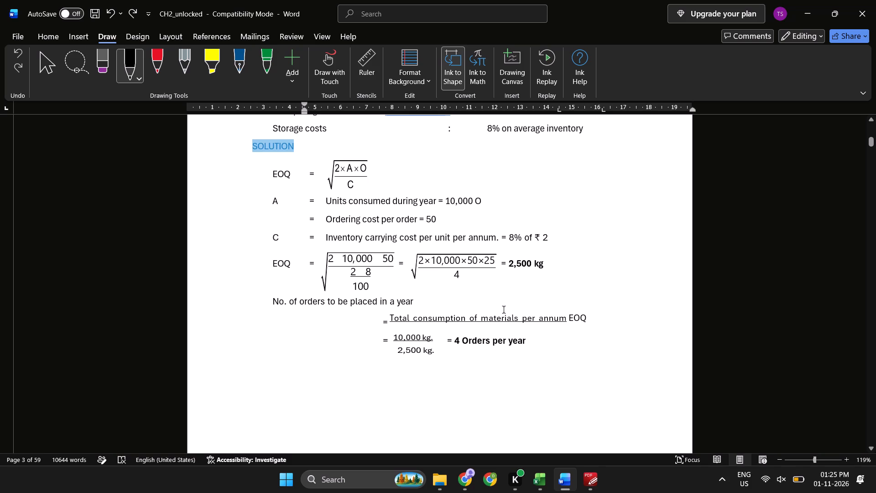
scroll(504, 309, "down", 1)
scroll(504, 309, "up", 2)
scroll(504, 309, "down", 4)
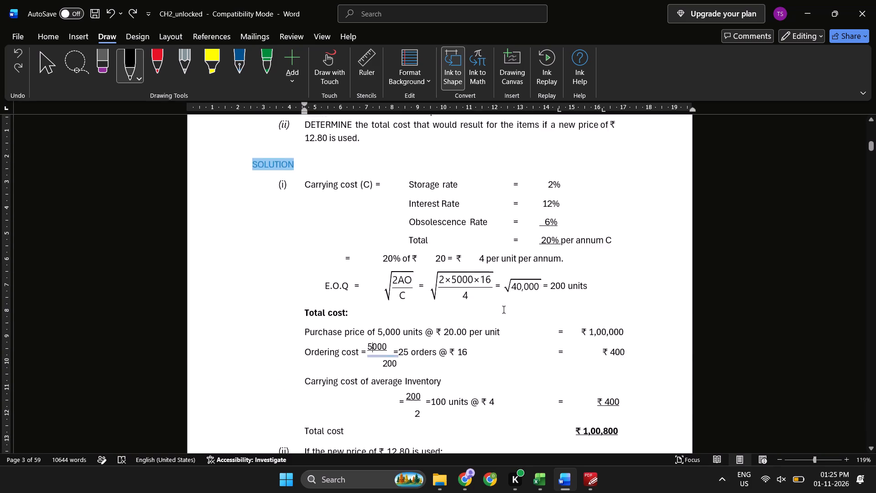
scroll(504, 309, "down", 4)
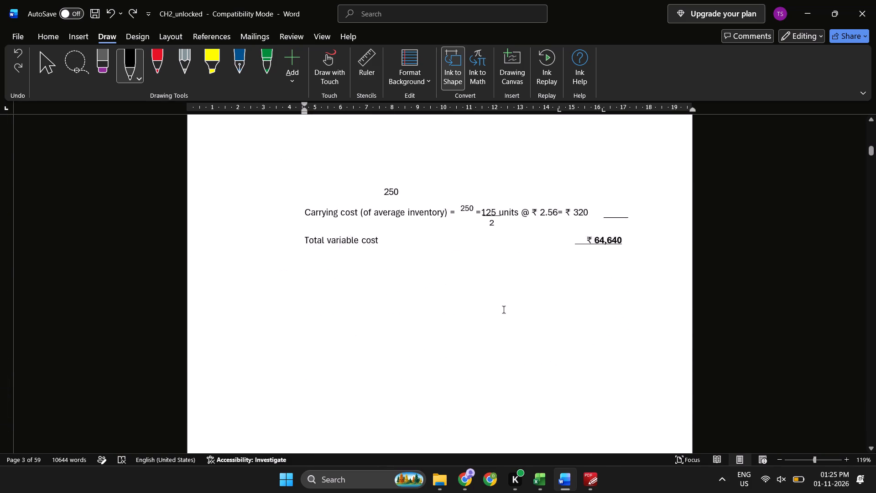
scroll(504, 309, "down", 4)
scroll(504, 309, "up", 1)
scroll(504, 309, "down", 9)
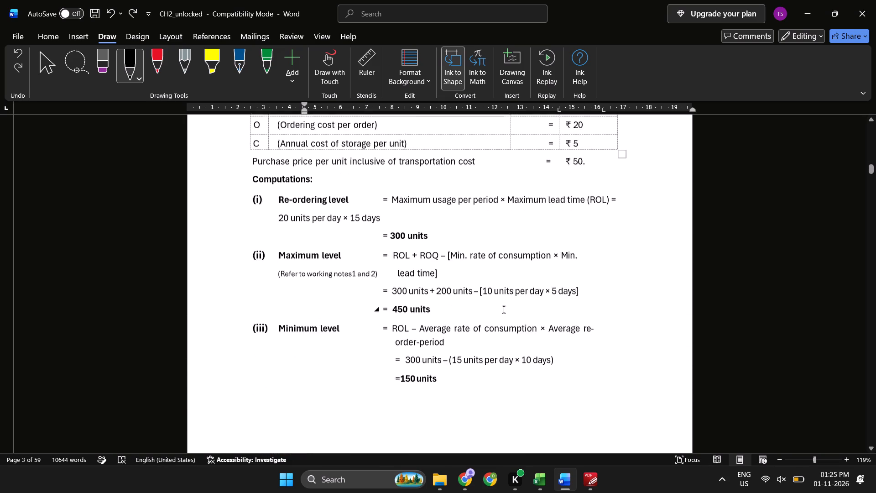
scroll(504, 309, "down", 3)
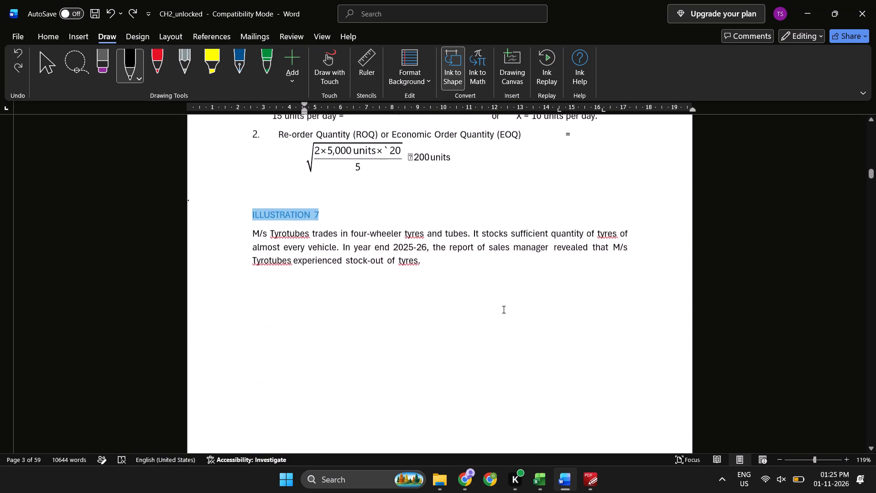
scroll(504, 309, "up", 1)
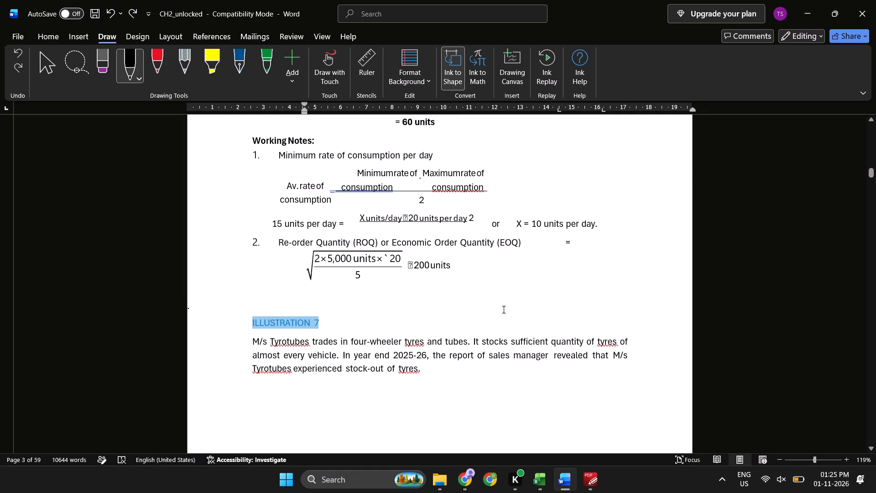
scroll(504, 309, "down", 13)
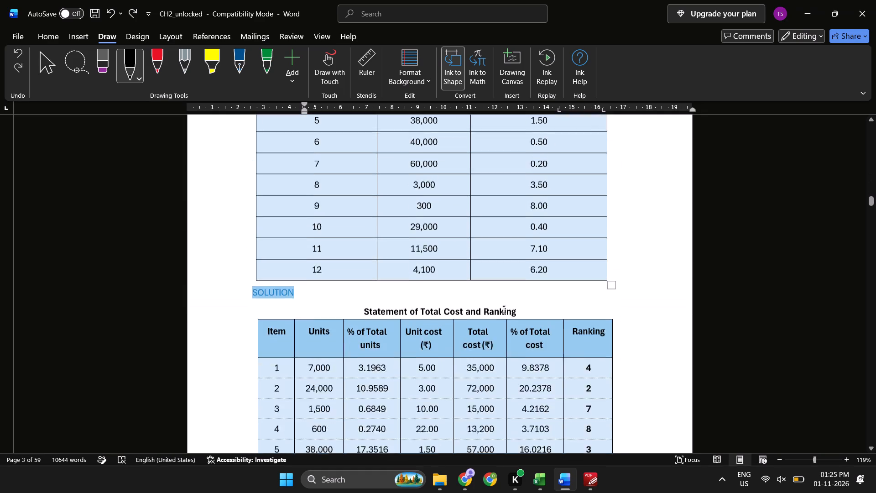
scroll(504, 309, "down", 5)
scroll(504, 309, "up", 4)
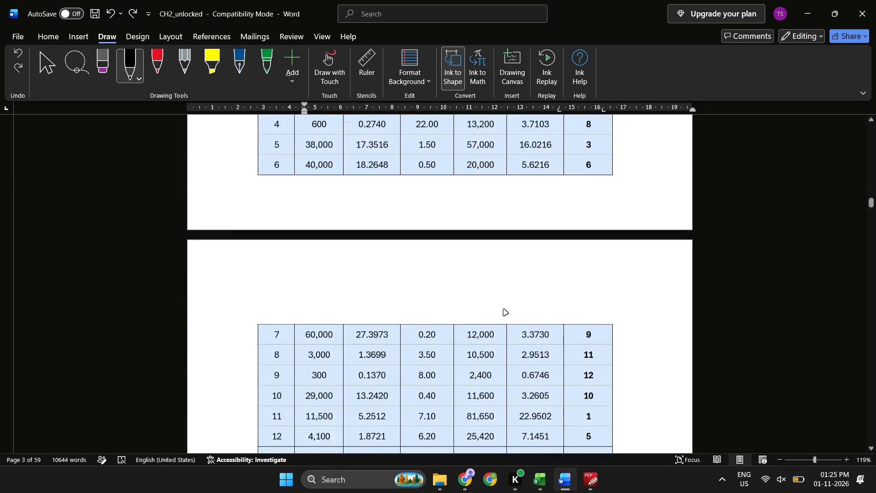
scroll(504, 309, "up", 3)
scroll(504, 309, "down", 4)
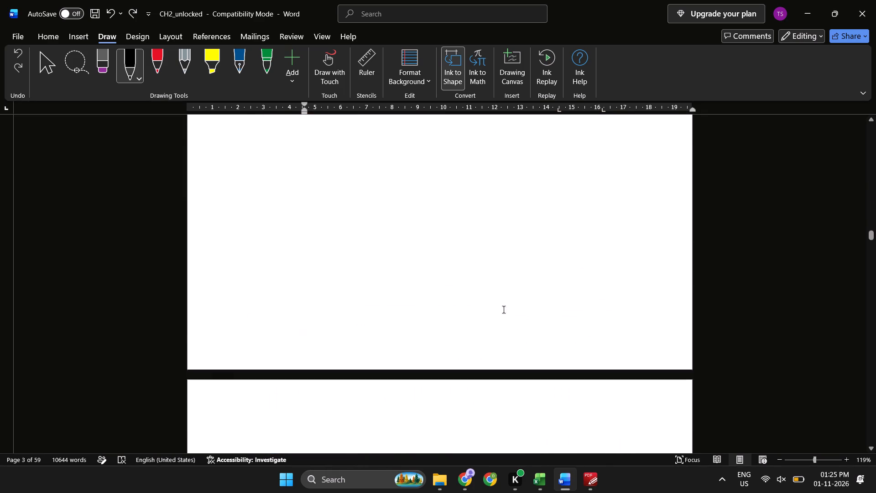
scroll(504, 309, "down", 5)
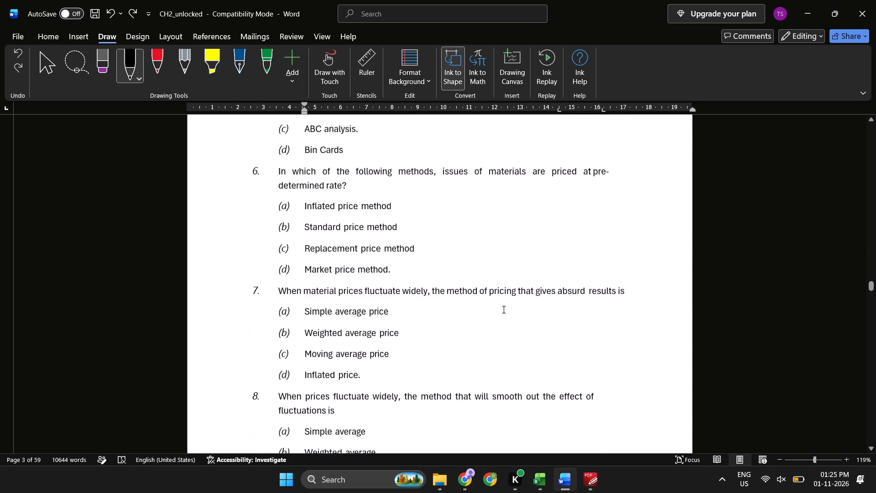
scroll(504, 309, "down", 2)
Go back to the start of the document and review Illustrations 1 to 3, including the EOQ solution.
scroll(504, 309, "up", 16)
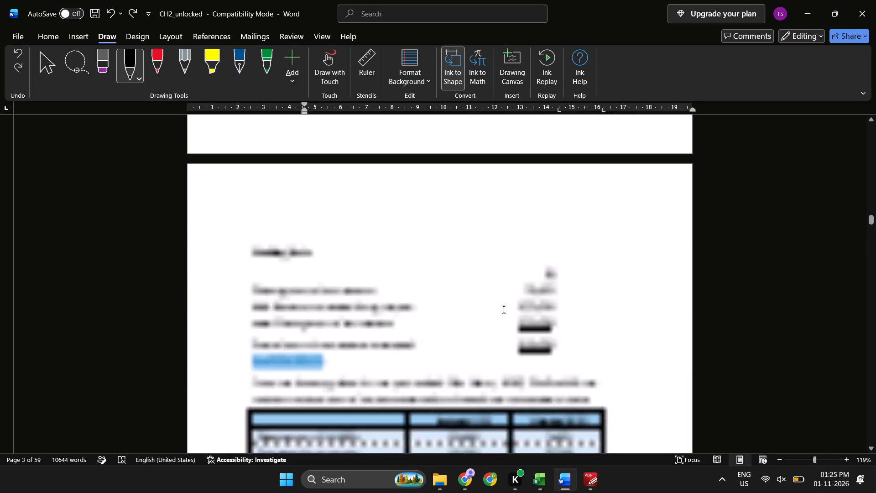
scroll(504, 309, "up", 12)
scroll(504, 309, "down", 3)
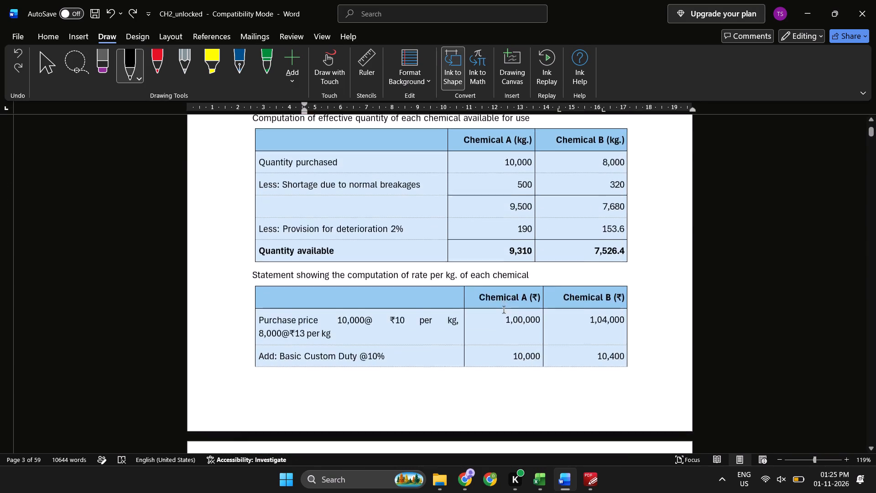
scroll(504, 309, "down", 2)
scroll(504, 309, "down", 1, "ctrl")
scroll(504, 309, "down", 2)
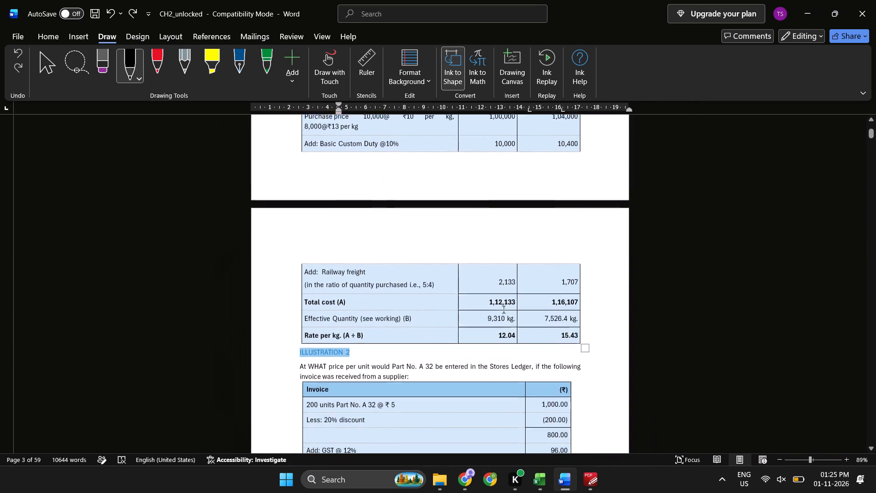
scroll(504, 309, "down", 1)
scroll(336, 201, "down", 2)
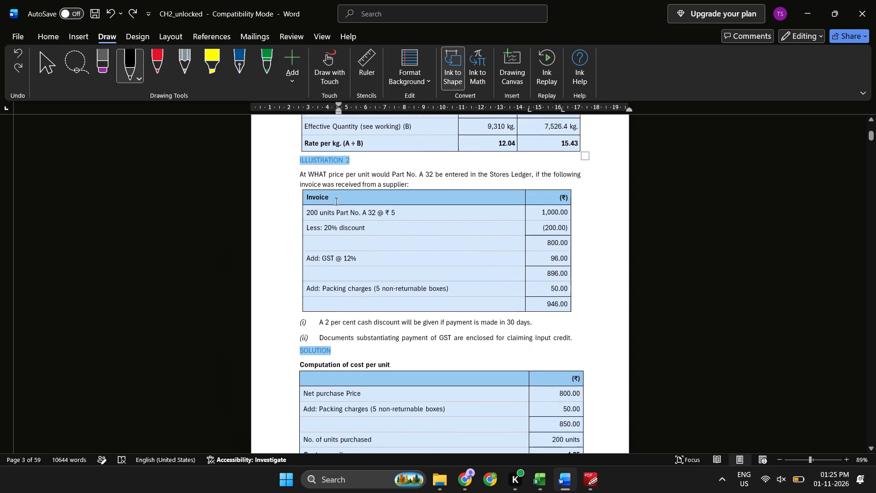
scroll(336, 201, "down", 3)
scroll(336, 201, "up", 1)
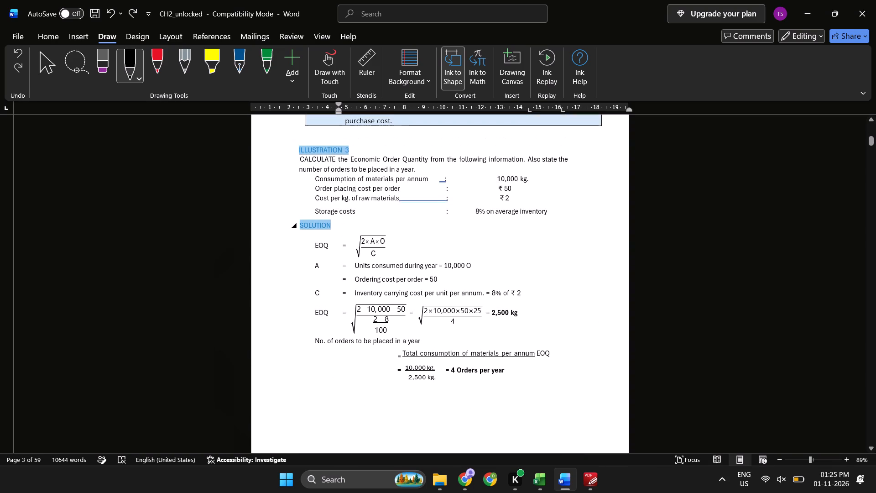
scroll(428, 248, "up", 1, "ctrl")
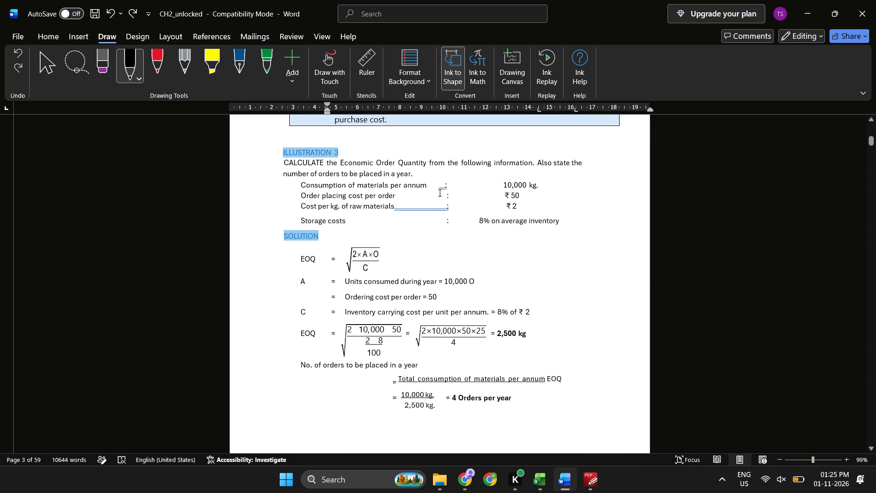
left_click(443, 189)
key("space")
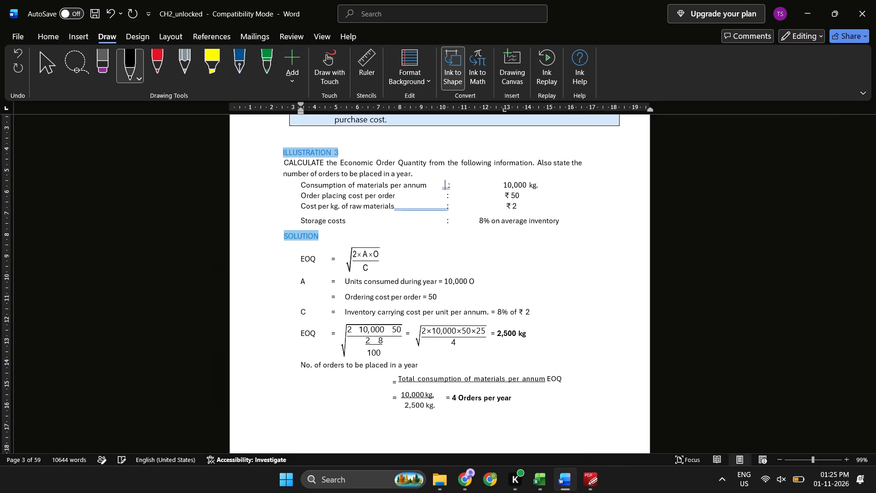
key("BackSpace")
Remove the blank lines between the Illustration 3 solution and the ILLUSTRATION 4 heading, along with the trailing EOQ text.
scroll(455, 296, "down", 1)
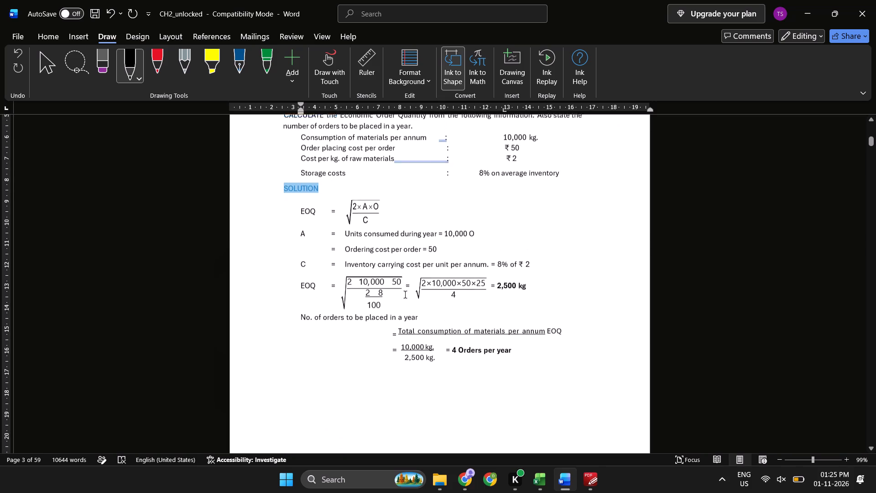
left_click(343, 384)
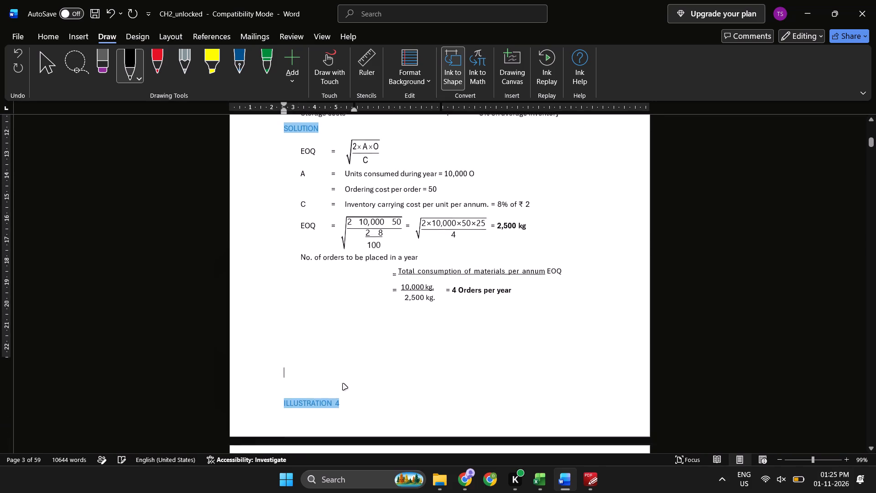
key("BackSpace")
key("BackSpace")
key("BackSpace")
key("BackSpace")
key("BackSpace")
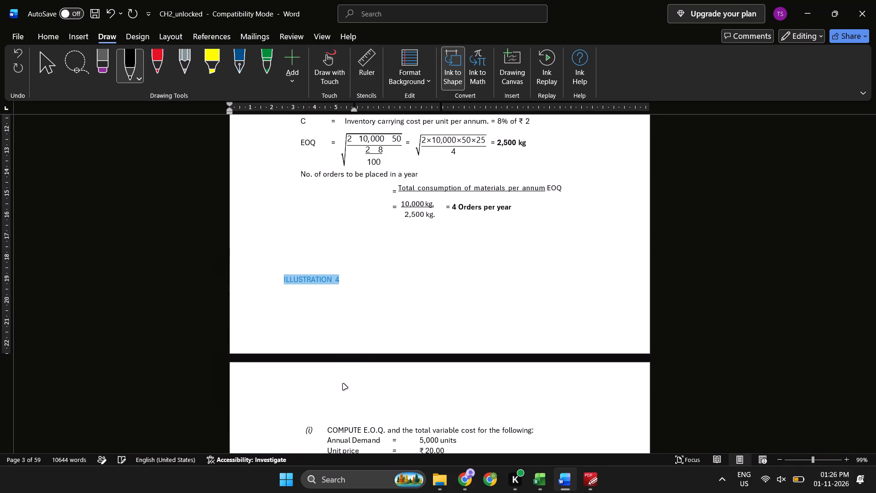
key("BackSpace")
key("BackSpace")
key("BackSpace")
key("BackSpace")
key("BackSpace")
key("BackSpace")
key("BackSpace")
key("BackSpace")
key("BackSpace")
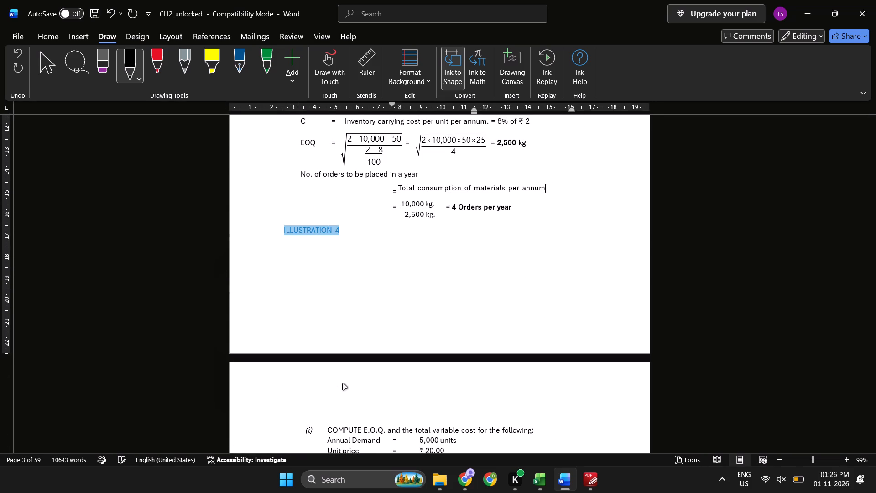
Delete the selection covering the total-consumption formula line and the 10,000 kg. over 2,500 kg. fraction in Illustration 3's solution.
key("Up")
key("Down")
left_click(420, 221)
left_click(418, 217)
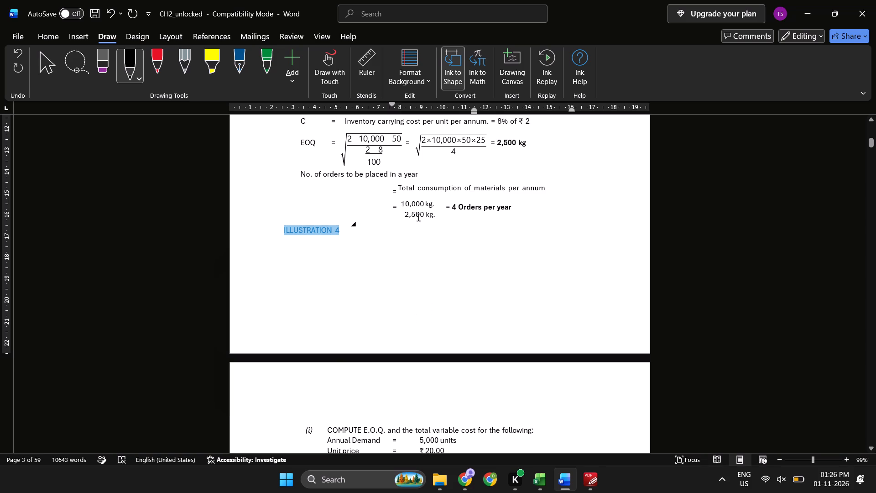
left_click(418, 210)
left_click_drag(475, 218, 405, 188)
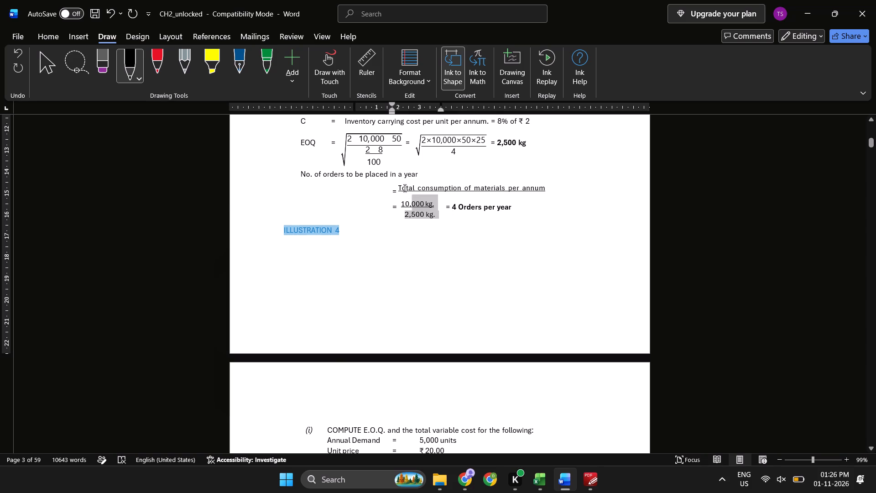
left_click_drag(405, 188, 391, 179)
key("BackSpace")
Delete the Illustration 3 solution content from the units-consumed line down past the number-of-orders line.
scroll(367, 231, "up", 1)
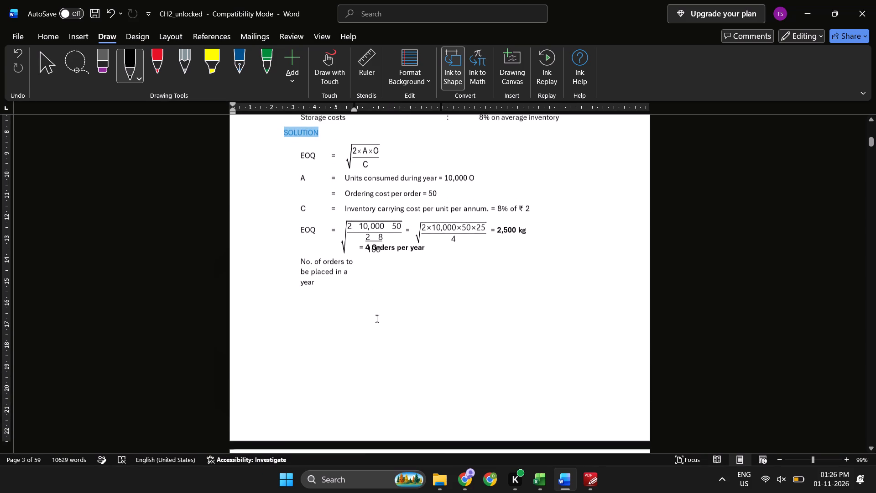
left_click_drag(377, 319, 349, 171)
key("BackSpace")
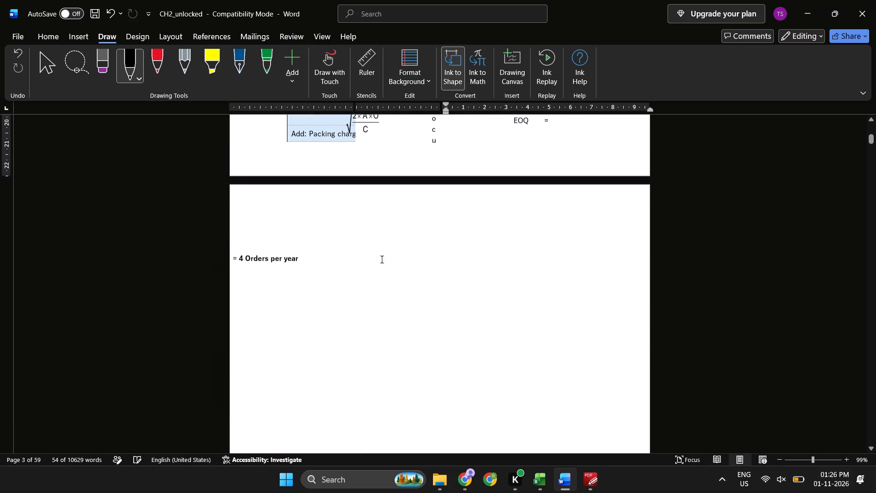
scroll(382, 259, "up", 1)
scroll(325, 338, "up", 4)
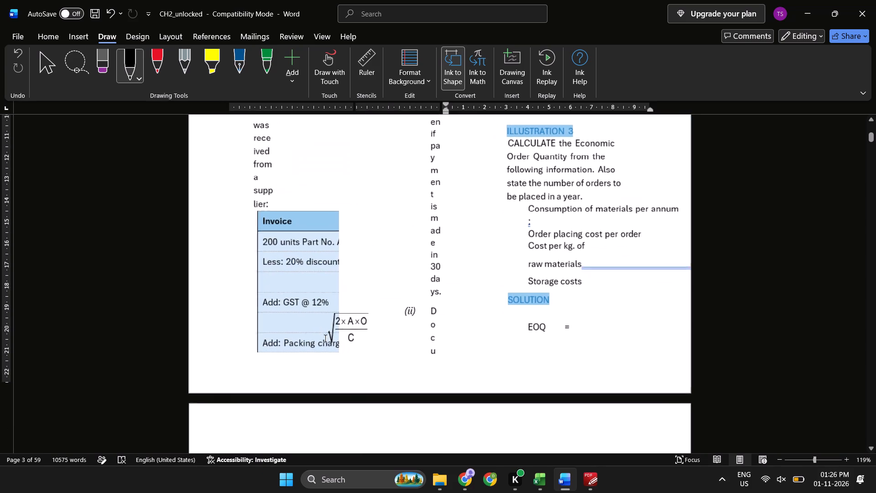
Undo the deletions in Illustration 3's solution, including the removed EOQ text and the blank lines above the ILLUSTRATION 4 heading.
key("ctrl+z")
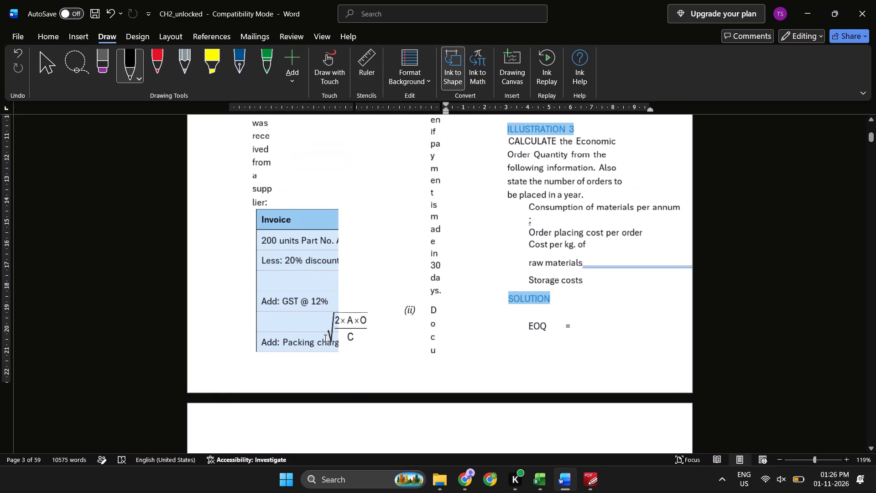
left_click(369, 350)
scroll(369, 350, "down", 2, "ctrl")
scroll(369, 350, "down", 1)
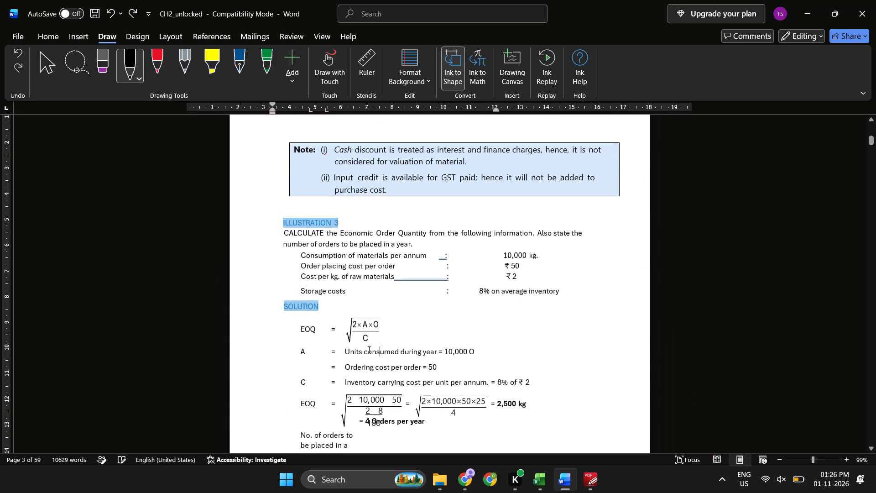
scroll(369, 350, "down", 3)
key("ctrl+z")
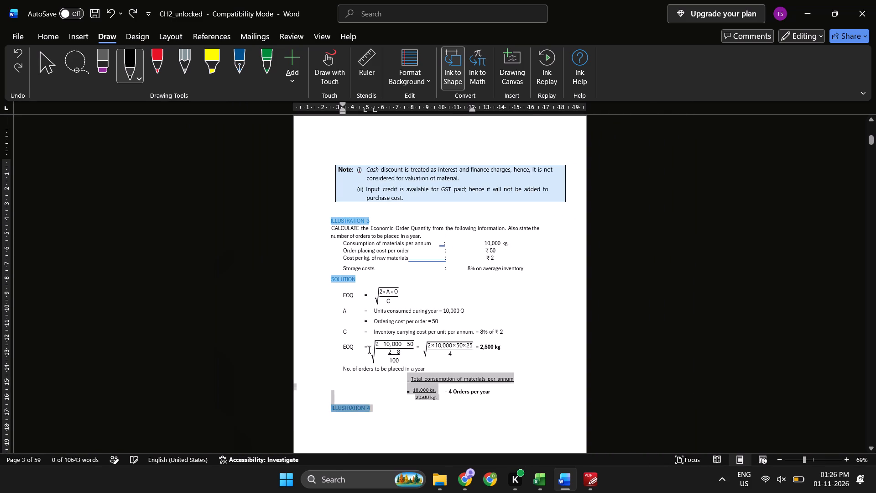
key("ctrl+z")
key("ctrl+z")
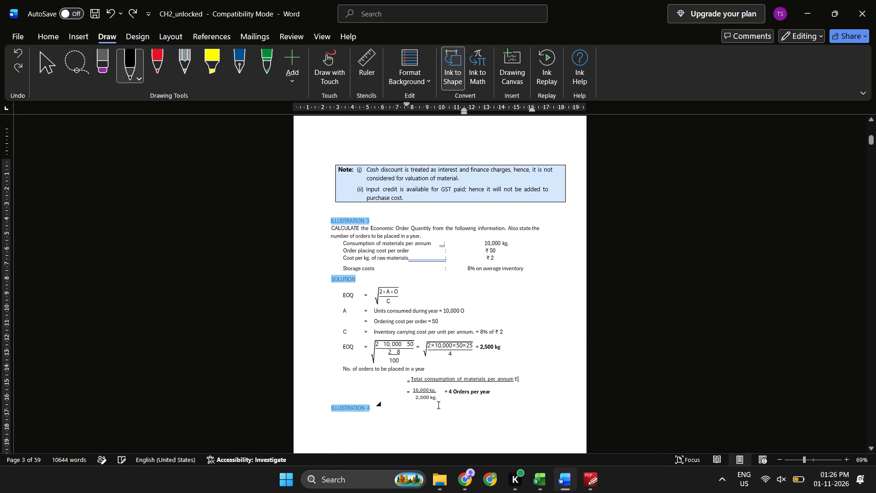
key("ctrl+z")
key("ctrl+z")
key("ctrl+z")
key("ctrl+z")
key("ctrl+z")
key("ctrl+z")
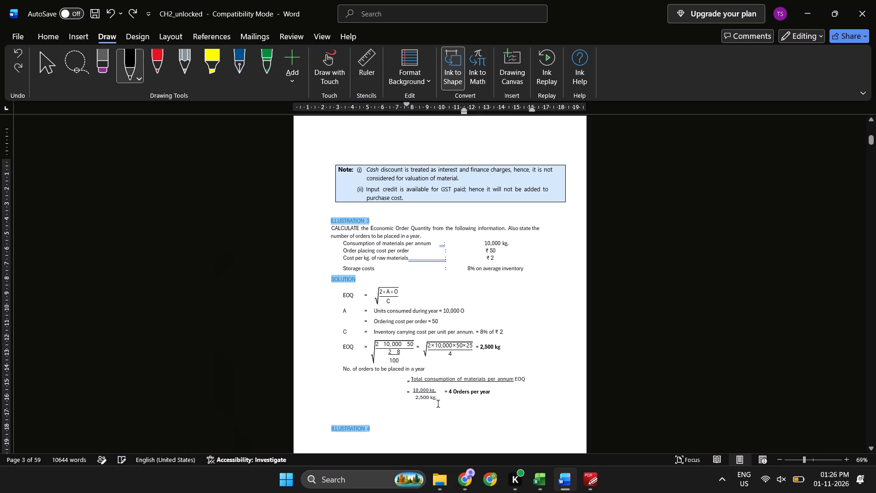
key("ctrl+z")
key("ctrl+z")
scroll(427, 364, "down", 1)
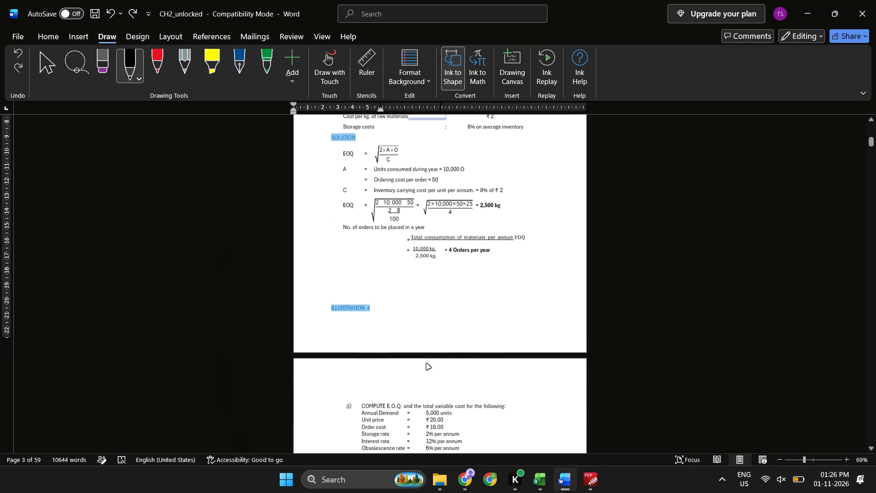
Add three blank lines directly above the ILLUSTRATION 4 heading, below Illustration 3's solution.
scroll(427, 364, "down", 1)
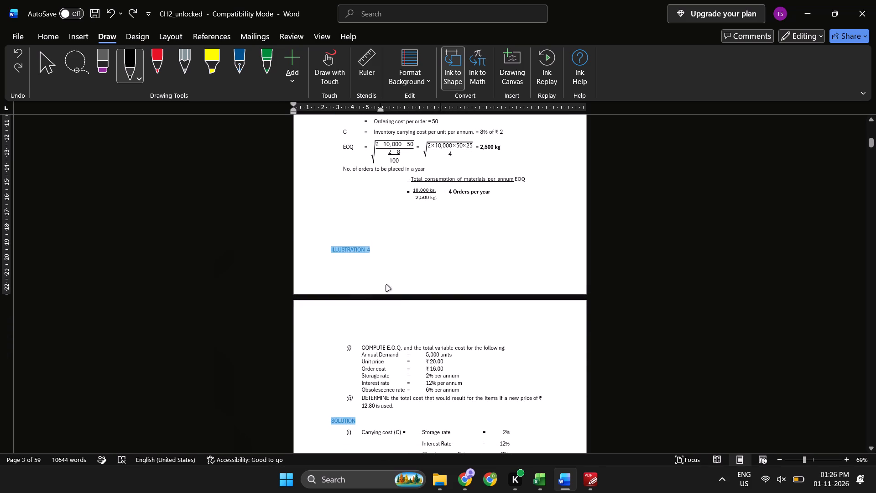
scroll(386, 285, "up", 1)
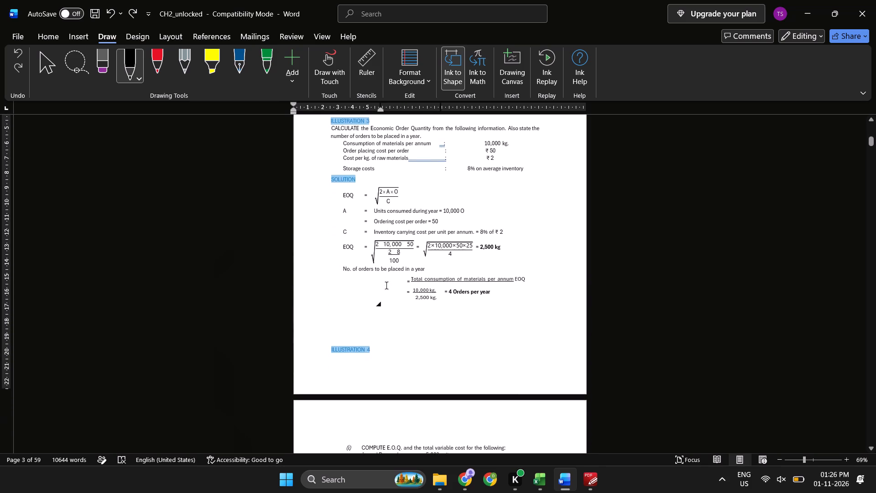
left_click(342, 336)
key("Return")
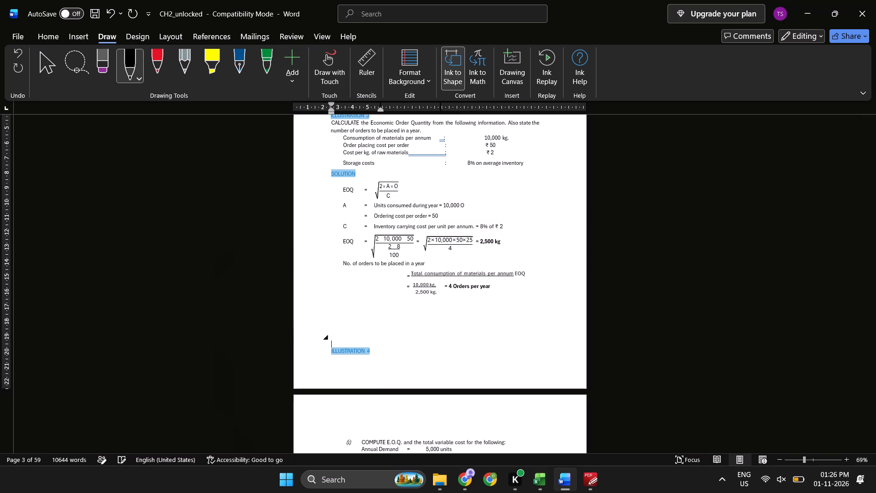
key("Return")
key("Return")
key("Return")
key("ctrl+z")
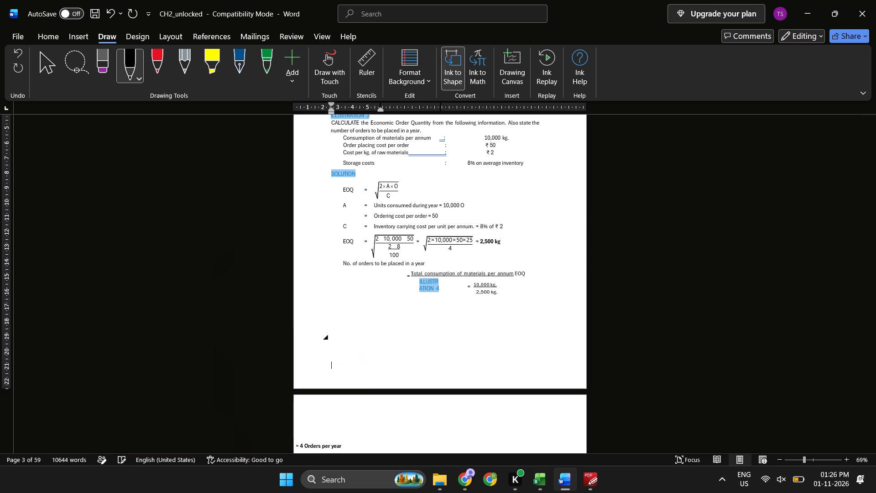
Examine the Illustration 4 problem and its solution through part (ii)'s ordering cost line.
scroll(366, 338, "down", 7)
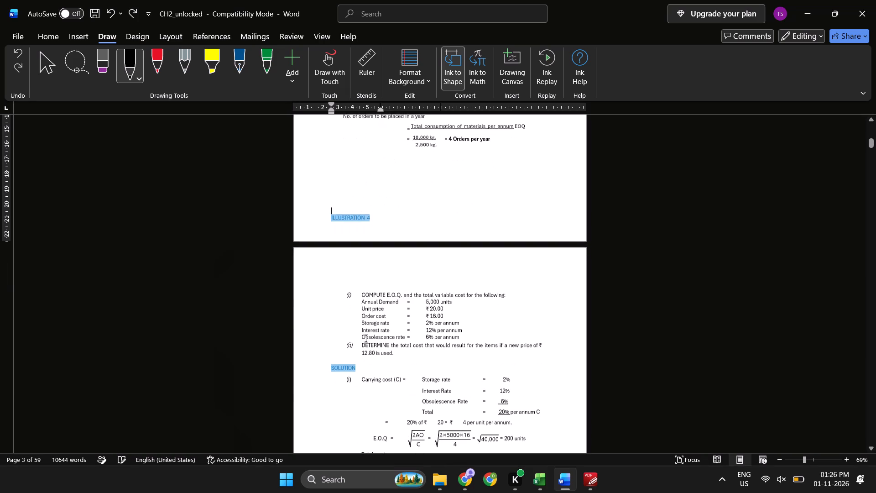
scroll(366, 348, "up", 1)
scroll(366, 348, "up", 2, "ctrl")
scroll(366, 348, "down", 2)
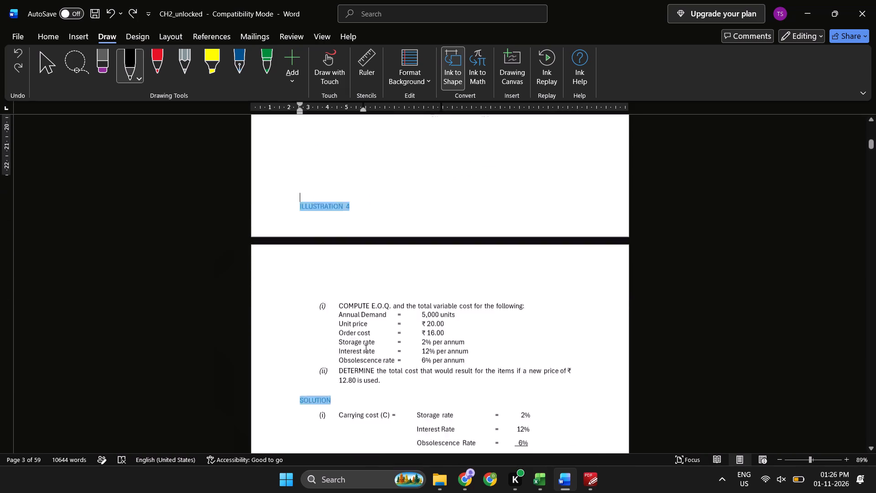
scroll(366, 348, "down", 3)
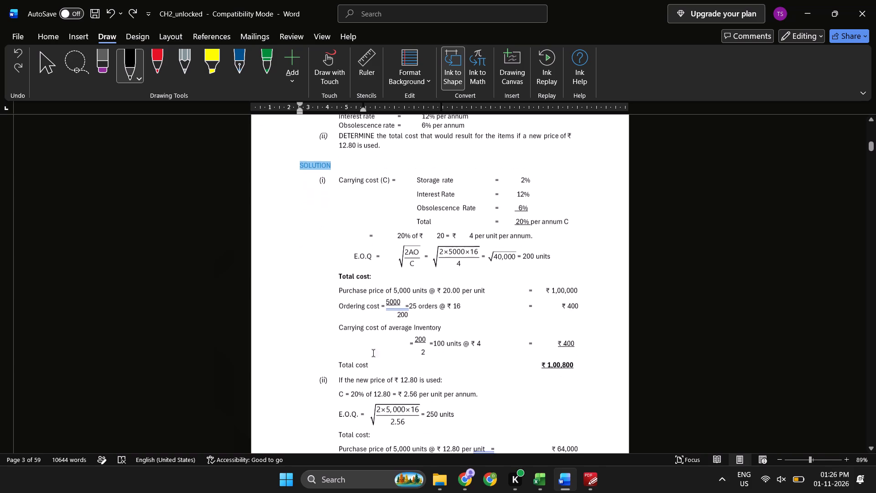
scroll(393, 351, "up", 5, "ctrl")
scroll(393, 351, "down", 2)
scroll(393, 351, "up", 2, "ctrl")
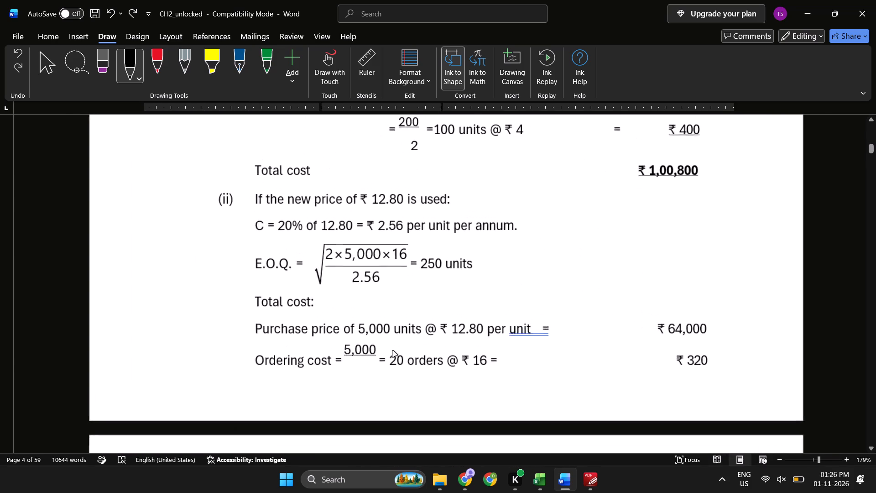
Insert five spaces between 5000 and "=25 orders" in the Ordering cost line of Illustration 4's part (i).
scroll(393, 351, "up", 4, "ctrl")
scroll(393, 351, "down", 1)
scroll(393, 351, "up", 4, "ctrl")
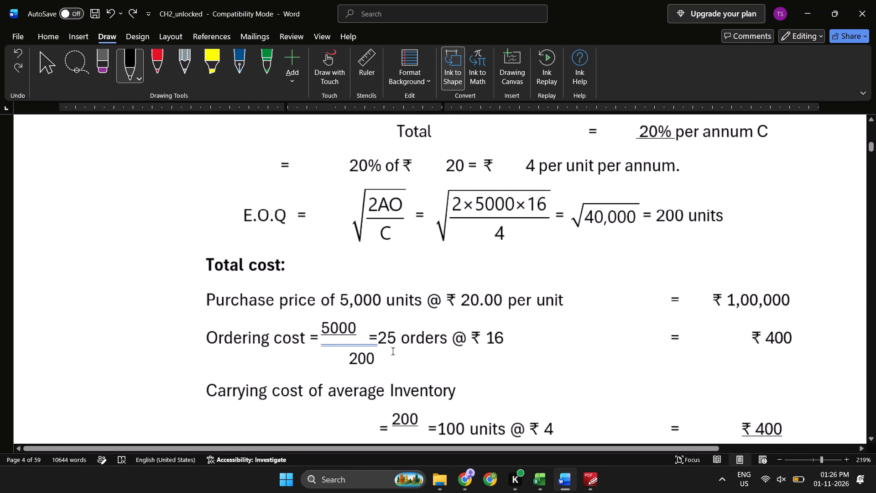
scroll(393, 351, "up", 7, "ctrl")
scroll(393, 351, "down", 1)
scroll(393, 351, "up", 1)
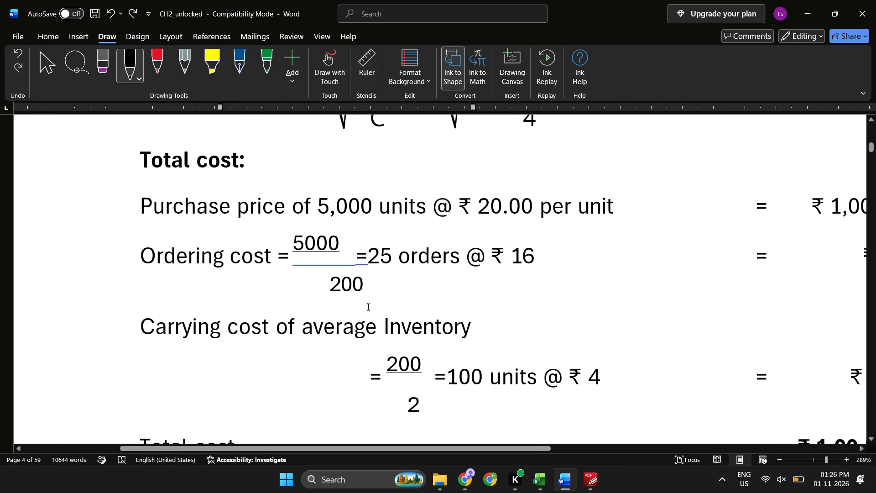
left_click(363, 289)
left_click(350, 262)
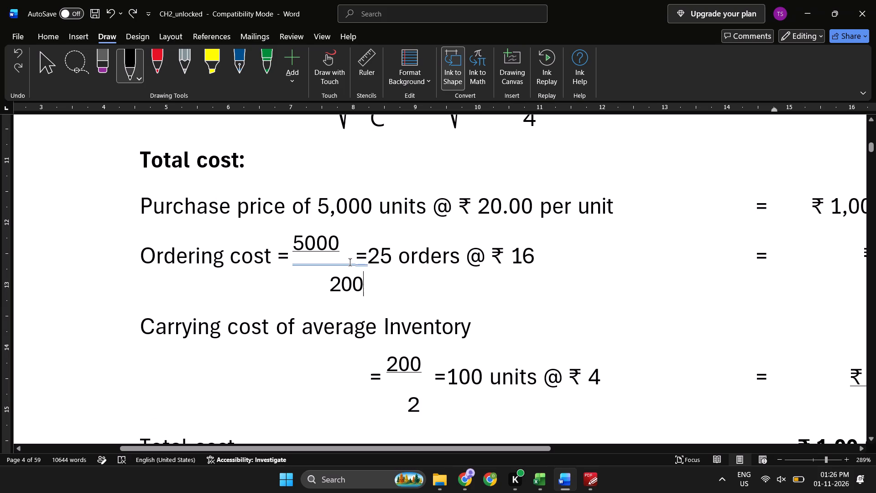
key("space")
key("space")
key("space")
key("space")
key("space")
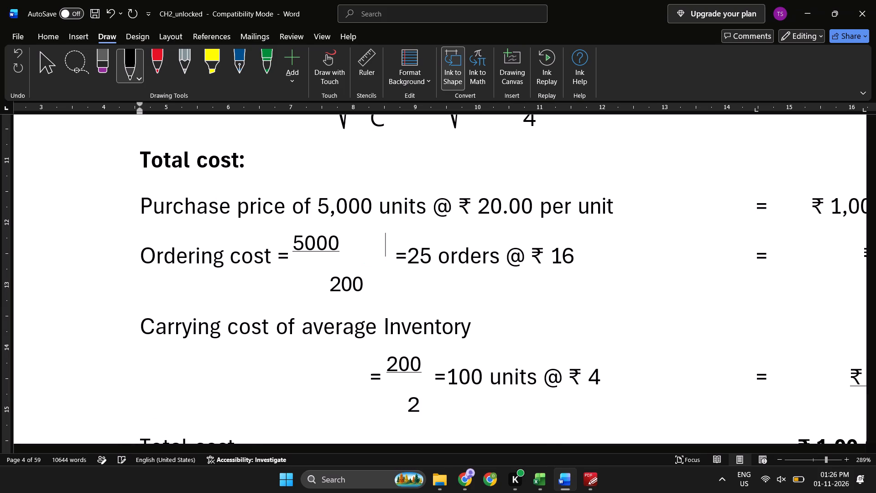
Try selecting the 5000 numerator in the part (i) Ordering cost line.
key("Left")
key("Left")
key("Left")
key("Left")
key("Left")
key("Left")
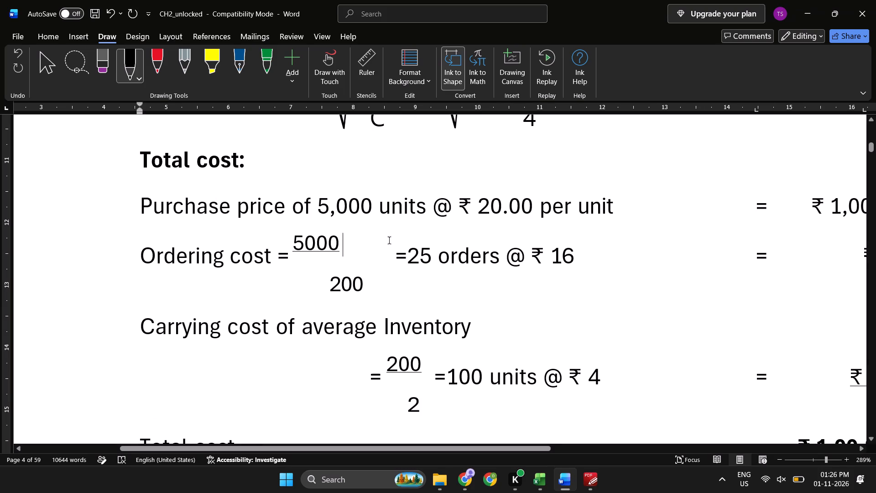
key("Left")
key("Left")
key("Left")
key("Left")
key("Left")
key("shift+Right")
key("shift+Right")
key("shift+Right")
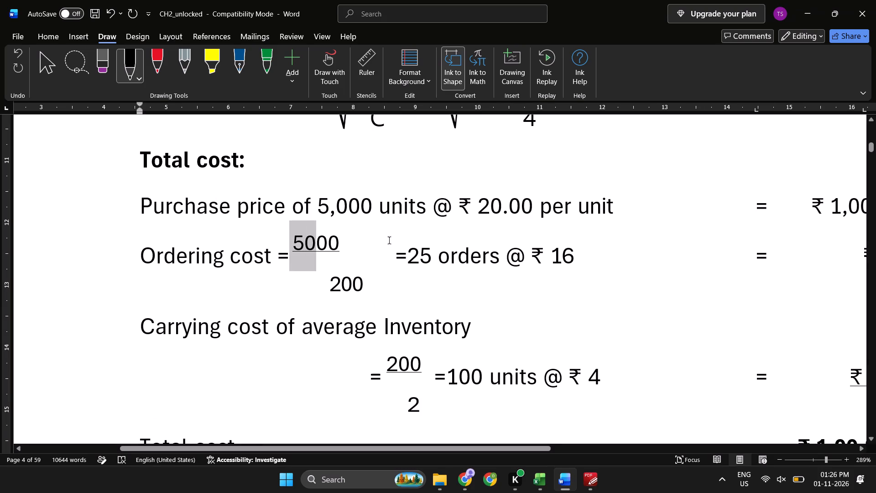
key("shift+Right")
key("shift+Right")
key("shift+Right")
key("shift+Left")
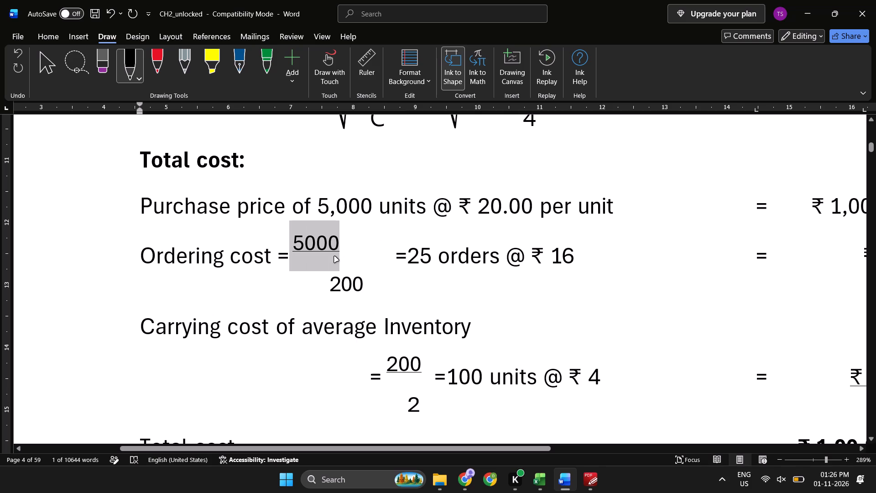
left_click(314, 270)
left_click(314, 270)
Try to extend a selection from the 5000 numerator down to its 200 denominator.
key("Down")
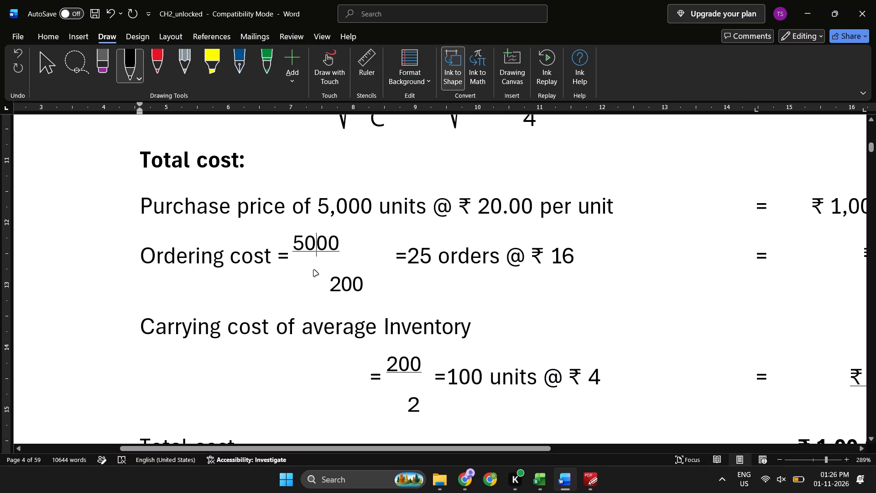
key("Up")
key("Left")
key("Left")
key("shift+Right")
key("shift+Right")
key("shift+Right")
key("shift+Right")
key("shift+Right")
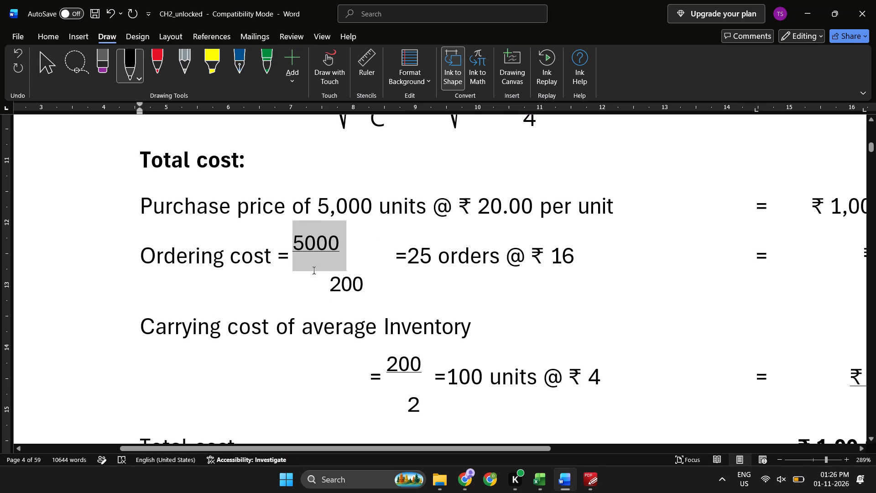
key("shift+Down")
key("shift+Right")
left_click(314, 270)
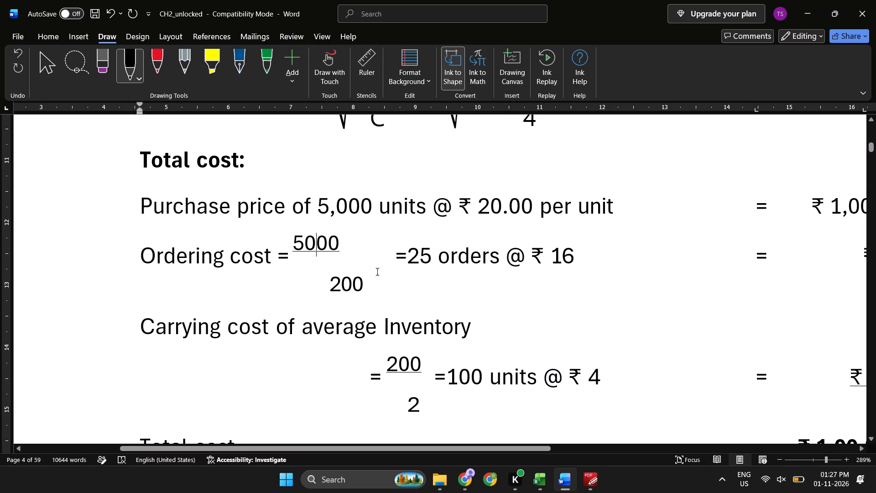
Delete the 200 denominator beneath 5000 in the part (i) Ordering cost line.
left_click(377, 272)
key("BackSpace")
key("BackSpace")
key("BackSpace")
key("BackSpace")
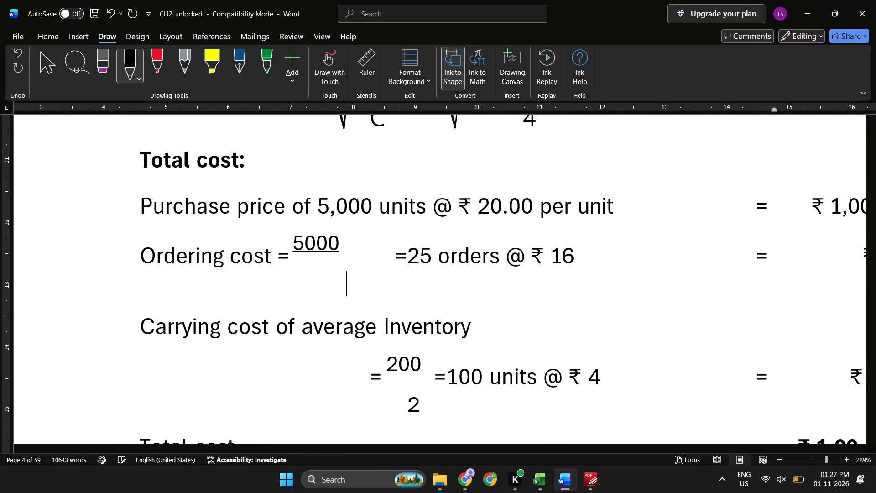
key("BackSpace")
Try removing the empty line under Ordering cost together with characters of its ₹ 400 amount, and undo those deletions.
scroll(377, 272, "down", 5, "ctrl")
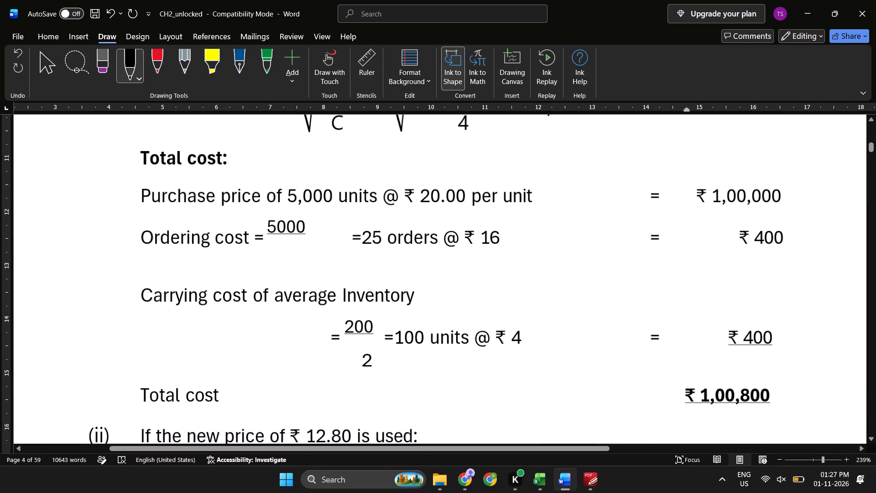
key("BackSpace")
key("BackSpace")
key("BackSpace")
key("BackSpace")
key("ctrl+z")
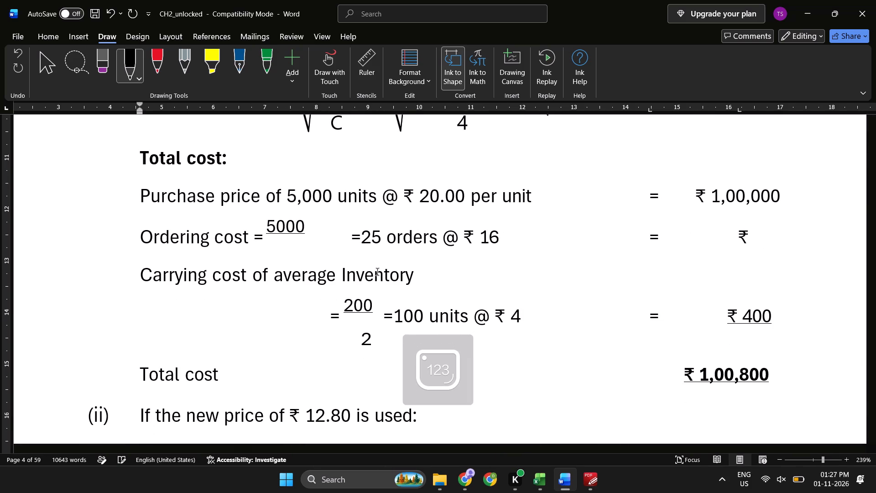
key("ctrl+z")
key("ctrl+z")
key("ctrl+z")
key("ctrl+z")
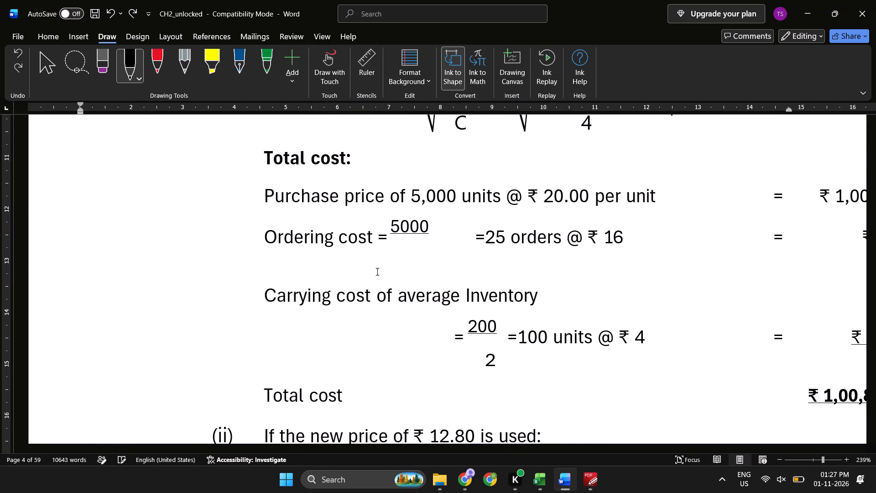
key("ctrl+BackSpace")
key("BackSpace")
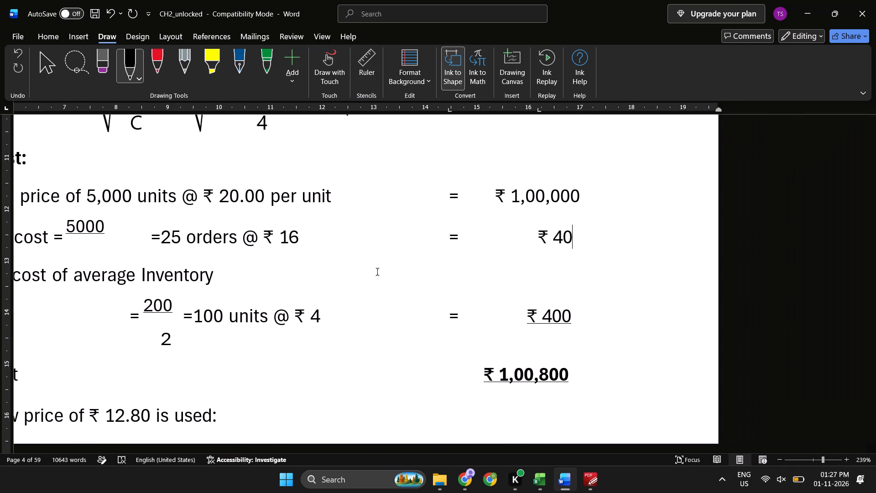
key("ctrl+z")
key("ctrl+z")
Remove the empty line between the Ordering cost line and Carrying cost of average Inventory.
scroll(377, 272, "down", 2, "ctrl")
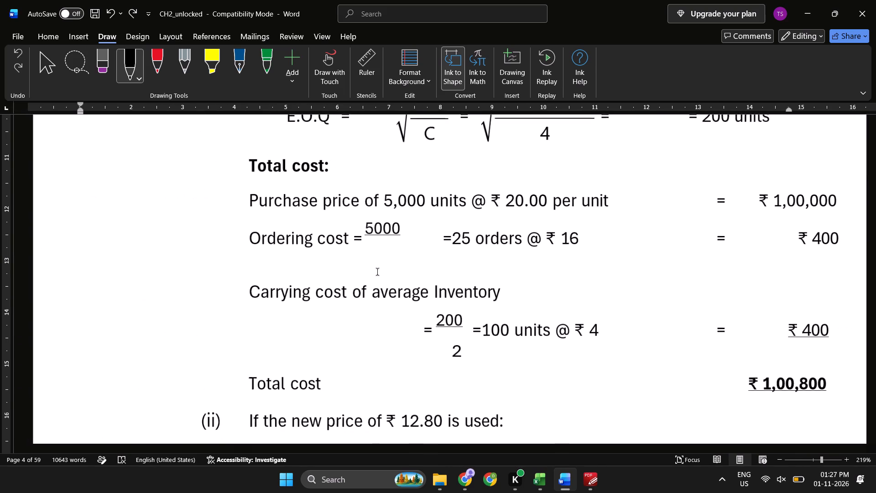
key("BackSpace")
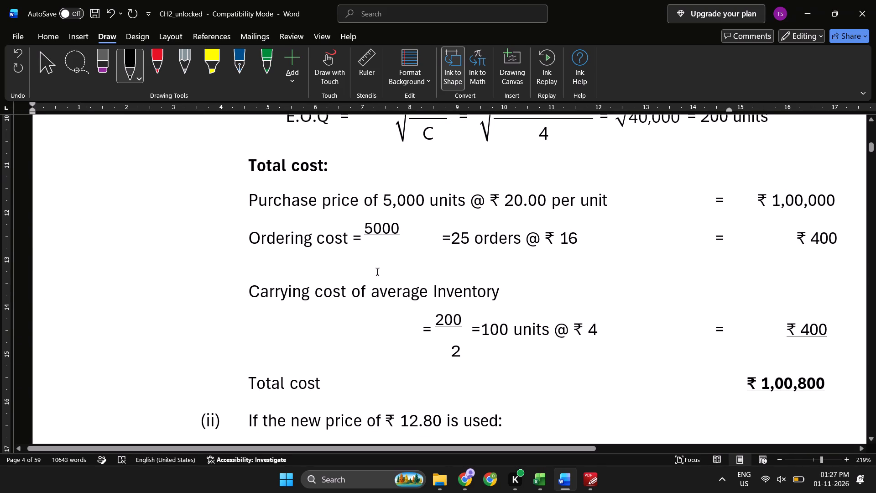
key("BackSpace")
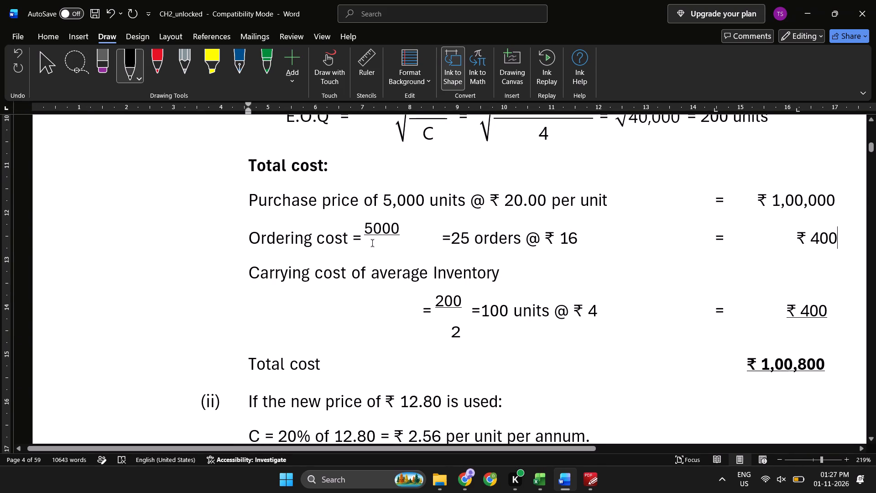
Delete the underlined 5000 numerator after "Ordering cost =" in part (i).
left_click(372, 243)
left_click_drag(405, 239, 378, 235)
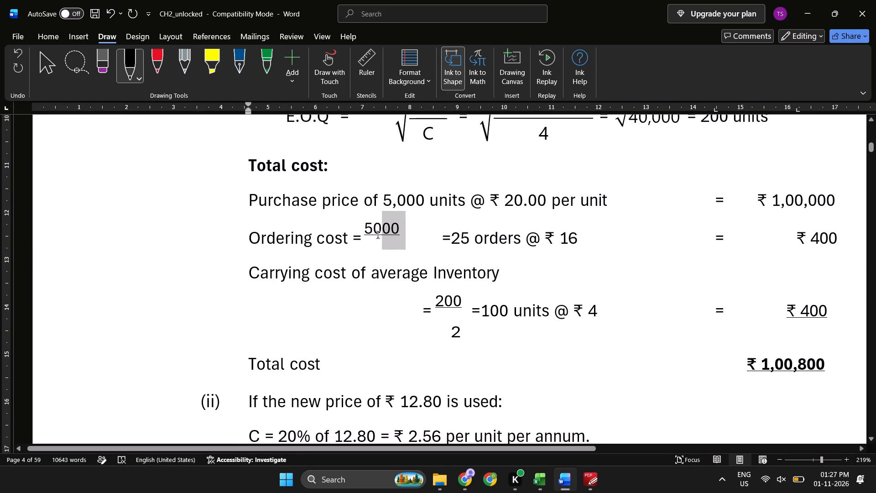
left_click_drag(378, 235, 365, 234)
key("BackSpace")
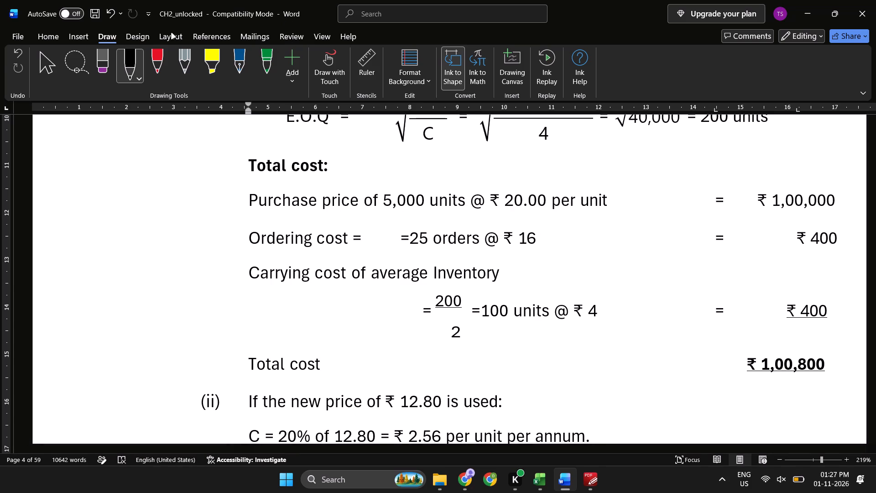
Insert a new empty equation right after "Ordering cost =" in Illustration 4's part (i).
left_click(141, 40)
left_click(183, 37)
left_click_drag(183, 37, 300, 35)
left_click(300, 35)
left_click(328, 35)
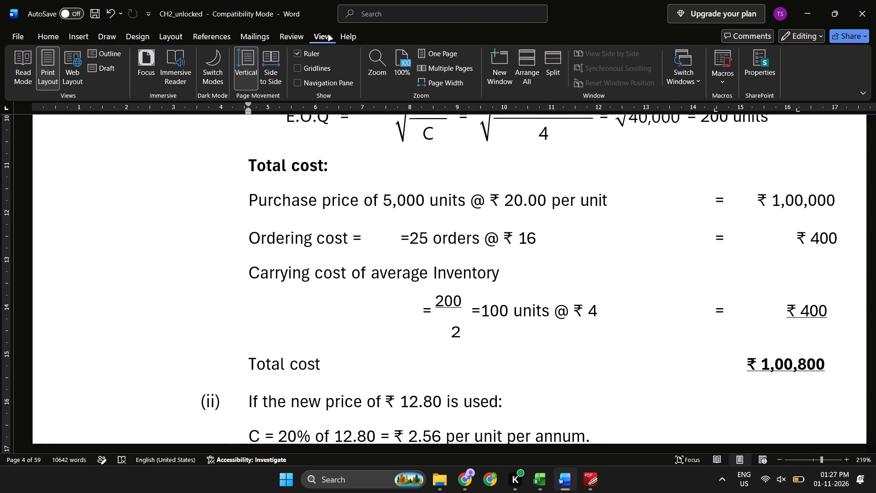
left_click(49, 38)
left_click(68, 37)
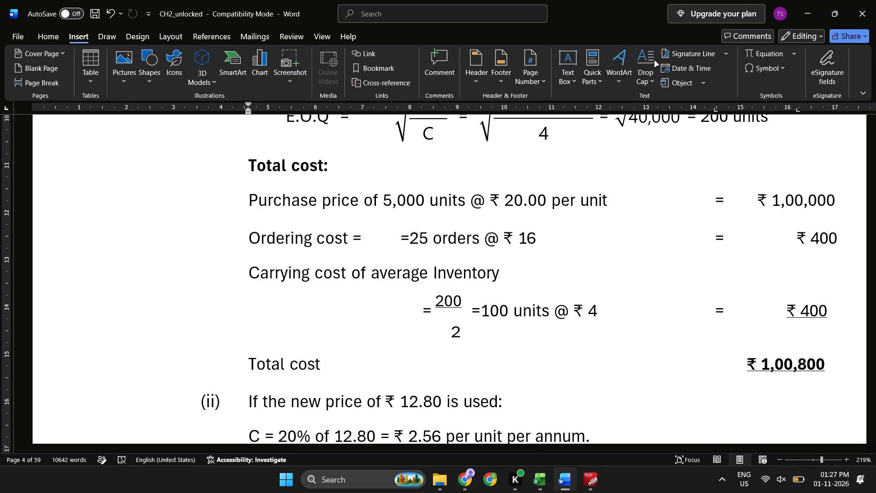
left_click(758, 58)
left_click(374, 224)
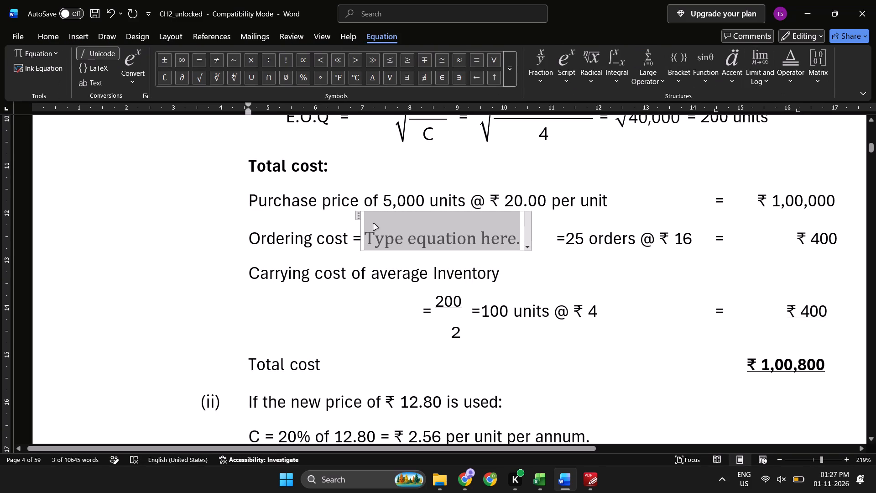
Enter 5000/200 as a stacked fraction in the new equation in the Ordering cost line.
left_click(530, 249)
double_click(445, 248)
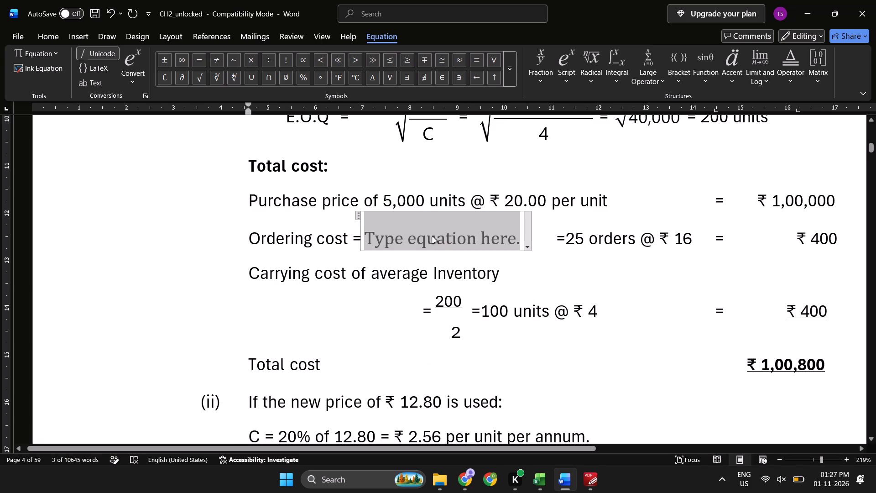
left_click(432, 237)
type("wmhbw")
key("BackSpace")
key("BackSpace")
key("BackSpace")
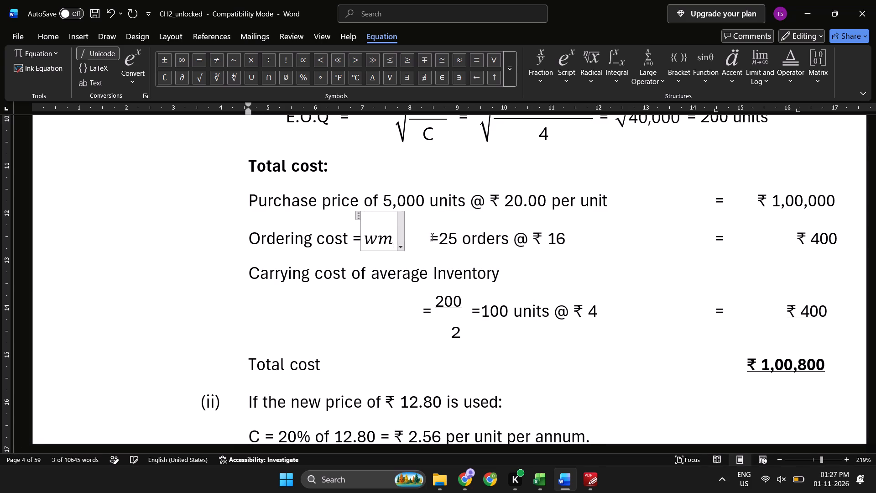
key("BackSpace")
key("BackSpace")
type("5000/200")
key("Return")
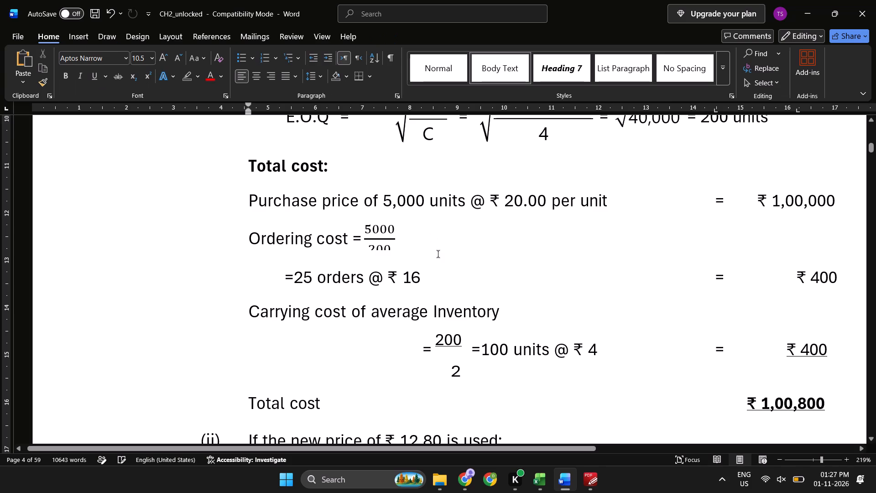
Join "=25 orders @ ₹ 16" onto the Ordering cost line directly after the 5000/200 fraction in part (i).
scroll(384, 257, "down", 3, "ctrl")
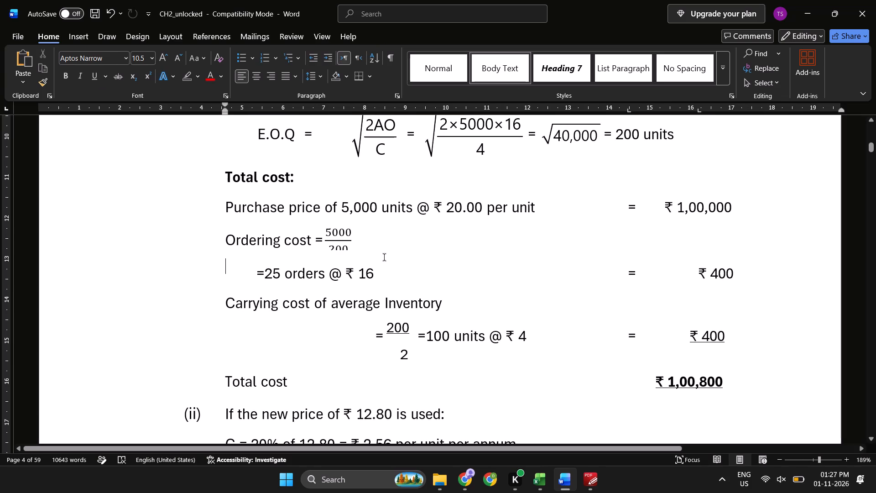
scroll(384, 257, "up", 1, "ctrl")
left_click(349, 245)
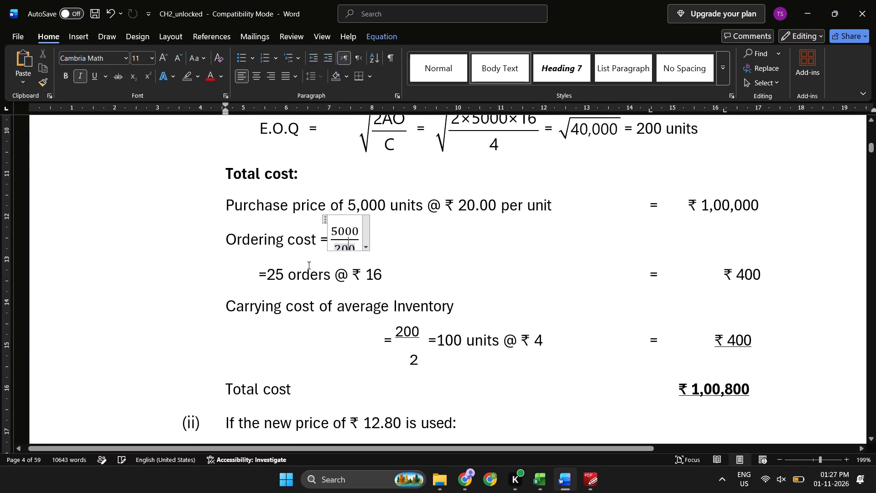
left_click(261, 282)
key("Left")
key("BackSpace")
key("BackSpace")
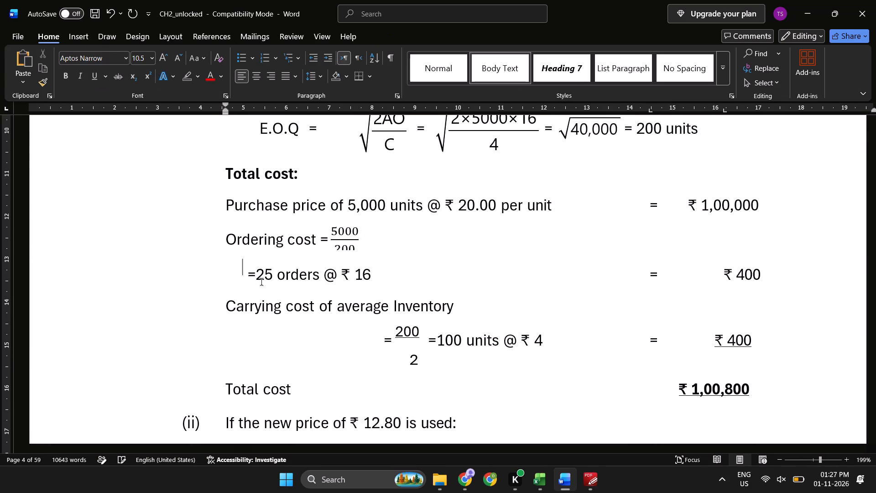
key("BackSpace")
key("BackSpace")
key("BackSpace")
key("BackSpace")
key("BackSpace")
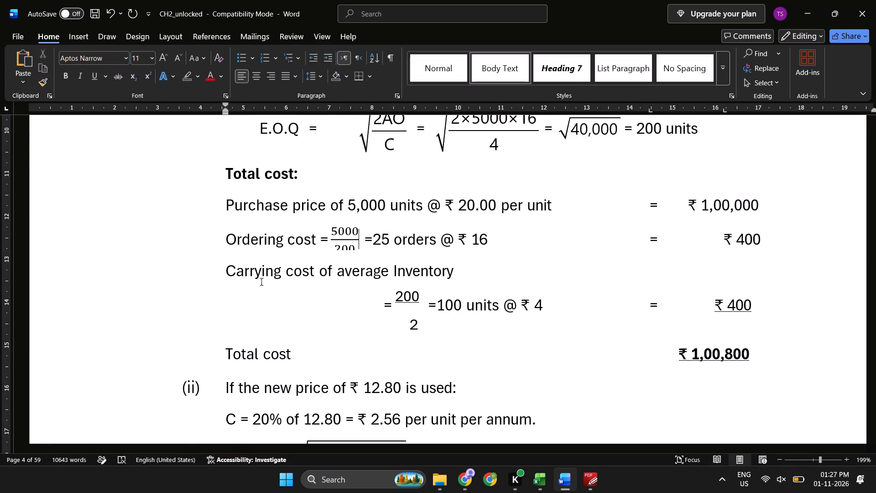
key("Down")
key("Up")
key("Down")
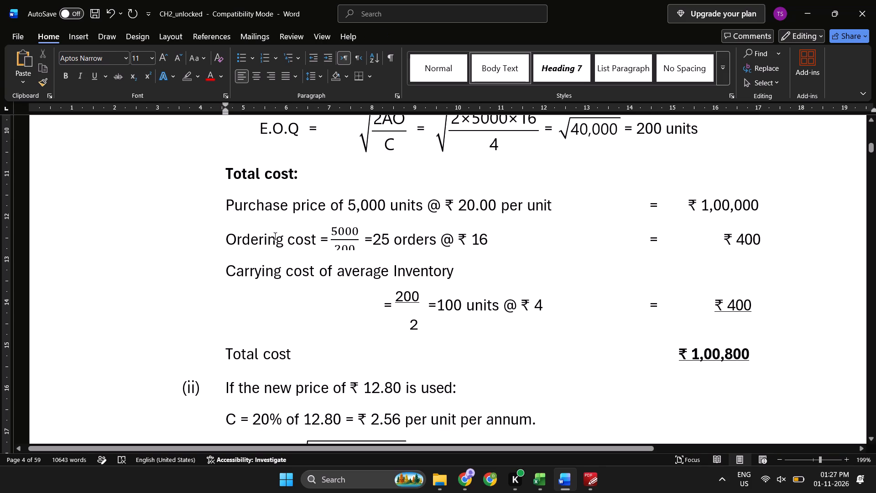
key("Up")
Re-enter 200 as the denominator of the ordering-cost fraction in part (i).
scroll(351, 251, "up", 3, "ctrl")
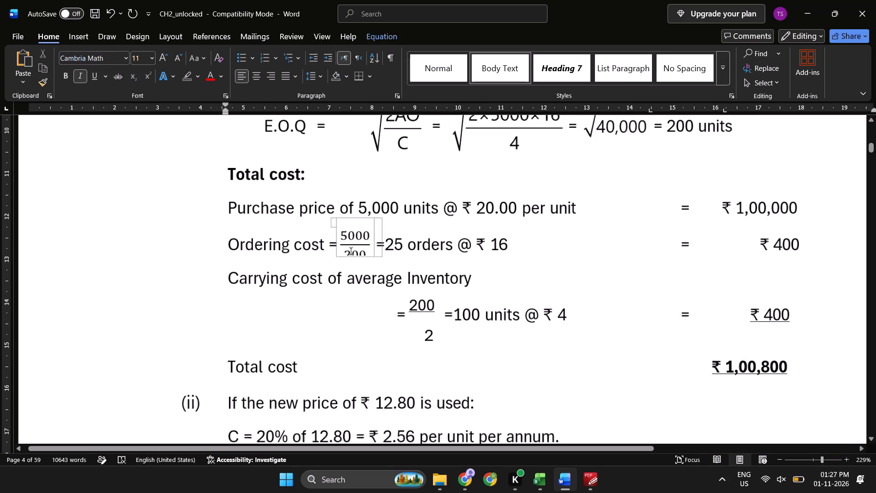
left_click(355, 258)
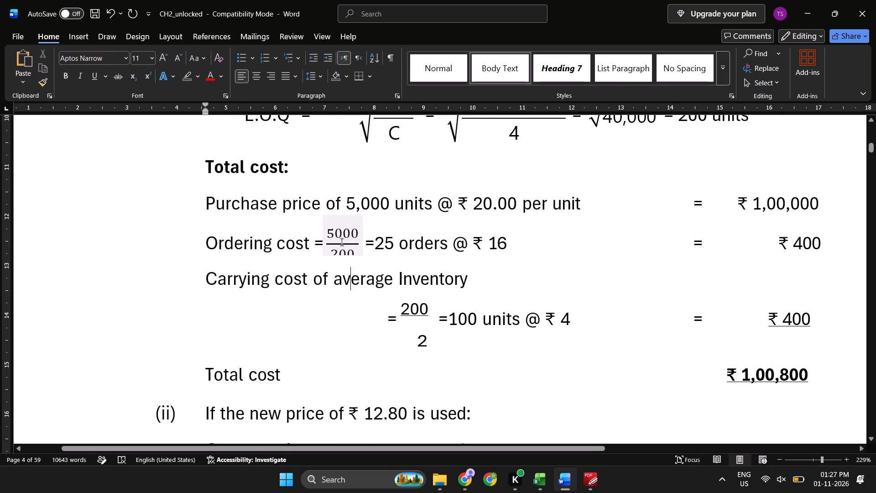
left_click(338, 236)
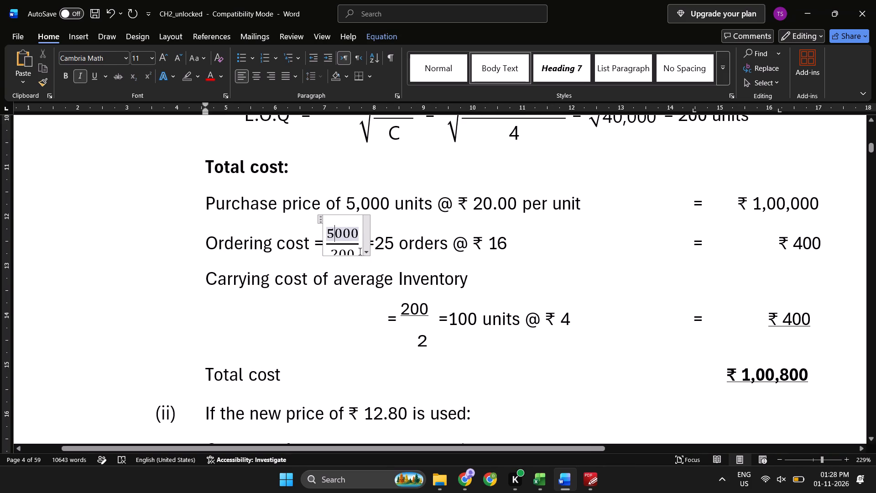
left_click(360, 250)
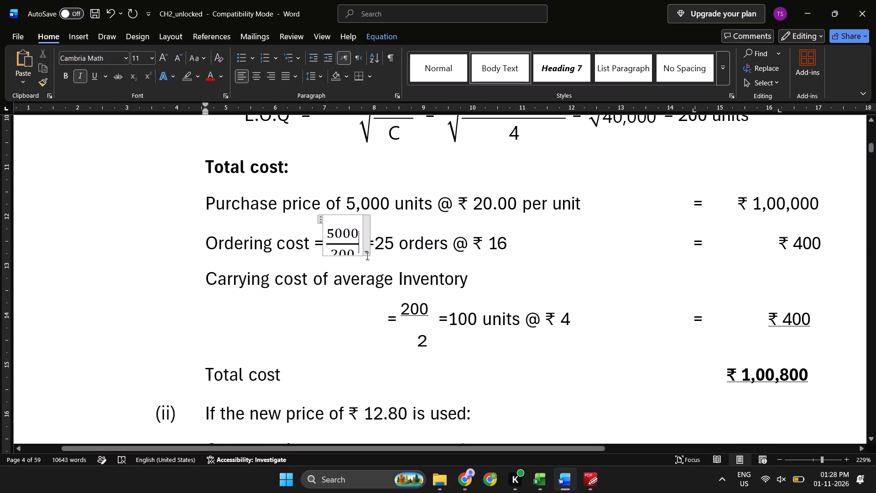
left_click_drag(360, 256, 344, 246)
left_click(344, 246)
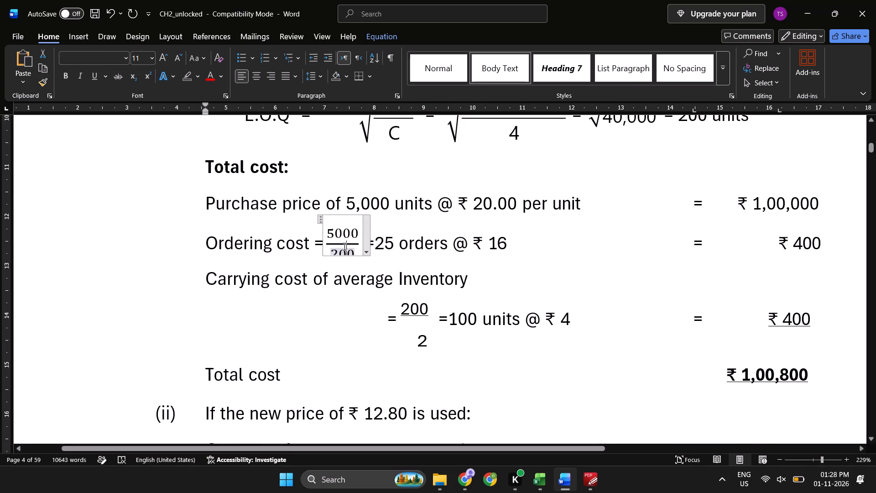
left_click(355, 250)
key("BackSpace")
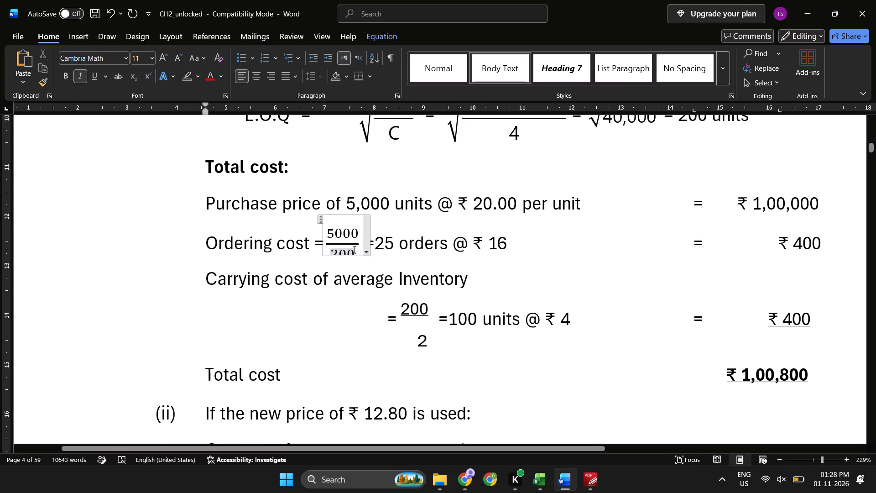
key("BackSpace")
key("BackSpace")
type("200")
key("Return")
key("backslash")
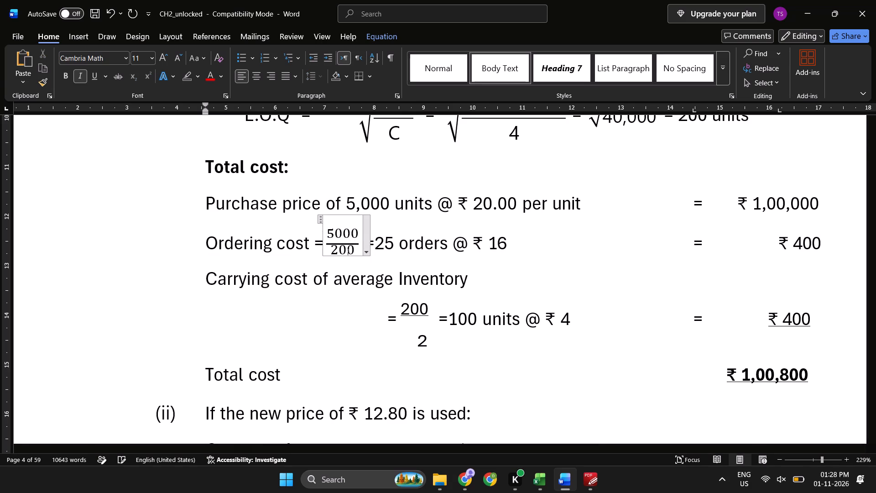
key("Escape")
key("Escape")
Review the layout of the pages around Illustrations 3, 4 and 5, including the remaining fractions in the cost calculations.
scroll(422, 273, "down", 1, "ctrl")
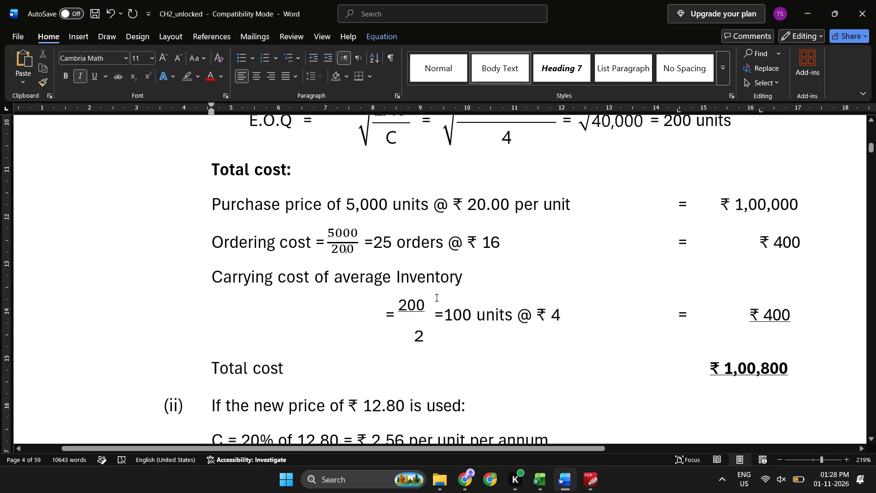
left_click(437, 298)
scroll(542, 382, "down", 5, "ctrl")
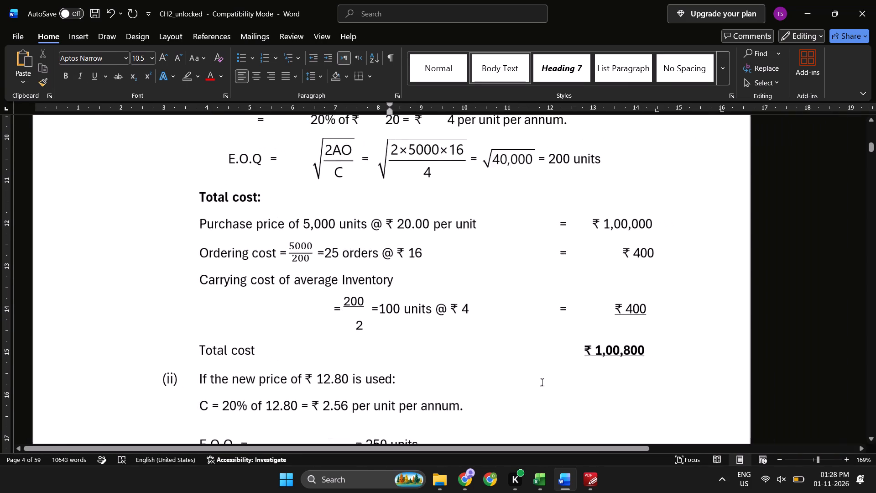
scroll(542, 382, "down", 4, "ctrl")
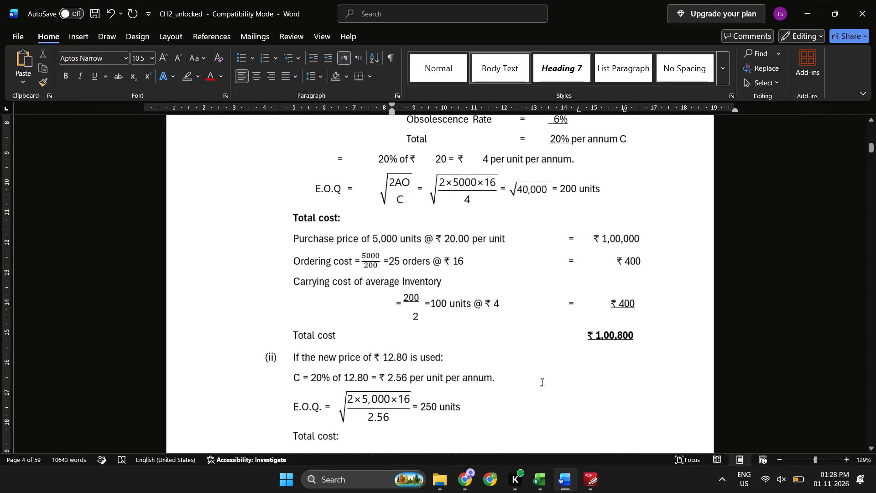
scroll(542, 382, "up", 2)
scroll(542, 382, "down", 2, "ctrl")
scroll(542, 382, "down", 2)
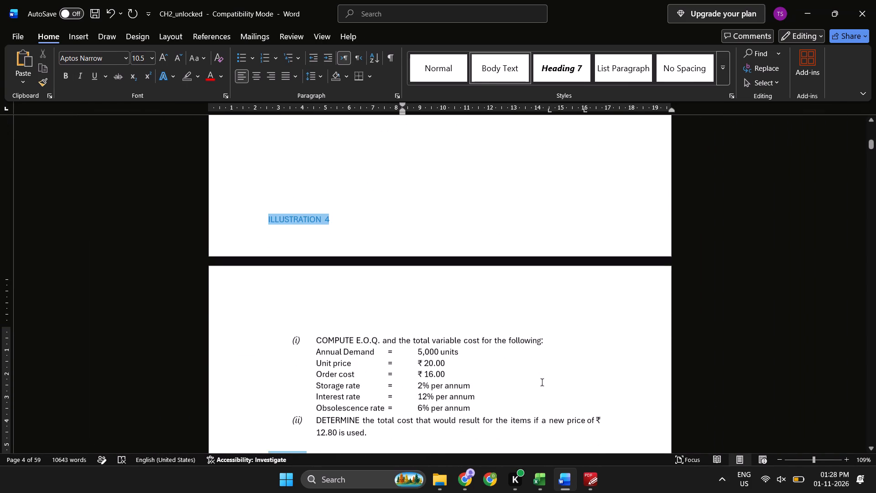
scroll(542, 382, "up", 1)
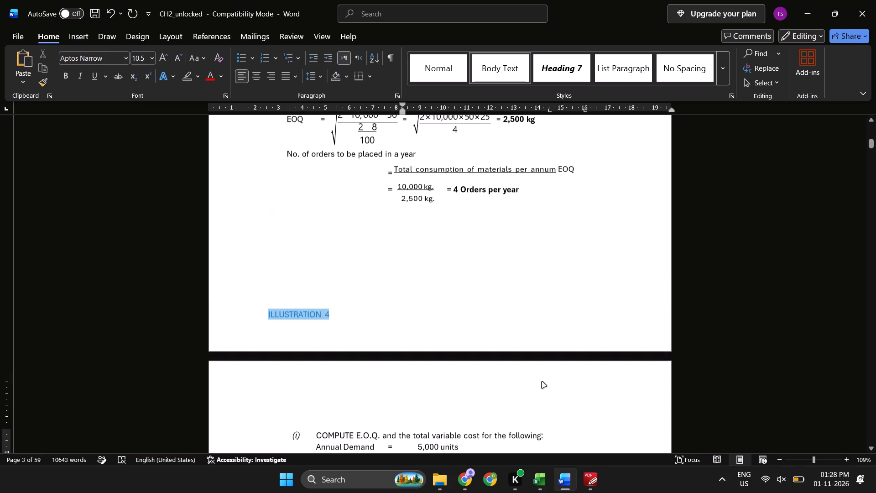
scroll(542, 382, "up", 1)
scroll(542, 382, "down", 5)
scroll(542, 382, "up", 6)
scroll(542, 382, "down", 1)
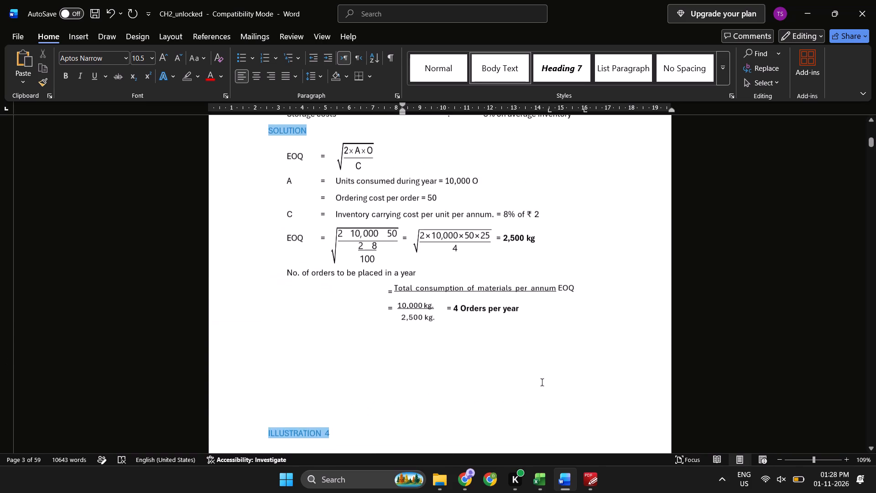
scroll(542, 382, "up", 2)
scroll(542, 382, "up", 20)
scroll(542, 382, "up", 1)
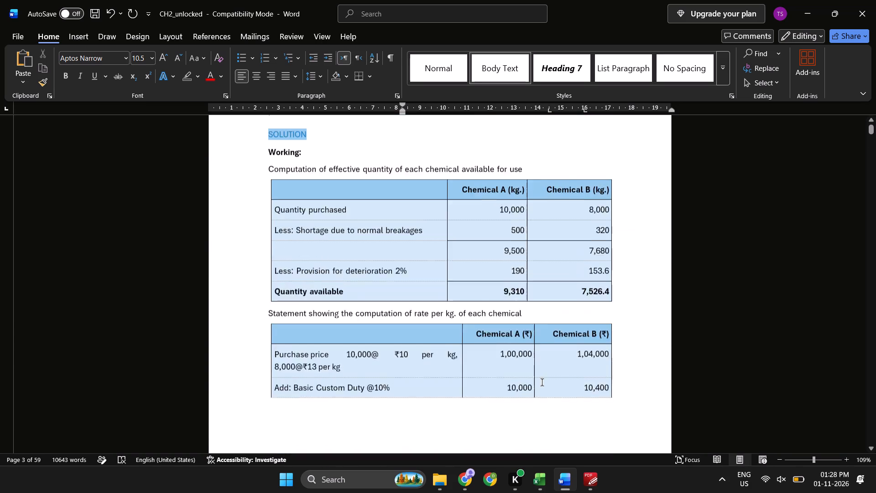
scroll(542, 382, "up", 10)
scroll(542, 382, "down", 5)
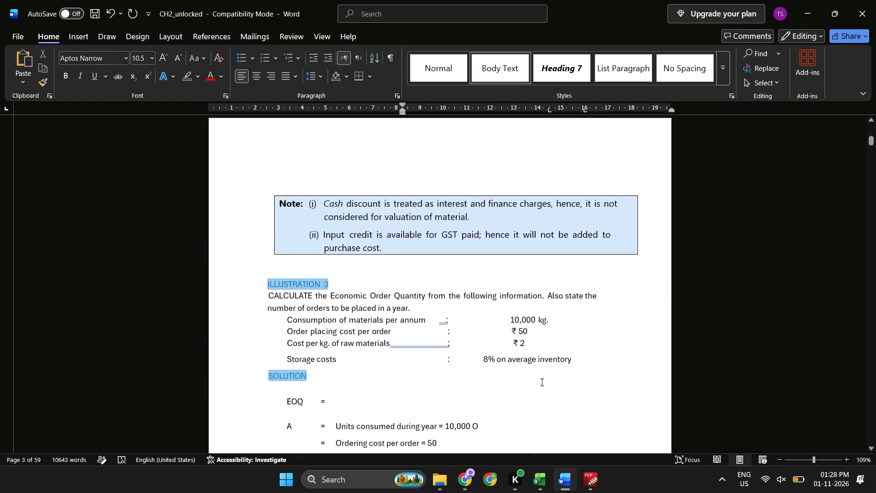
scroll(542, 382, "down", 6)
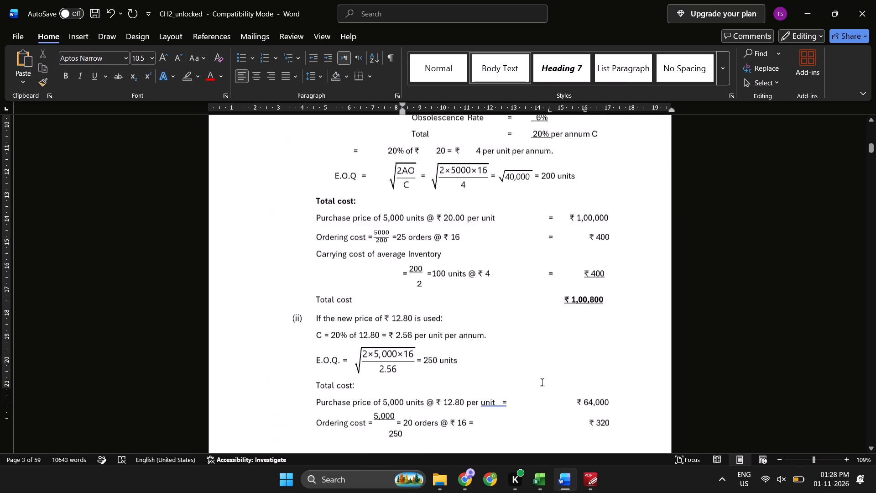
scroll(542, 382, "down", 6)
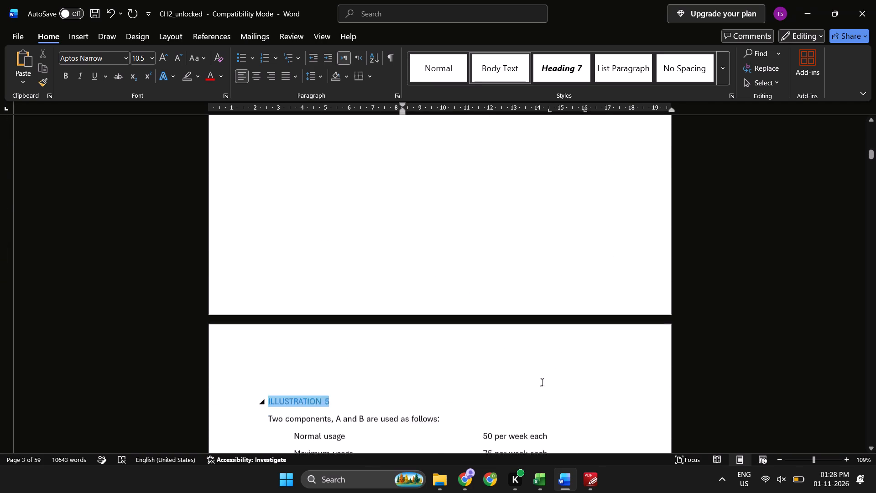
scroll(542, 382, "down", 1)
scroll(542, 382, "up", 3)
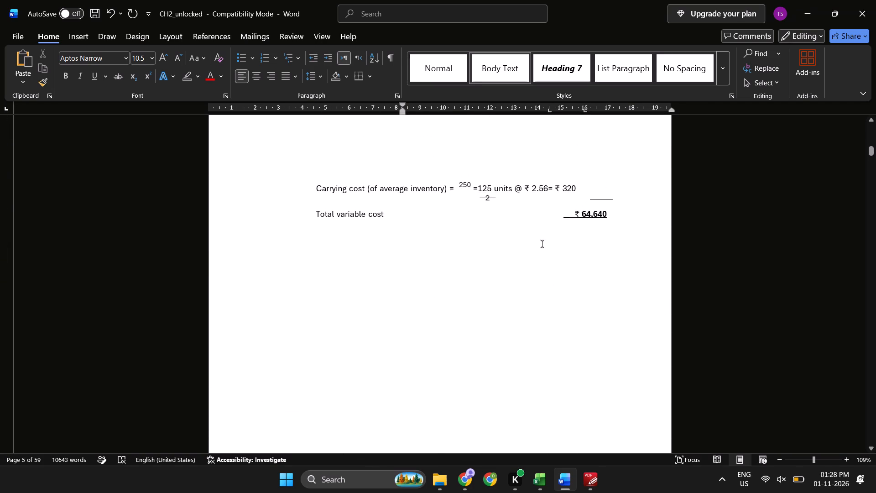
scroll(540, 241, "up", 1)
scroll(540, 241, "down", 1)
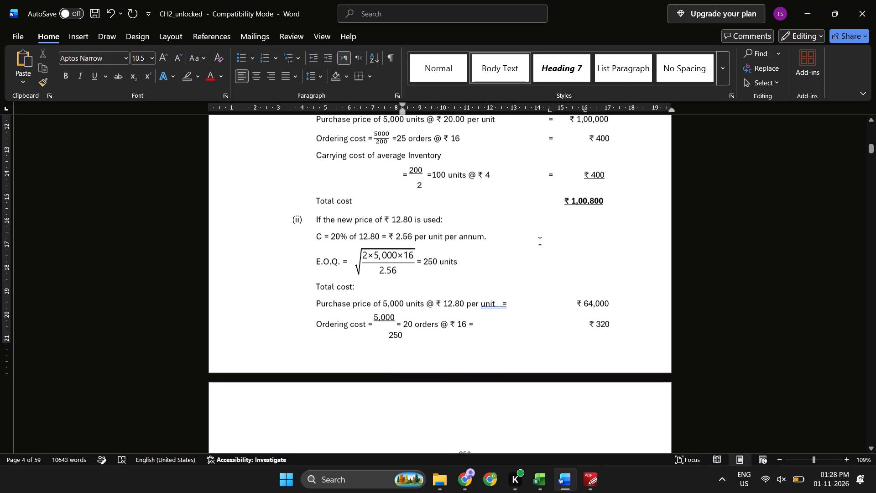
scroll(540, 241, "up", 1)
scroll(449, 247, "up", 2, "ctrl")
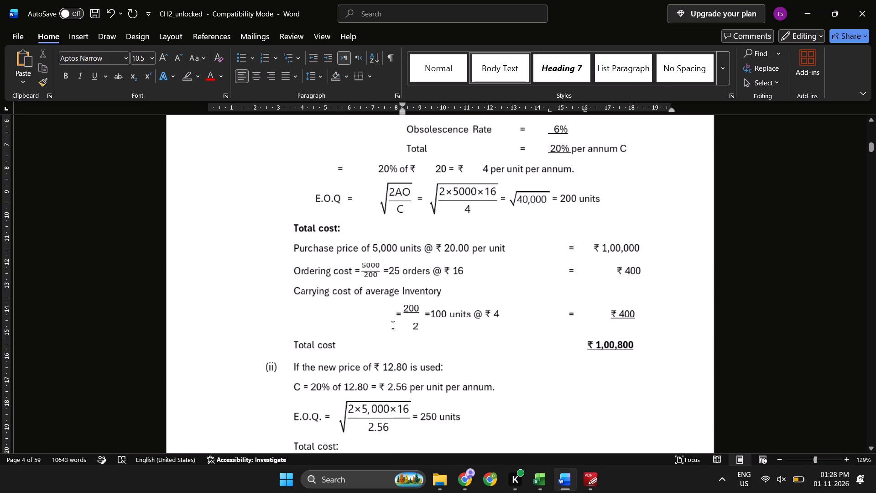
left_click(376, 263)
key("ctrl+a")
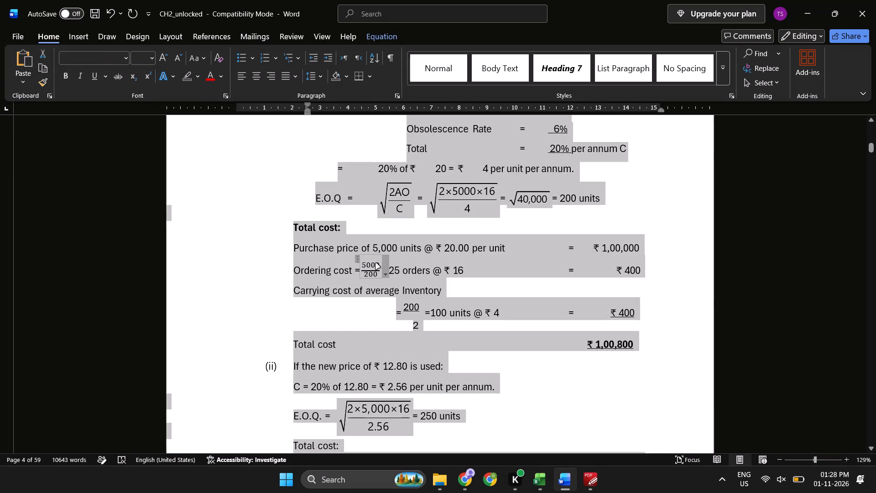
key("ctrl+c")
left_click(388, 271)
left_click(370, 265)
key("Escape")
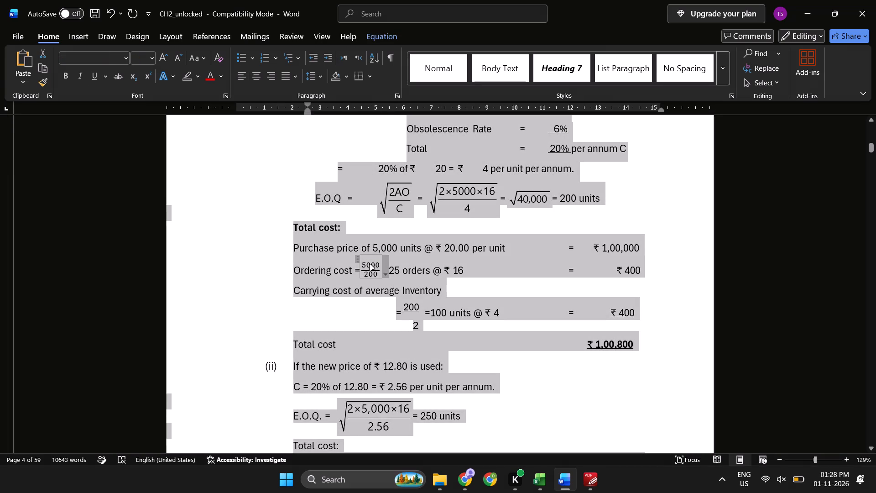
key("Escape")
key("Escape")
Copy the whole 5000/200 equation from the Ordering cost line.
left_click(361, 260)
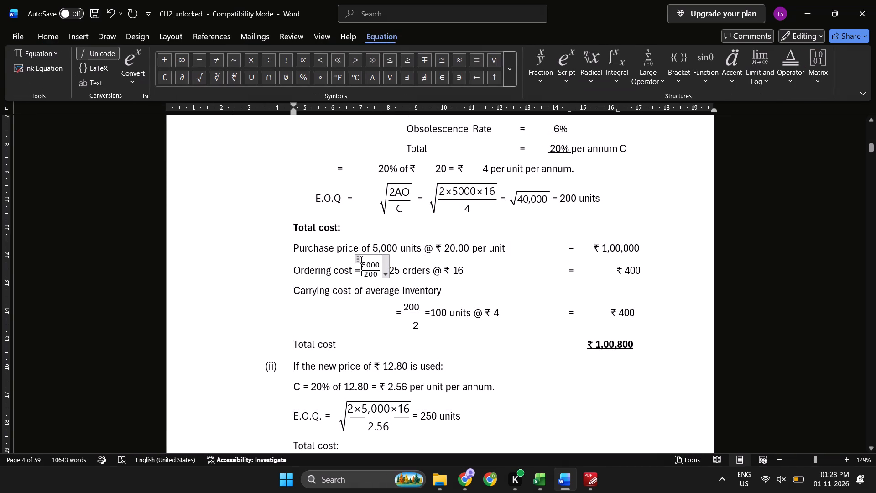
left_click(358, 259)
right_click(358, 259)
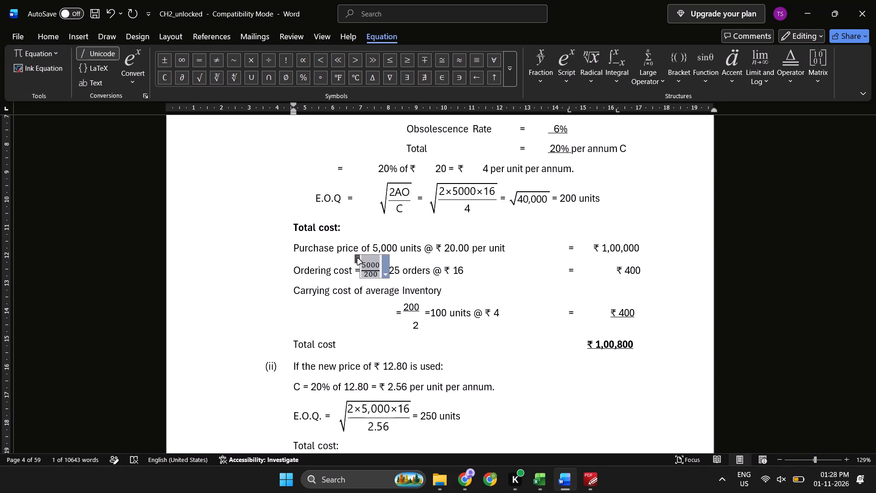
right_click(375, 266)
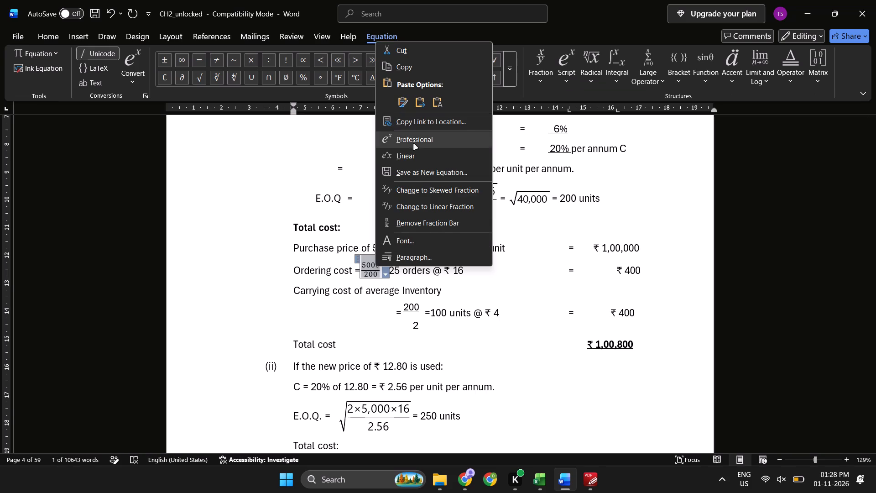
left_click(433, 63)
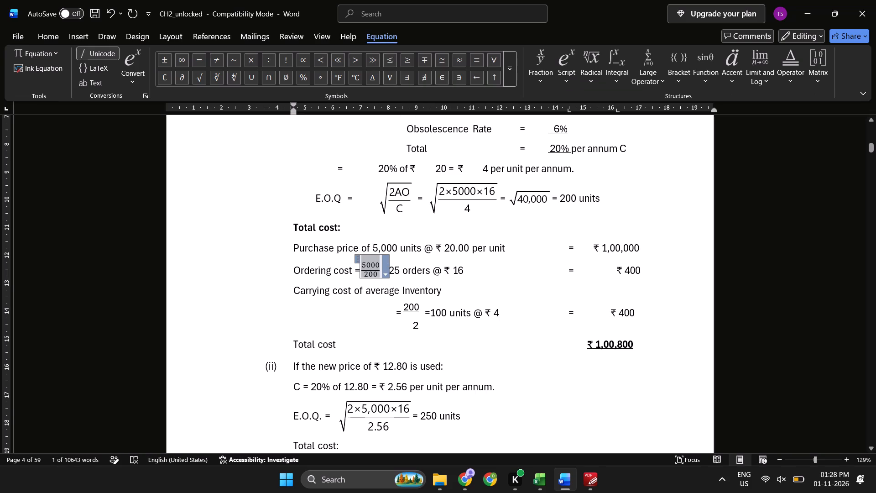
Break the carrying-cost calculation line in part (i) after the underlined 200, moving "=100 units @ ₹ 4" to its own line.
left_click(428, 301)
key("Left")
key("BackSpace")
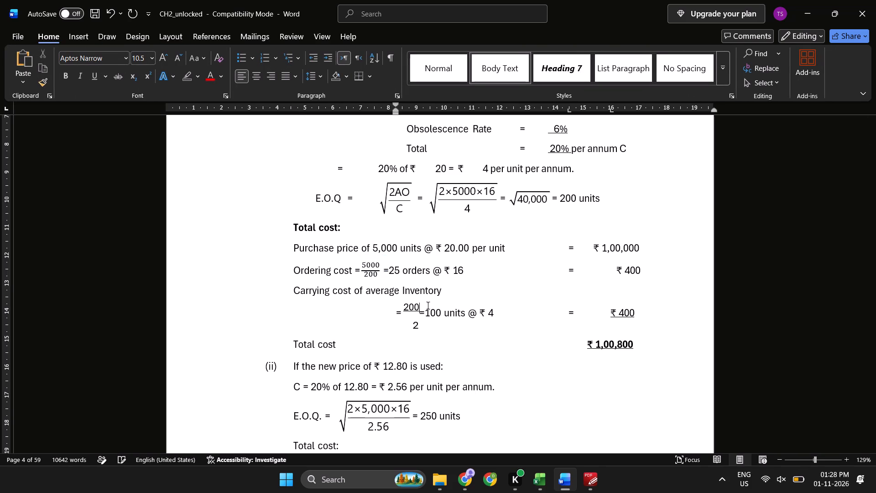
key("Return")
Replace the underlined 200 below "Carrying cost of average Inventory" with the copied 5000/200 equation.
key("Up")
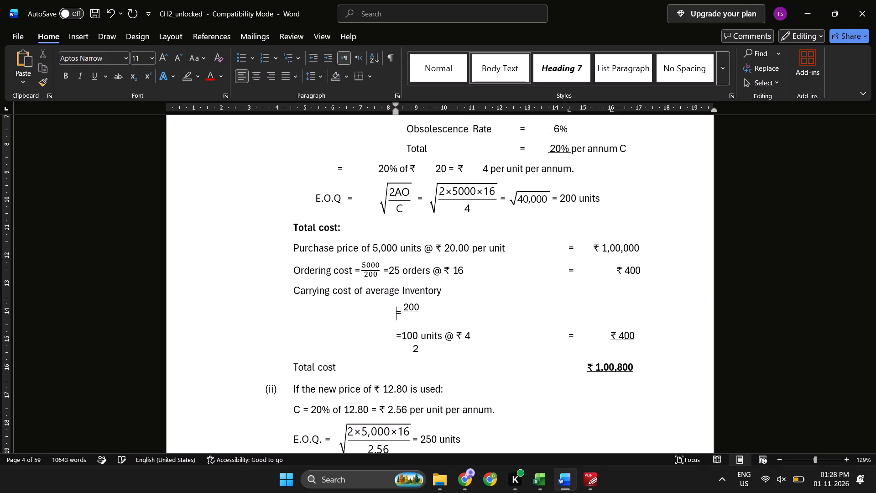
key("Right")
key("shift+Right")
key("shift+Right")
key("shift+Right")
key("shift+Right")
key("shift+Right")
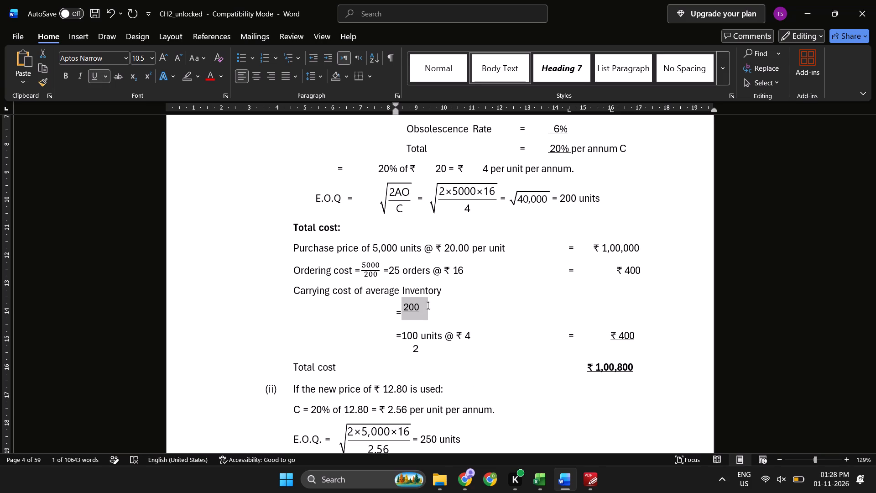
key("shift+Left")
key("ctrl+v")
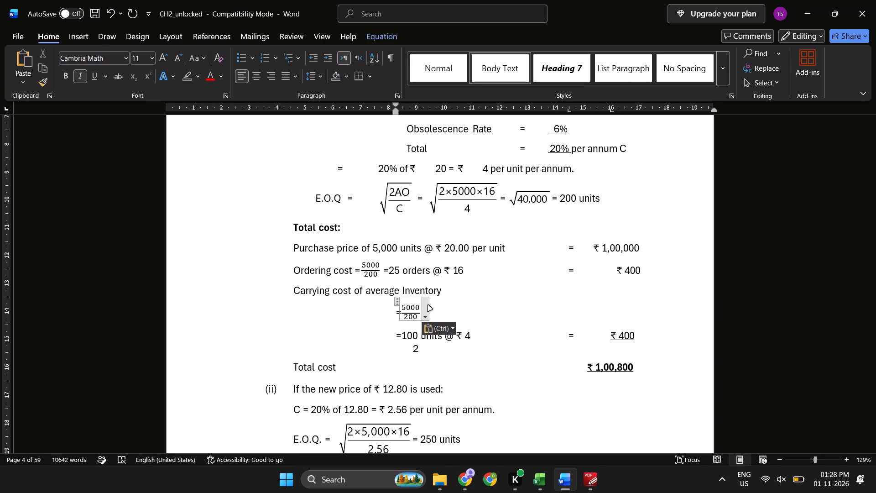
Edit the pasted fraction below "Carrying cost of average Inventory" so it reads 200/2.
key("Left")
key("ctrl+z")
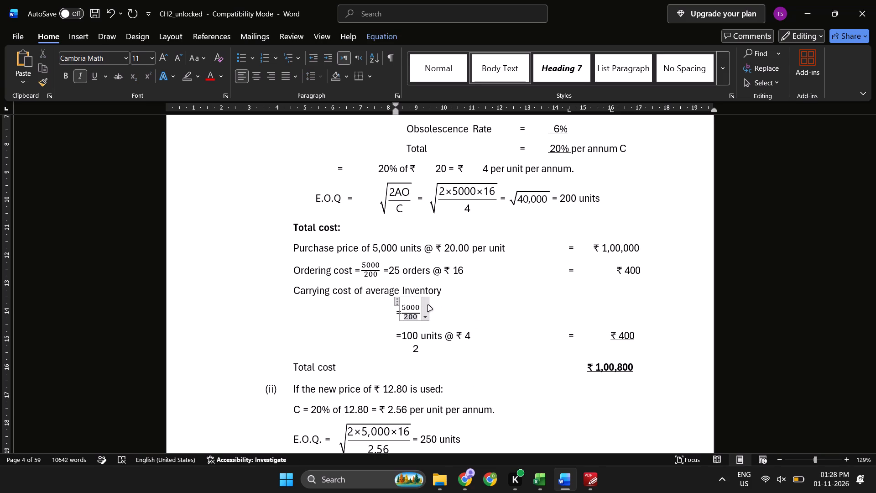
key("ctrl+y")
key("Up")
key("Down")
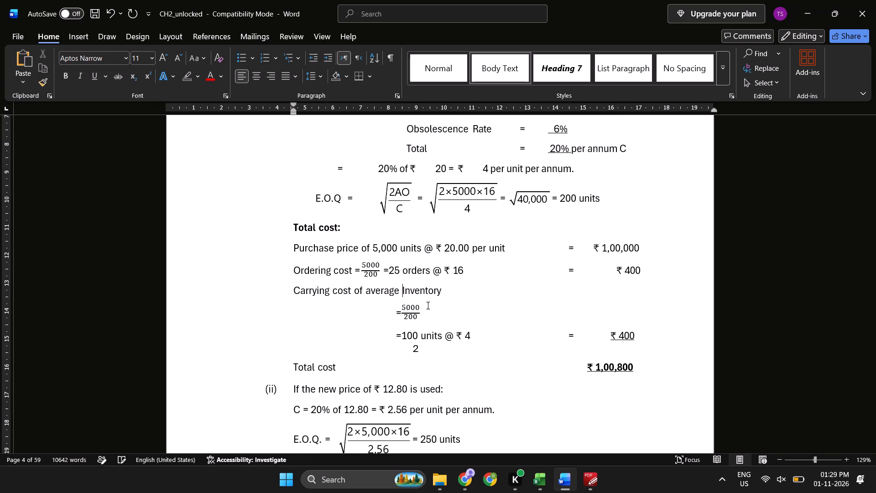
key("Right")
key("Left")
key("shift+Right")
key("shift+Right")
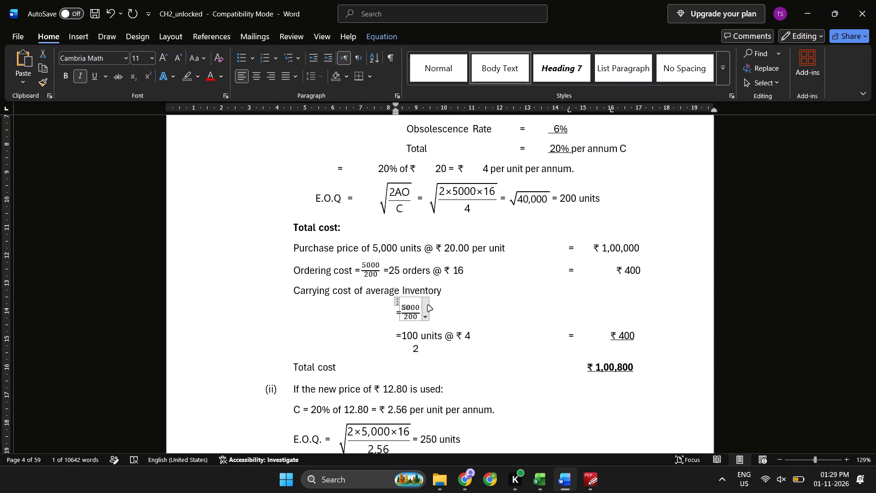
key("2")
key("Right")
key("Down")
key("Left")
key("shift+Left")
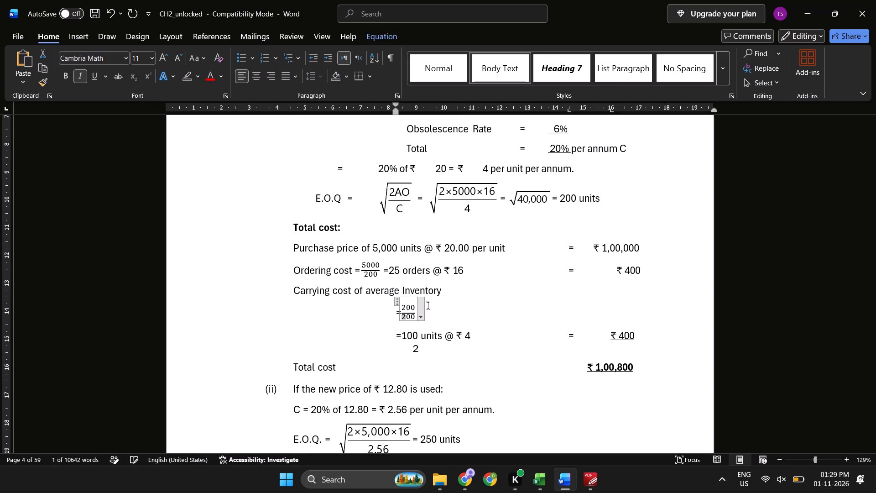
key("Right")
key("Right")
key("Right")
key("BackSpace")
key("BackSpace")
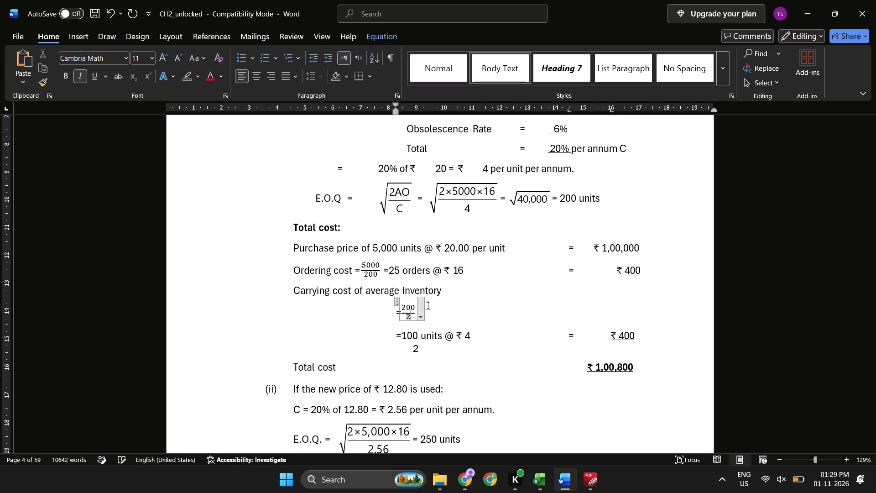
key("Escape")
Rejoin "=100 units @ ₹ 4" to the 200/2 equation line, separated by a space.
left_click(394, 330)
key("BackSpace")
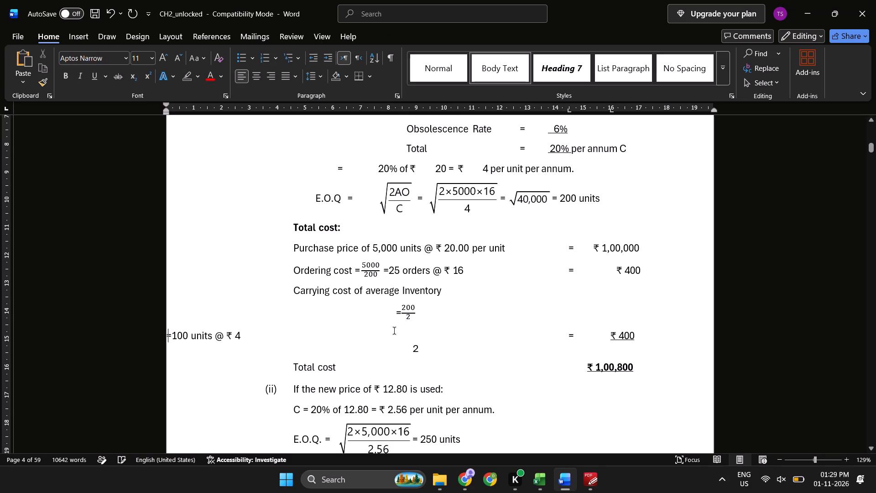
key("BackSpace")
key("space")
Insert nine spaces between the equals sign and the 200/2 fraction in the carrying-cost line.
key("Left")
key("Left")
key("Left")
key("Left")
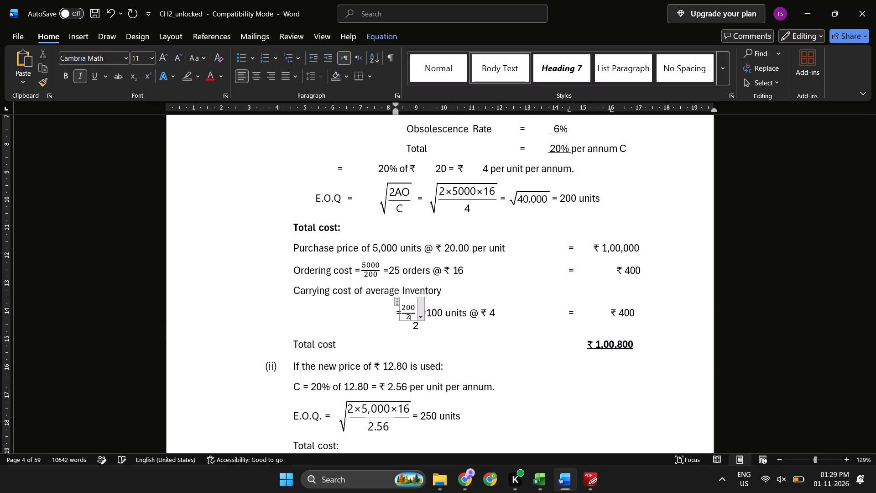
key("Left")
key("Left")
scroll(388, 309, "up", 4, "ctrl")
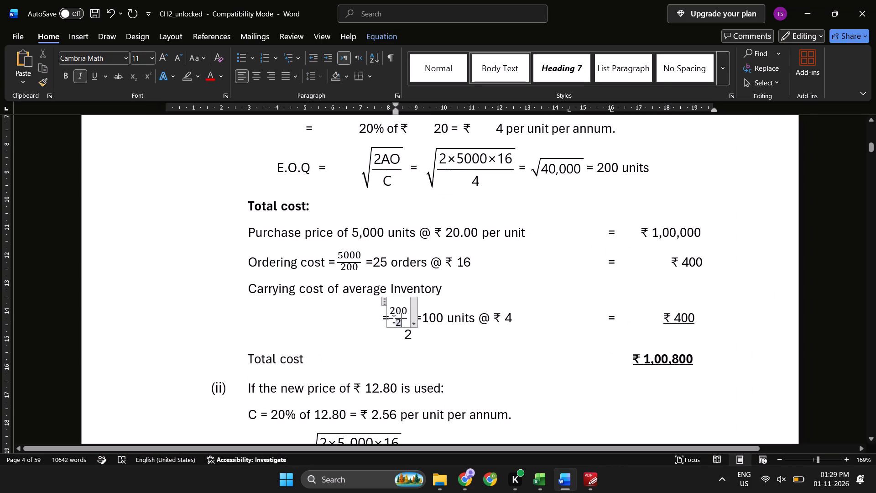
left_click(391, 317)
left_click(391, 317)
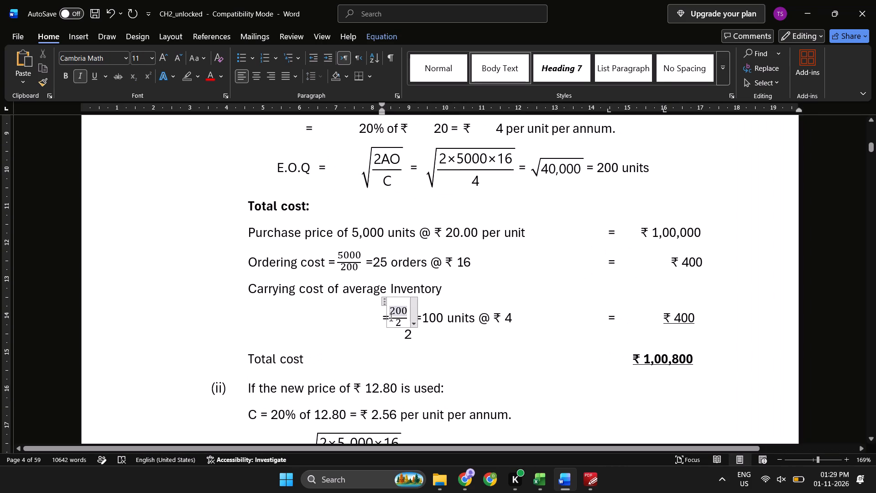
key("Escape")
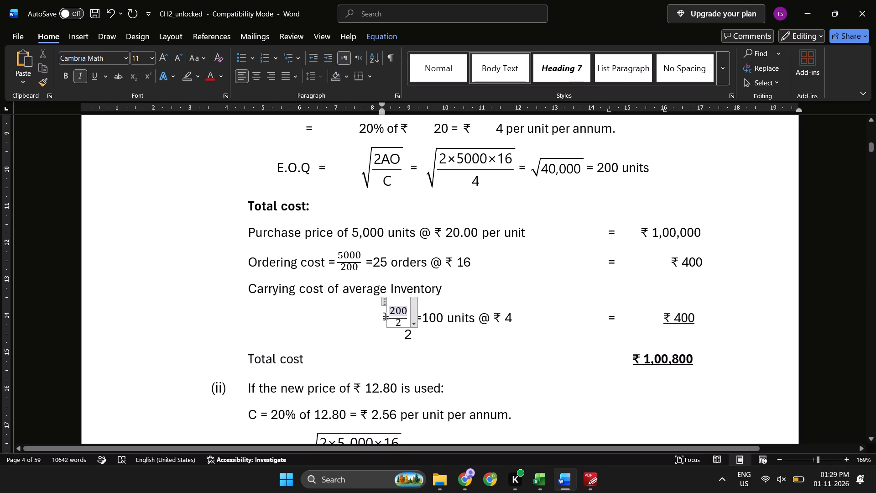
left_click(384, 317)
key("Right")
key("space")
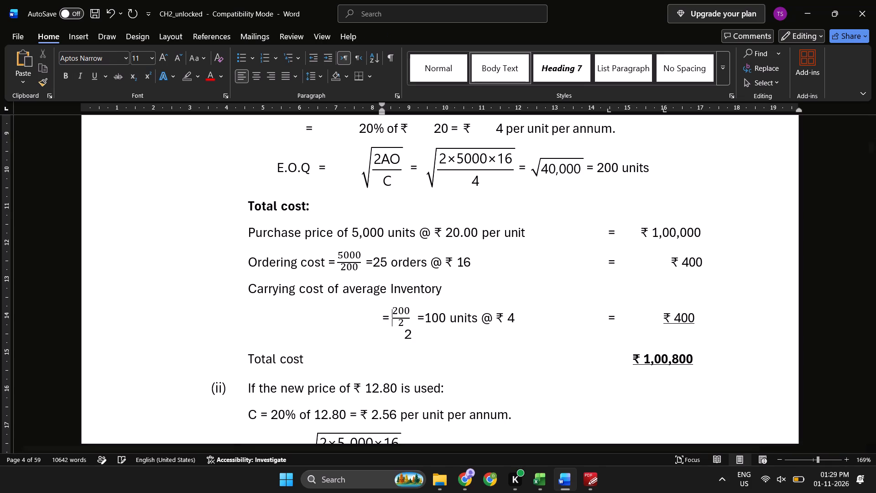
key("space")
key("space")
key("space")
key("space")
key("space")
key("space")
key("space")
key("space")
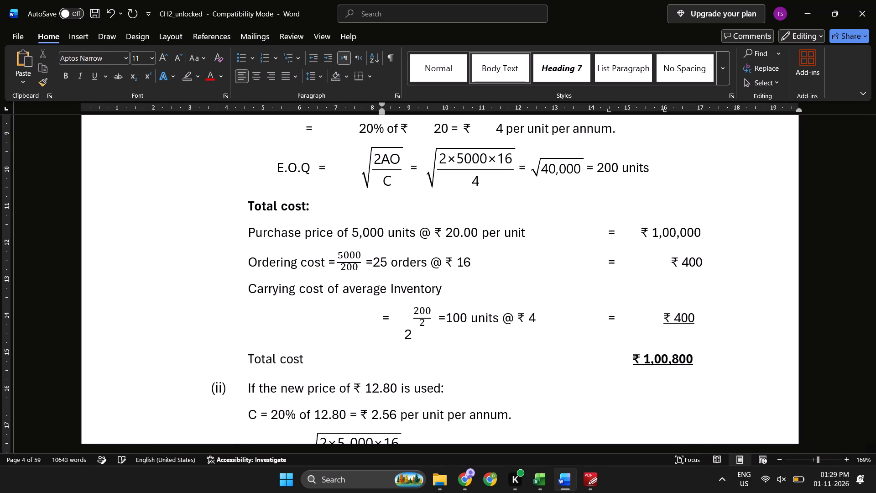
Delete the stray 2 and its line below the 200/2 fraction.
key("Down")
key("BackSpace")
key("BackSpace")
key("BackSpace")
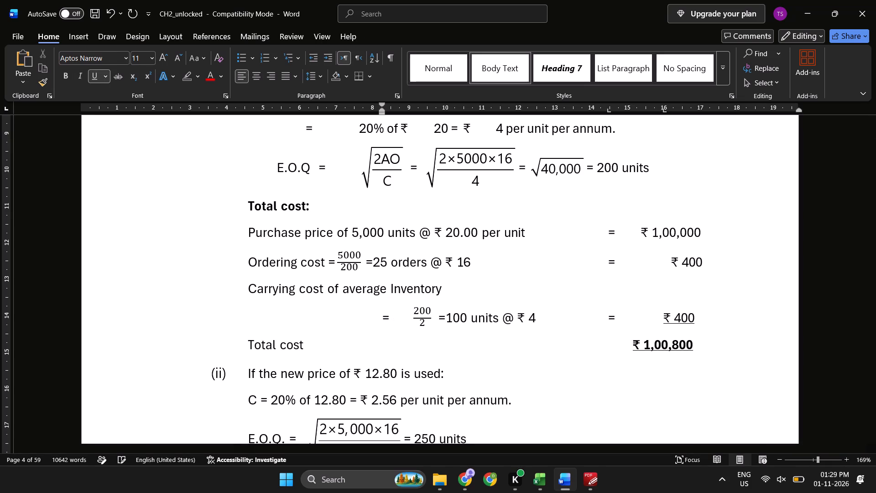
key("Down")
Review the rebuilt part (i) calculations and examine the remaining misaligned fractions in part (ii).
scroll(618, 283, "down", 1)
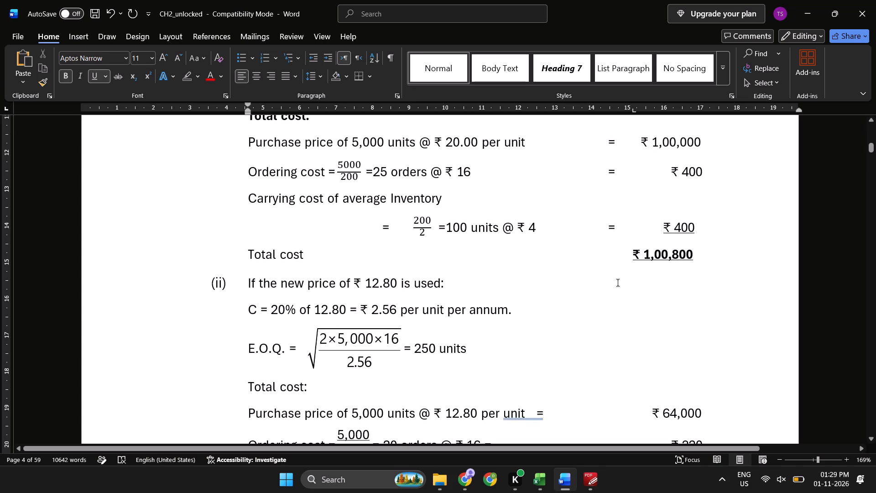
scroll(618, 283, "down", 1)
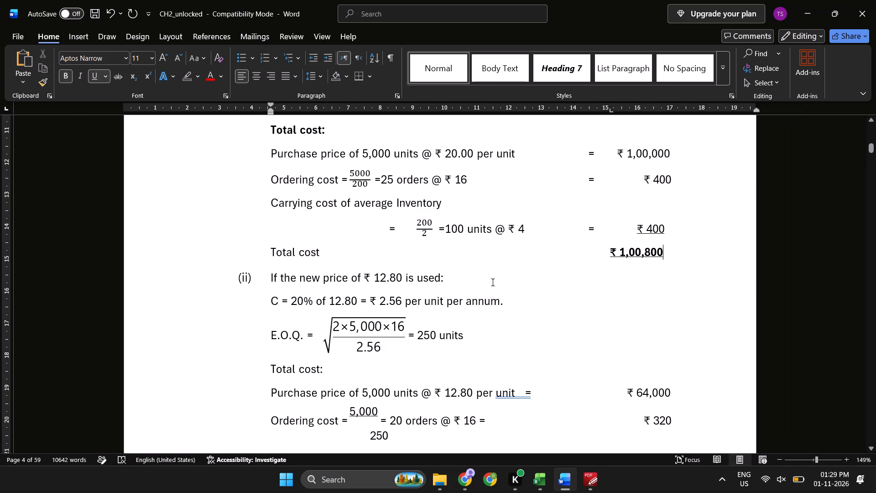
scroll(493, 282, "up", 1)
scroll(493, 282, "down", 2, "ctrl")
scroll(493, 282, "up", 1)
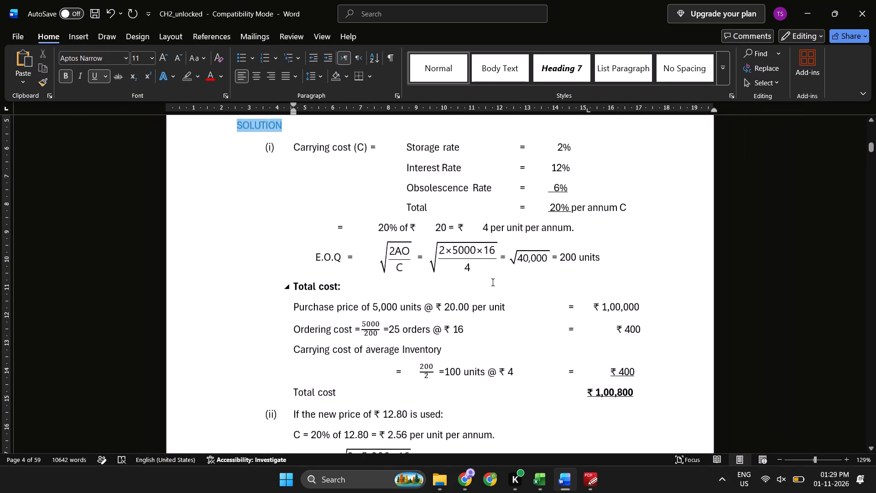
scroll(493, 282, "down", 1, "ctrl")
scroll(493, 282, "down", 1)
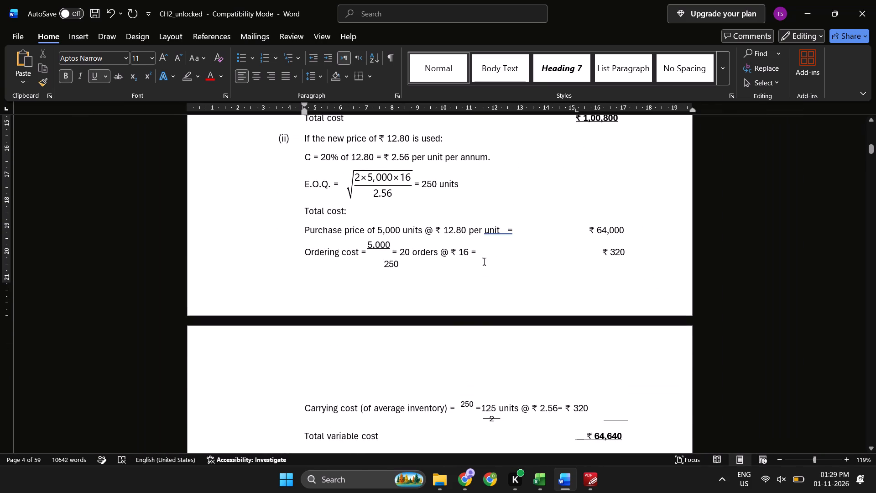
scroll(484, 262, "down", 1)
scroll(439, 272, "up", 1)
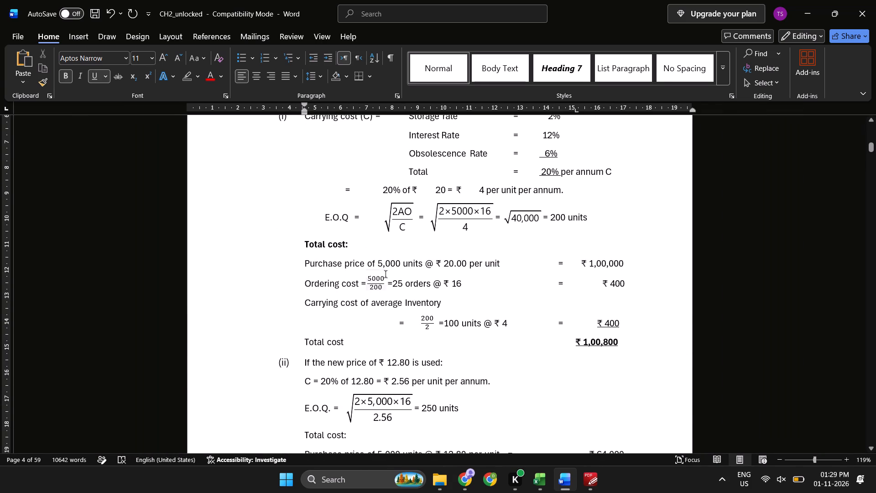
left_click(381, 283)
scroll(381, 283, "down", 1)
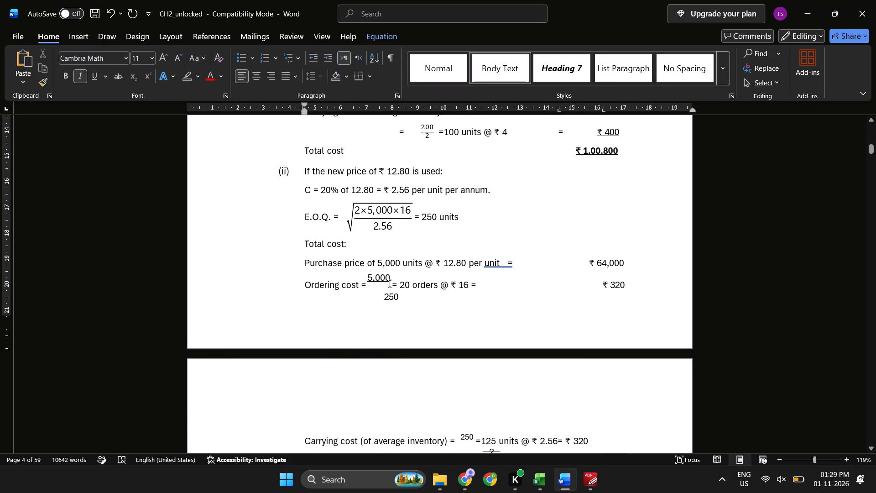
Replace the underlined 5,000 after "Ordering cost =" in part (ii) with two spaces.
left_click(390, 283)
key("shift+Left")
key("ctrl+shift+Left")
key("ctrl+shift+Left")
key("shift+Left")
key("shift+Left")
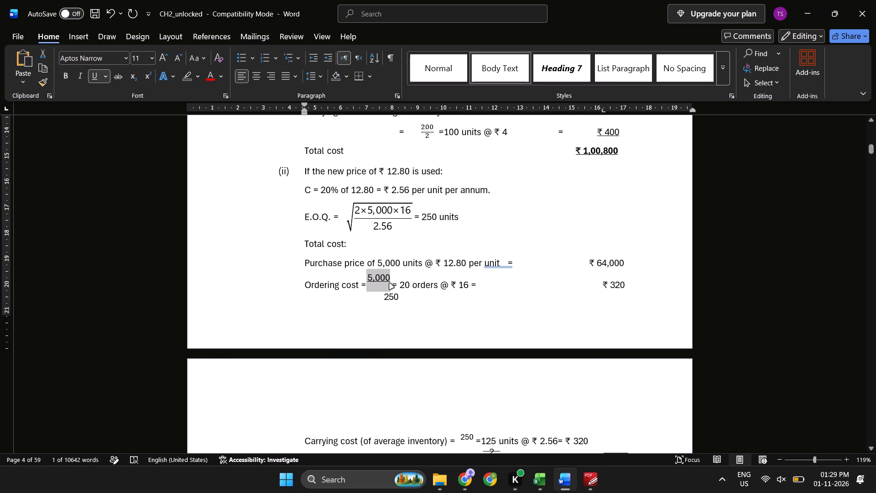
key("space")
key("space")
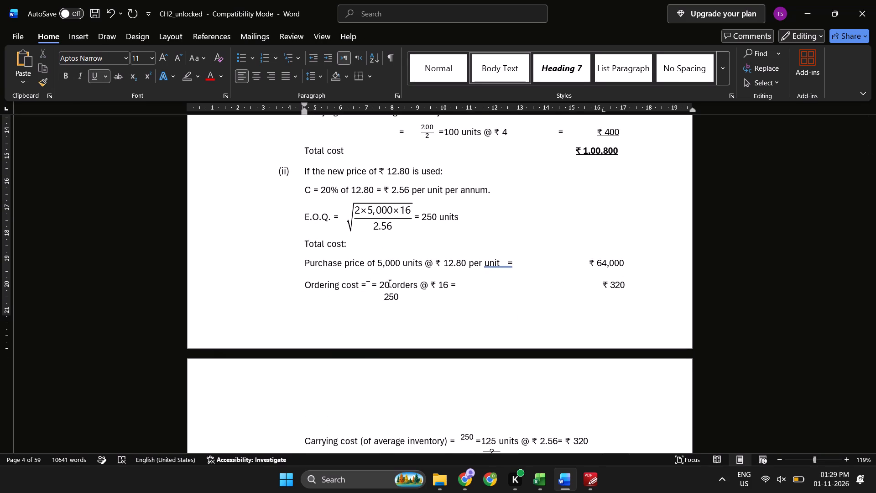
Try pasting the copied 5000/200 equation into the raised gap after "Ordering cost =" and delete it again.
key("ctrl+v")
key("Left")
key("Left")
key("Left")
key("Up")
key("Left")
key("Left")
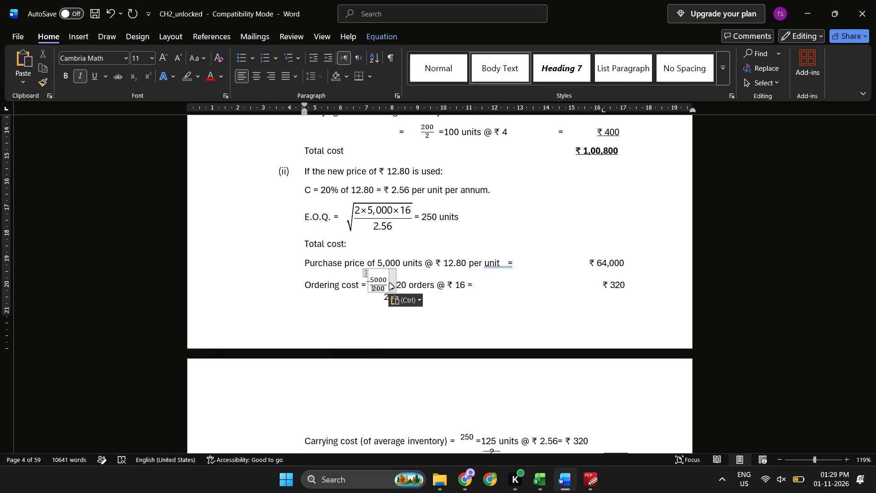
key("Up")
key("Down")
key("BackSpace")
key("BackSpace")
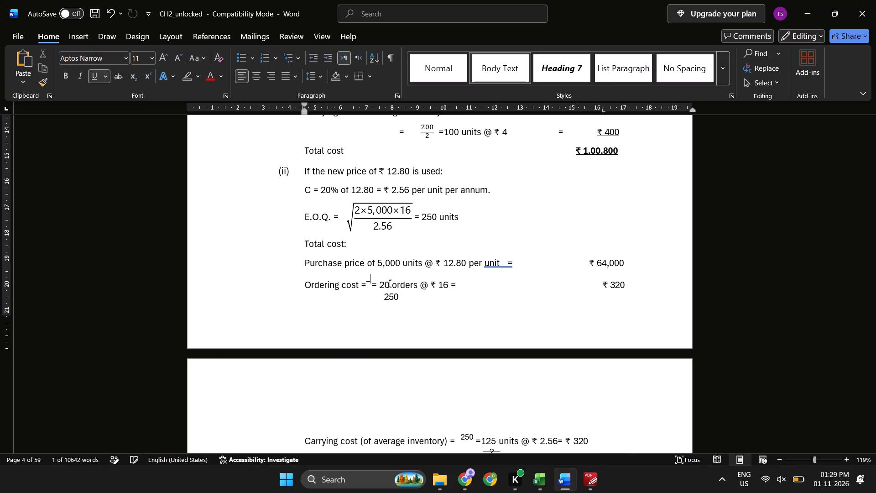
Clear the raised spacing after "Ordering cost" in part (ii), re-enter the equals sign with a space, and paste the 5000/200 equation.
key("BackSpace")
key("BackSpace")
key("space")
key("space")
key("space")
key("space")
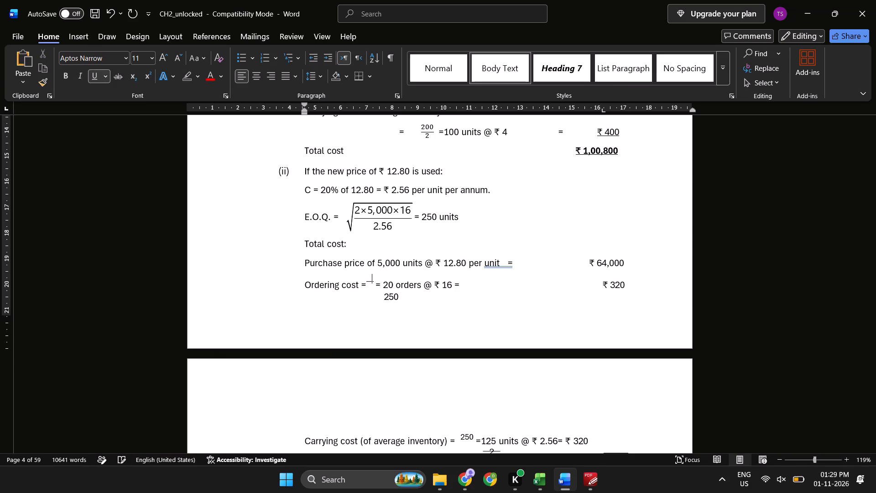
key("space")
key("space")
key("space")
key("space")
key("BackSpace")
key("ctrl+BackSpace")
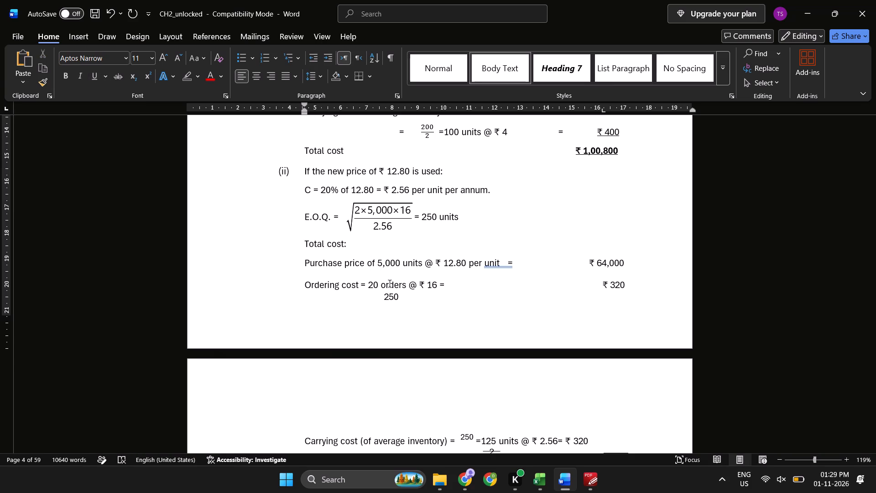
type("=")
key("space")
key("ctrl+v")
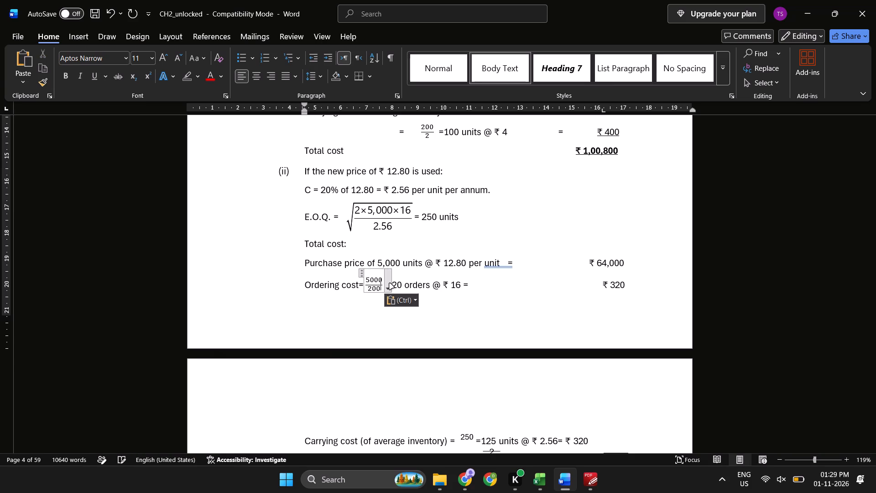
Change the denominator of part (ii)'s ordering-cost fraction to 250.
key("Down")
key("Left")
key("Up")
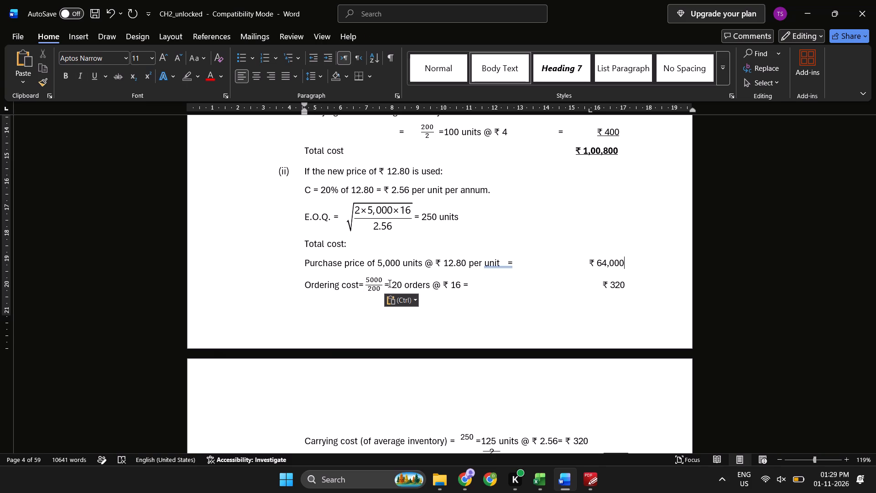
left_click(370, 289)
key("Right")
key("shift+Left")
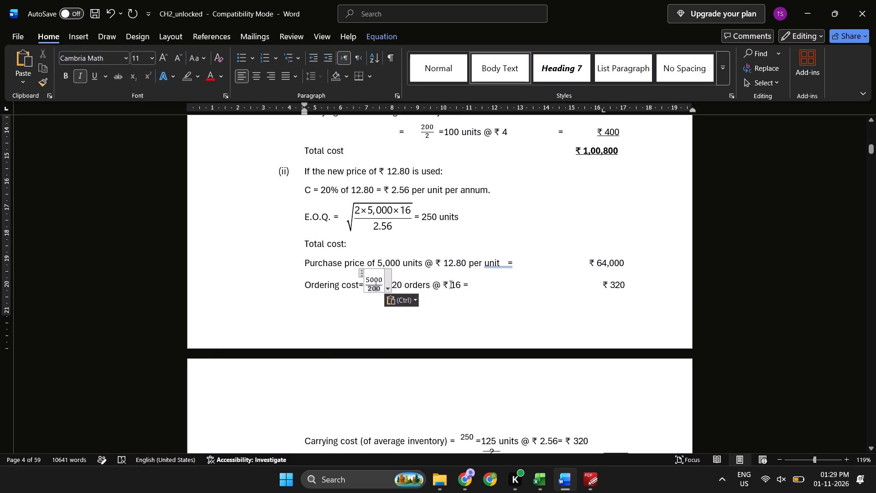
key("5")
key("Escape")
Delete the stray 250 and its empty line below part (ii)'s Ordering cost line.
left_click(453, 299)
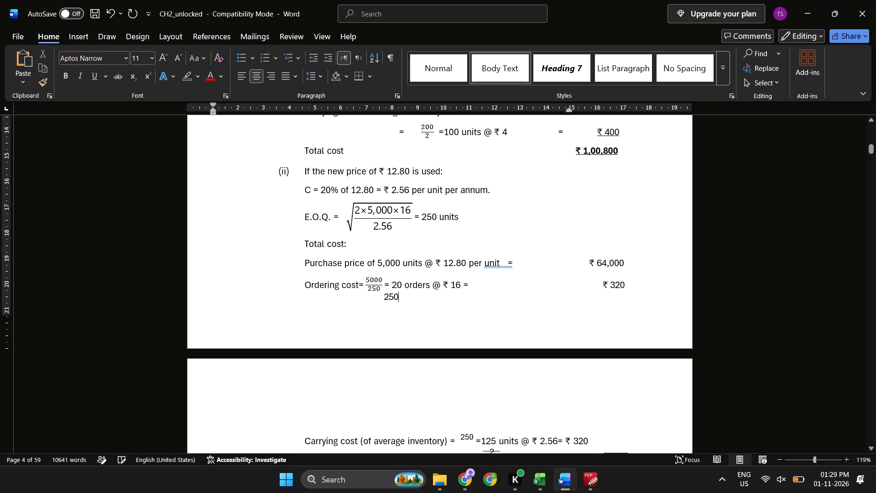
key("BackSpace")
key("BackSpace")
key("BackSpace")
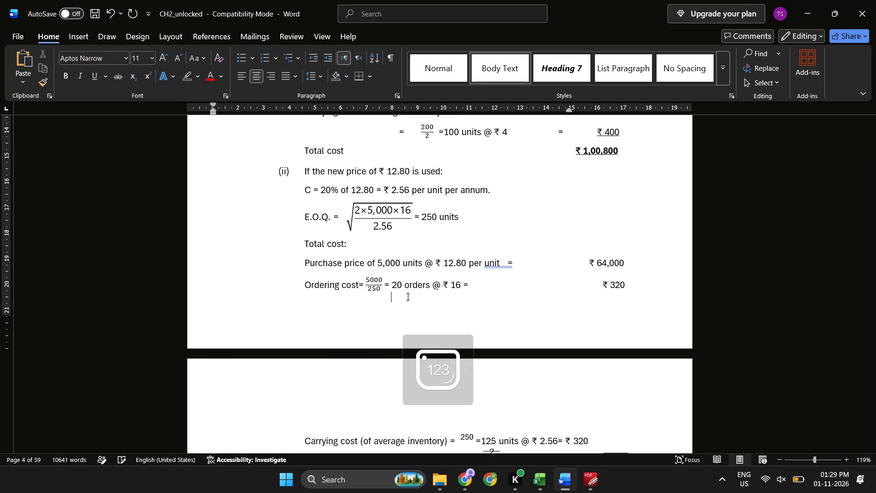
key("BackSpace")
key("BackSpace")
key("BackSpace")
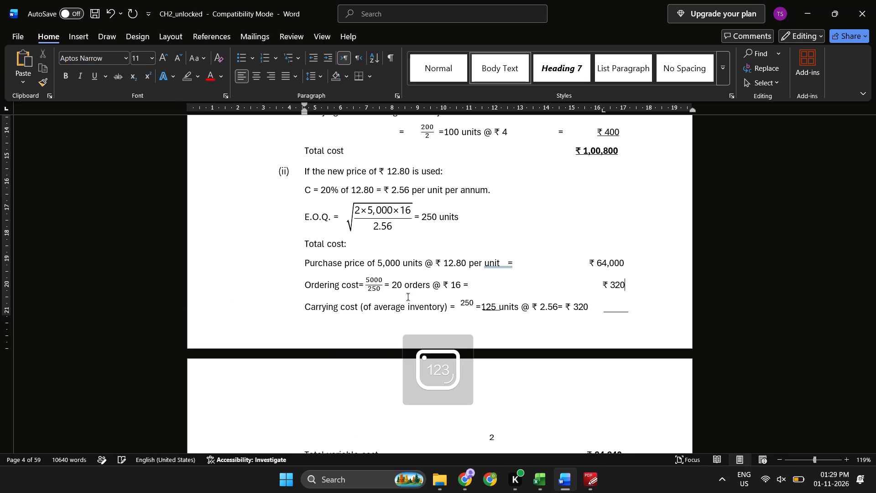
Replace the raised 250 in part (ii)'s carrying cost line with the copied 5000/200 fraction equation after the equals sign.
scroll(375, 328, "down", 1)
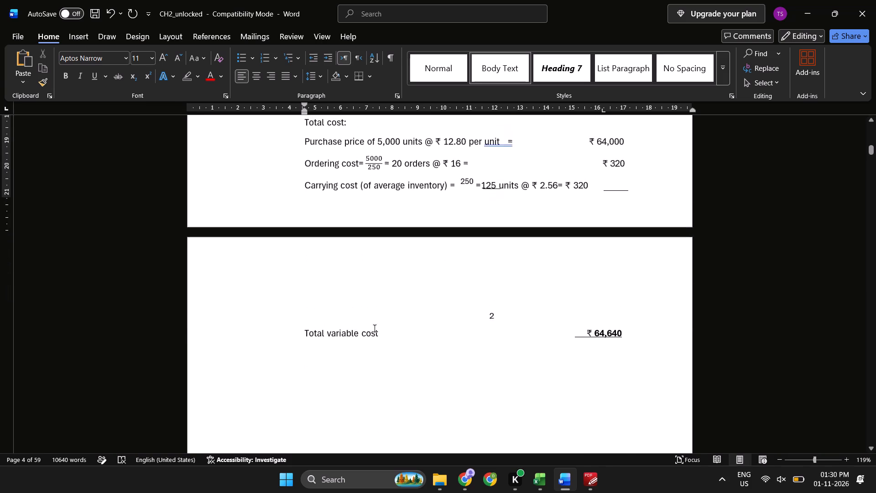
scroll(375, 328, "down", 7)
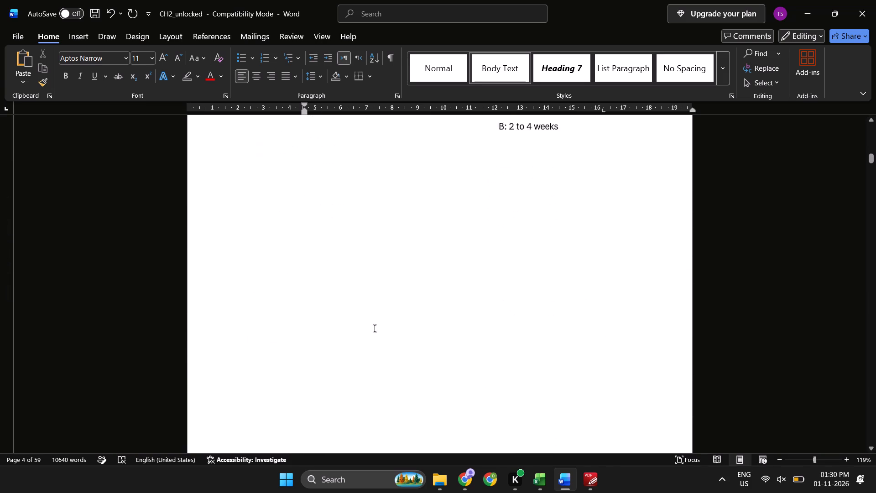
scroll(375, 328, "down", 2)
scroll(375, 328, "up", 3)
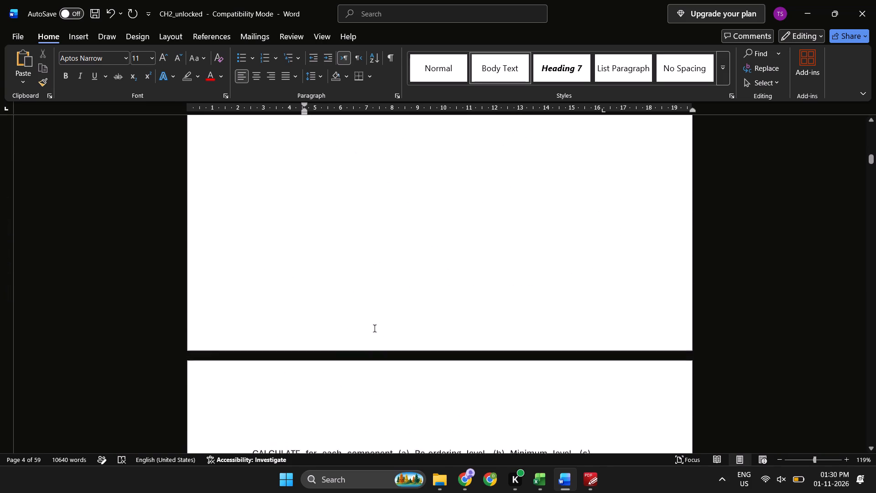
scroll(375, 328, "up", 4)
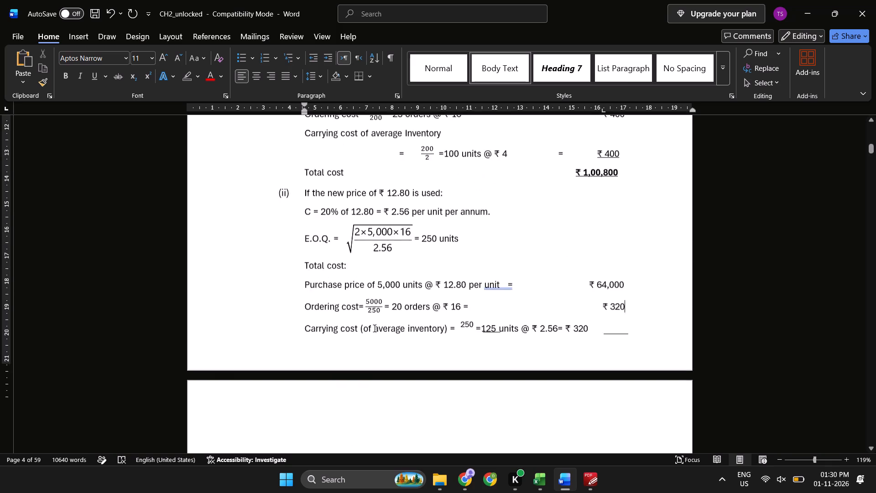
scroll(375, 328, "up", 2)
scroll(375, 328, "down", 1)
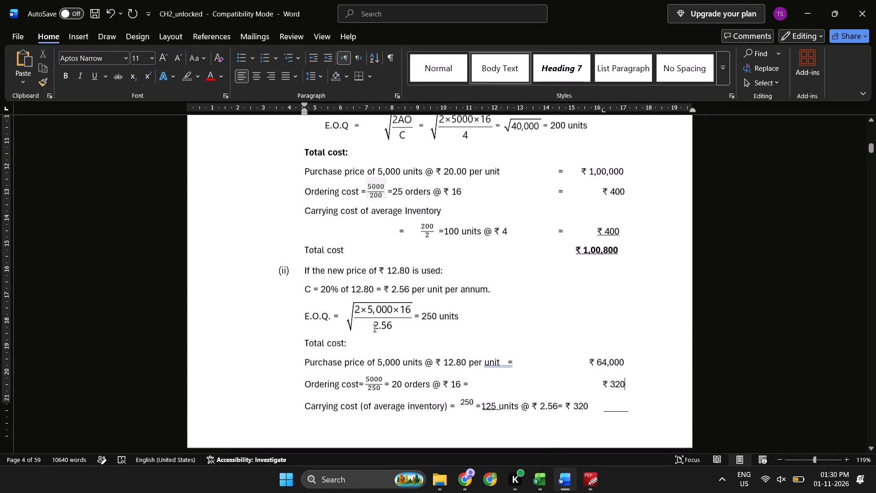
scroll(375, 328, "down", 1)
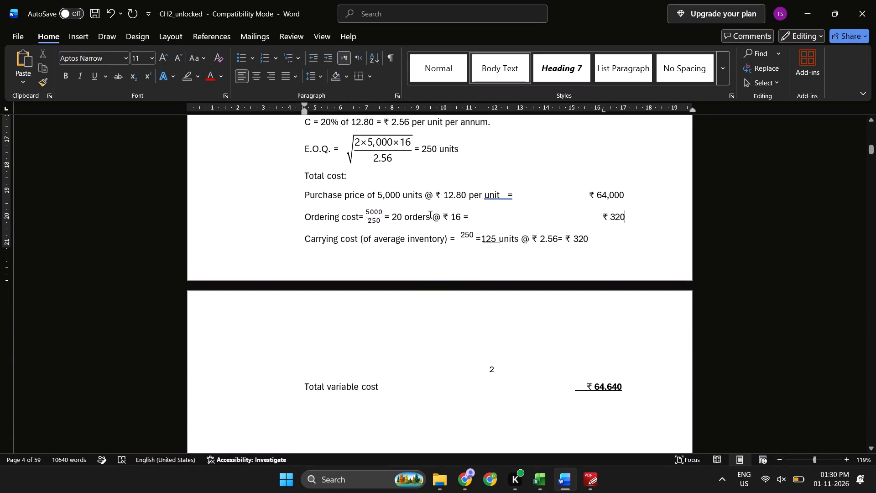
left_click(464, 235)
key("Right")
key("Right")
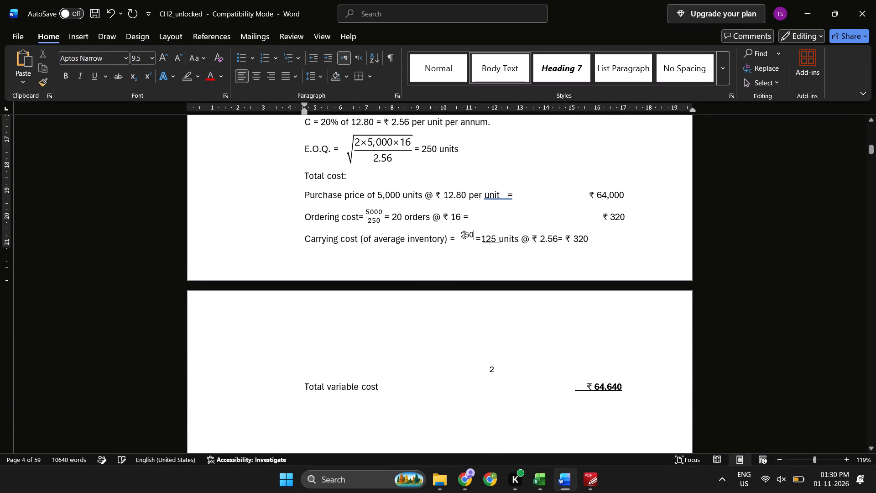
key("BackSpace")
key("BackSpace")
key("BackSpace")
key("space")
key("space")
key("BackSpace")
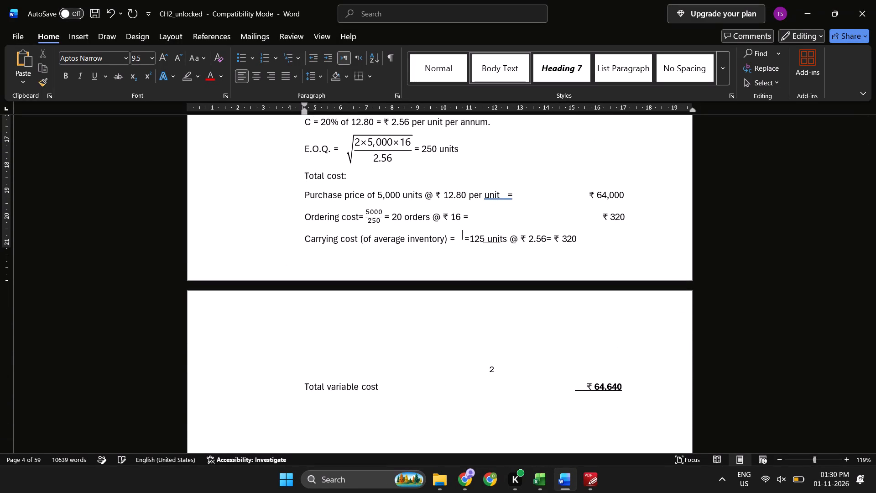
key("BackSpace")
key("Left")
key("ctrl+v")
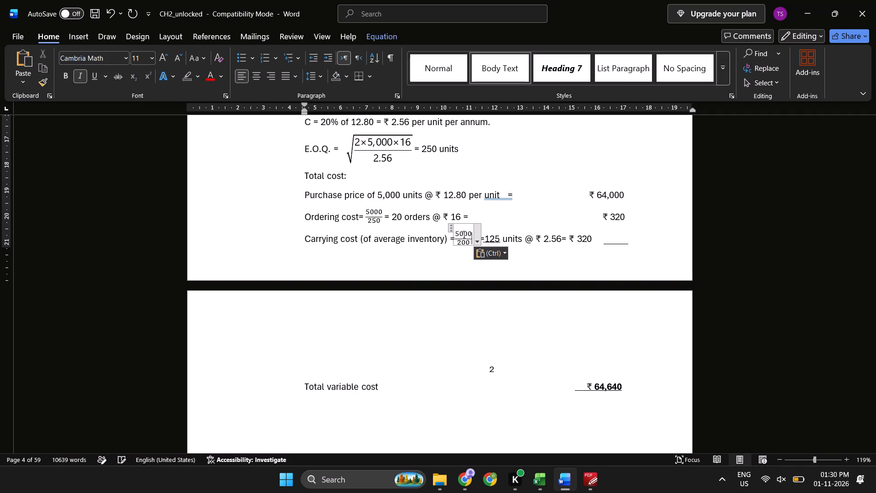
Change the pasted carrying cost fraction in part (ii) to 250 over 2.
key("Up")
key("Down")
key("shift+Right")
key("shift+Left")
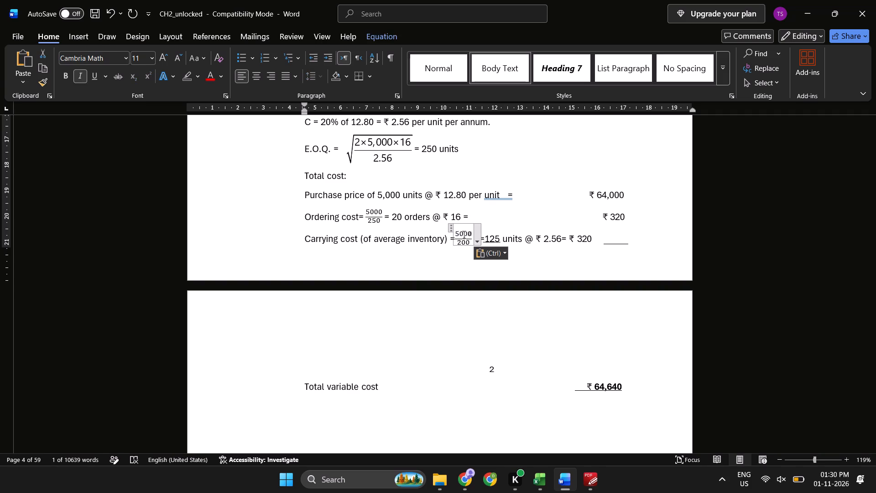
key("shift+Left")
key("shift+Left")
key("shift+Left")
type("250")
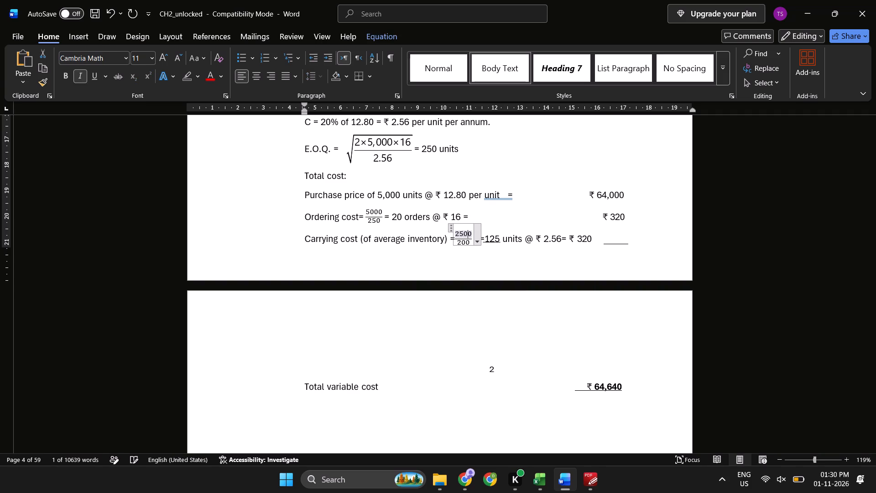
key("BackSpace")
key("Down")
key("Right")
key("BackSpace")
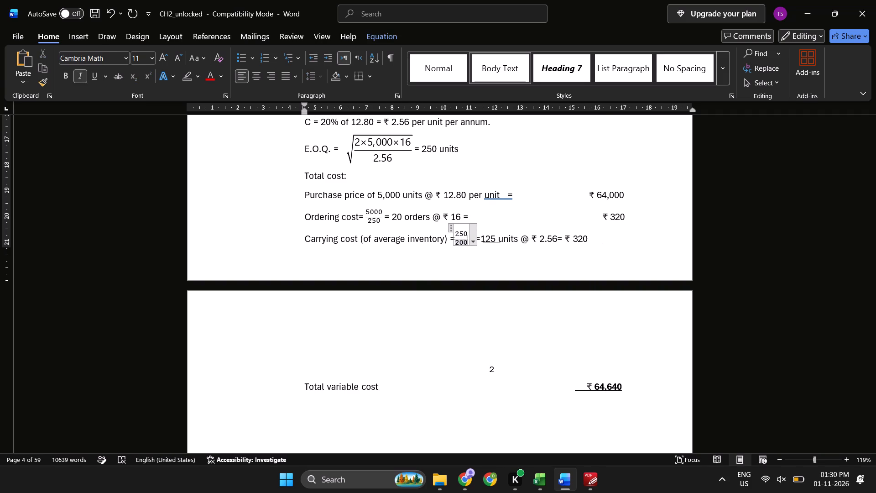
key("BackSpace")
key("Escape")
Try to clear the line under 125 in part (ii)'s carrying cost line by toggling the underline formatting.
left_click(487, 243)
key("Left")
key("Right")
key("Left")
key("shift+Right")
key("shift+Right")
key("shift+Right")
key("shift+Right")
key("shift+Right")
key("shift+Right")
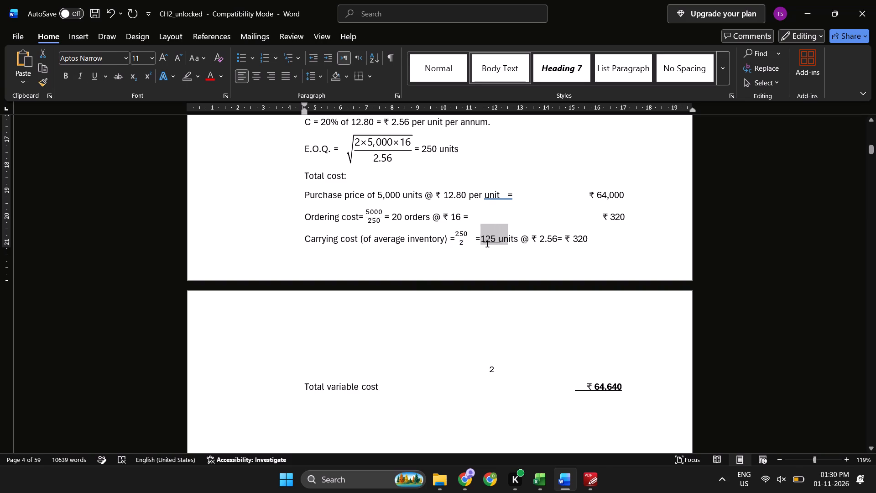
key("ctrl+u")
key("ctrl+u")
Delete the stray 2 above the Total variable cost line along with its leftover spacing.
key("Down")
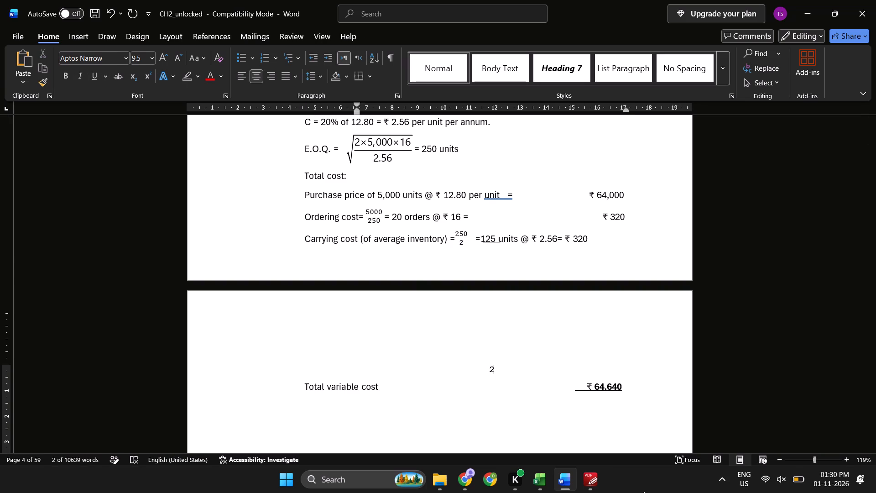
key("BackSpace")
key("BackSpace")
key("BackSpace")
key("BackSpace")
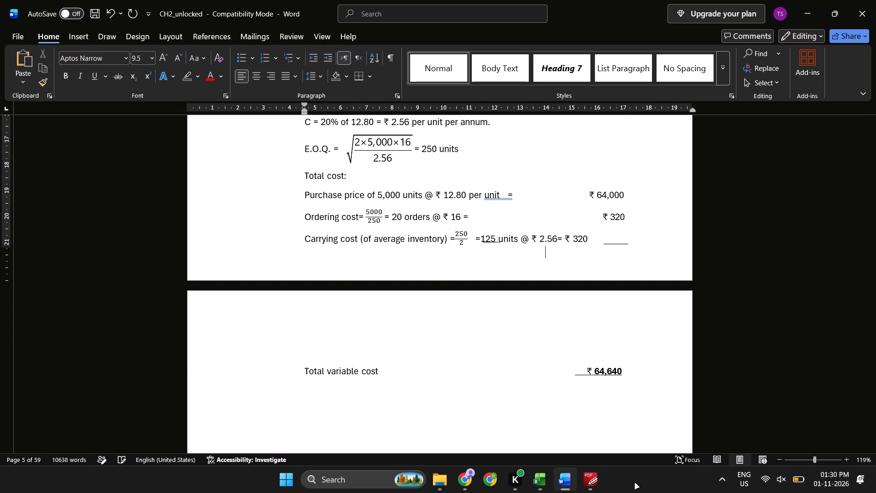
Remove the break after ₹ 64,640 and place the ILLUSTRATION 5 heading below Total variable cost with one blank line between.
key("Right")
key("Right")
key("Down")
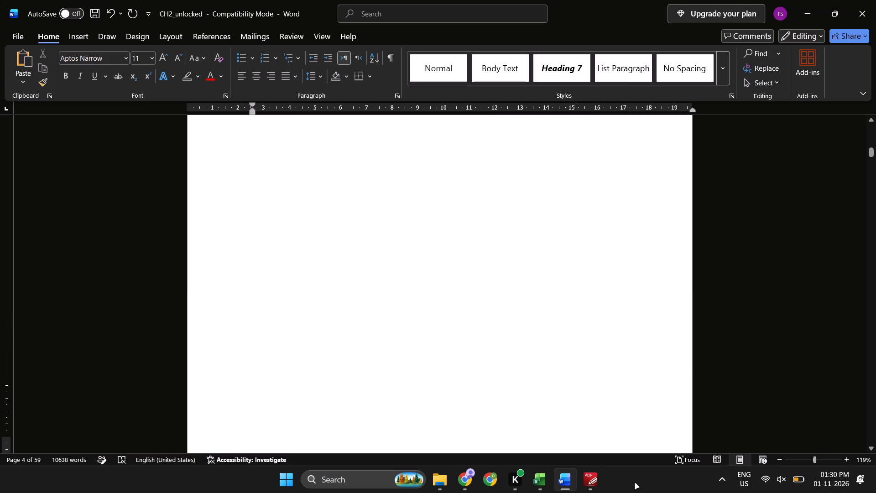
key("Left")
key("Left")
key("Left")
key("Left")
key("Left")
key("Left")
key("Left")
key("Left")
key("Left")
key("Left")
key("Left")
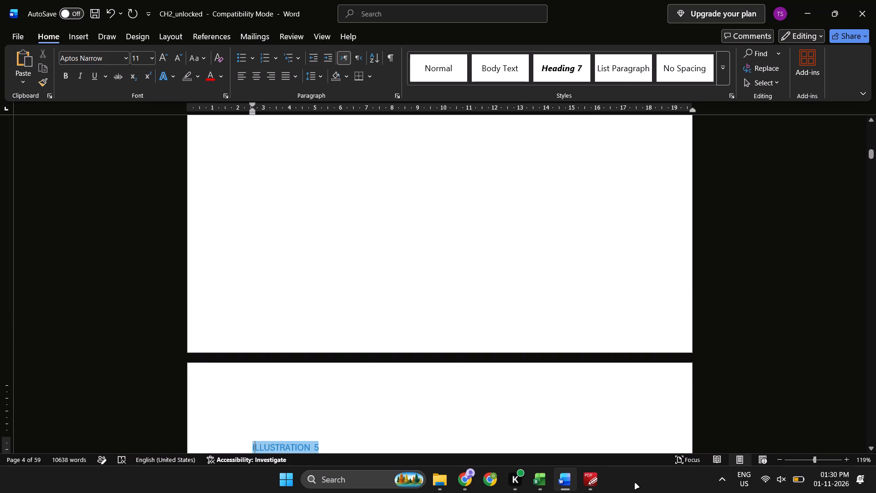
key("Left")
key("Left")
key("Left")
scroll(641, 492, "up", 1)
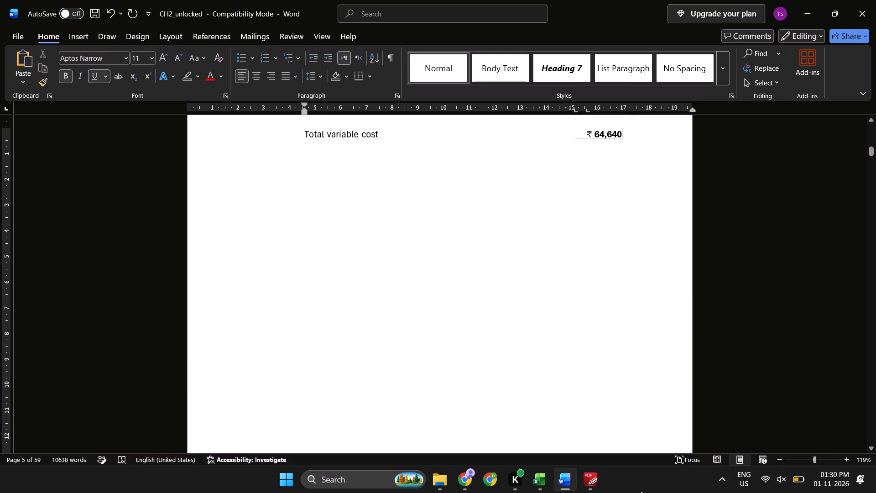
key("Delete")
key("Delete")
key("Return")
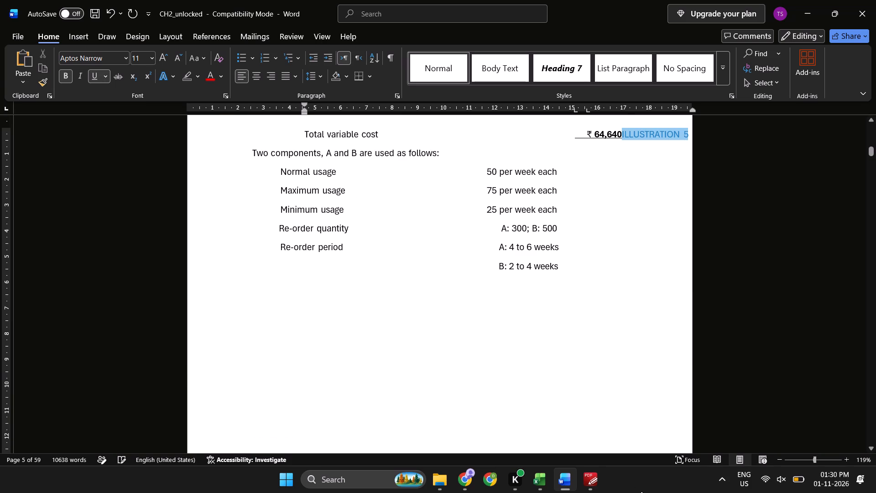
key("Return")
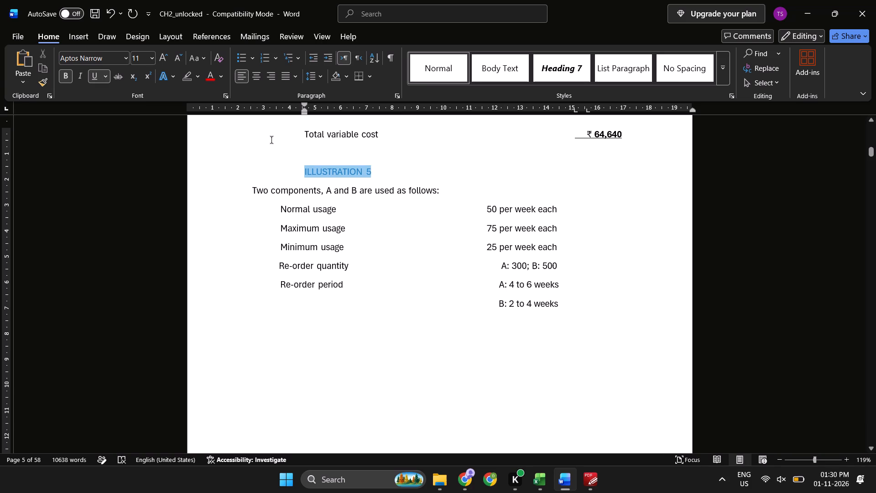
key("backslash")
key("BackSpace")
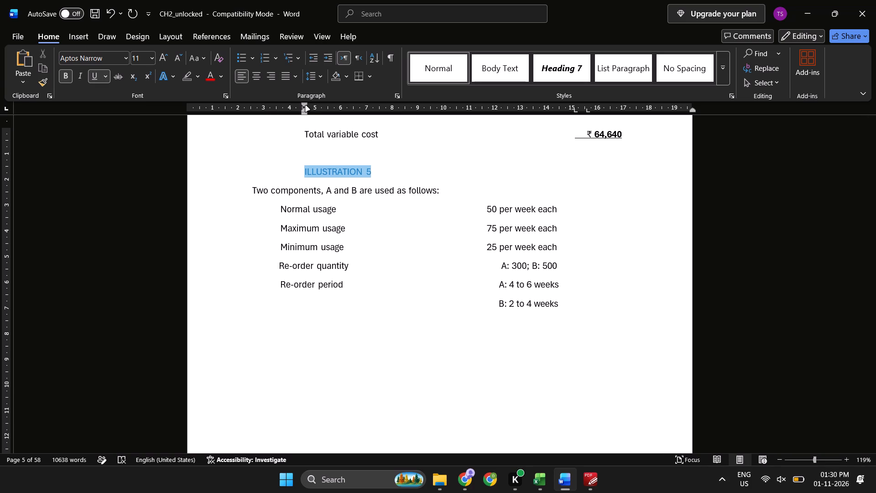
Reduce the ILLUSTRATION 5 heading's first-line indent so it starts close to the left edge of the text below it.
left_click(306, 106)
left_click_drag(305, 105, 239, 105)
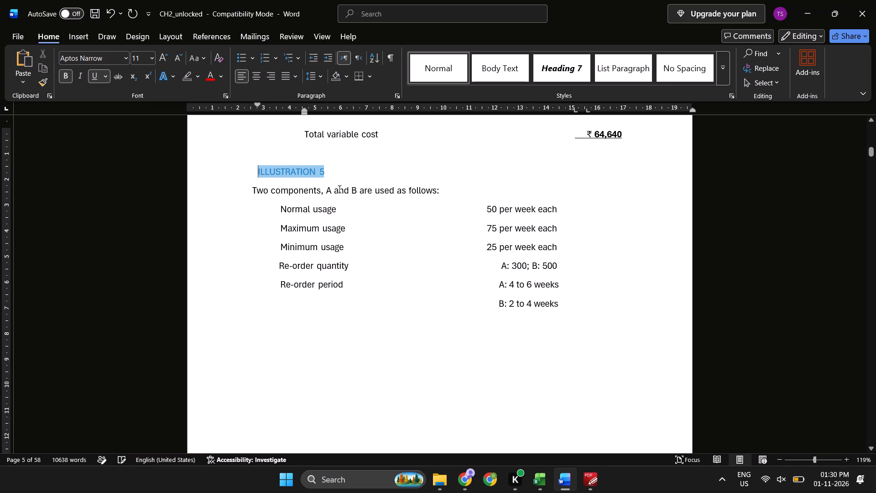
Remove the space before paragraphs across part (ii)'s working, starting at the line giving the new price of ₹ 12.80.
scroll(339, 189, "up", 1)
scroll(330, 371, "up", 1)
scroll(330, 371, "down", 3, "ctrl")
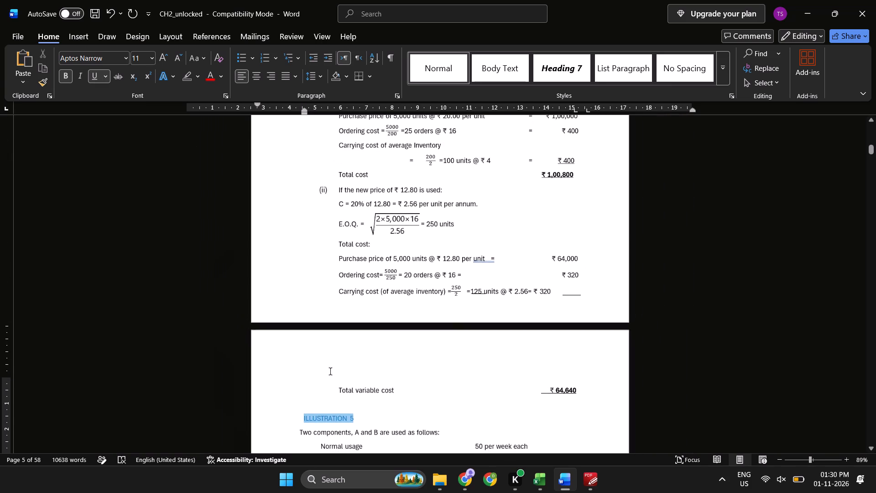
scroll(406, 342, "down", 1)
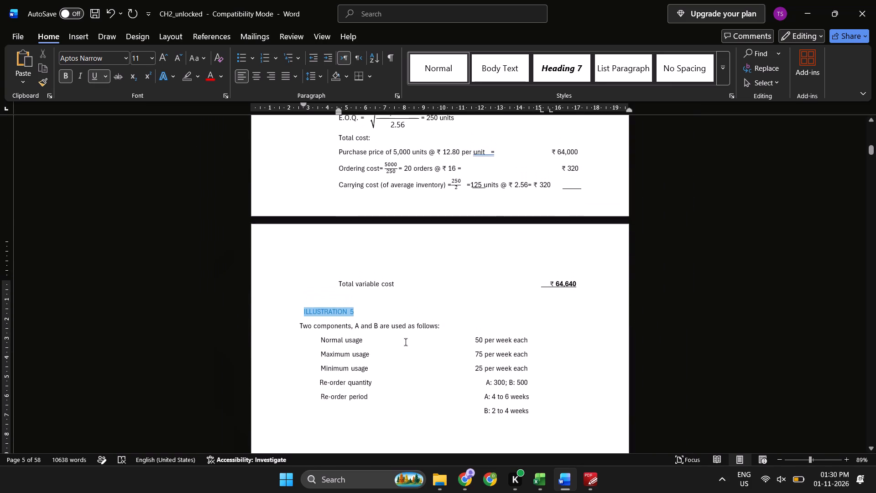
scroll(473, 358, "up", 1)
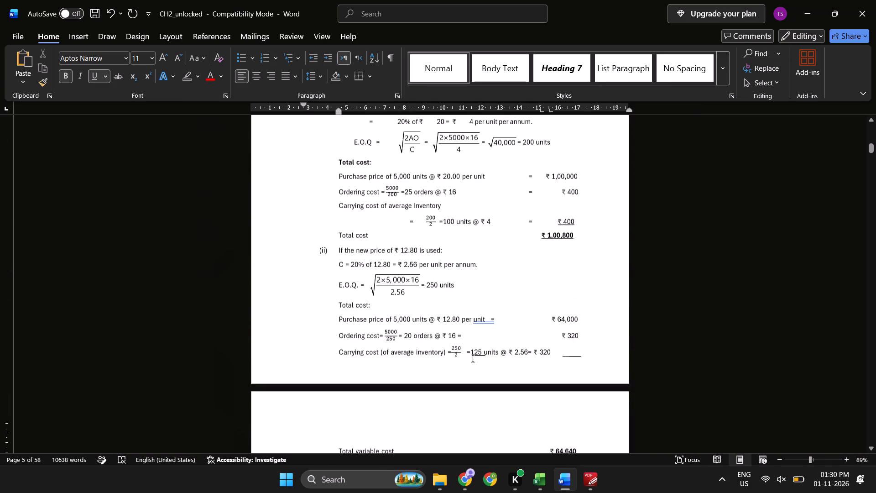
left_click_drag(347, 258, 398, 423)
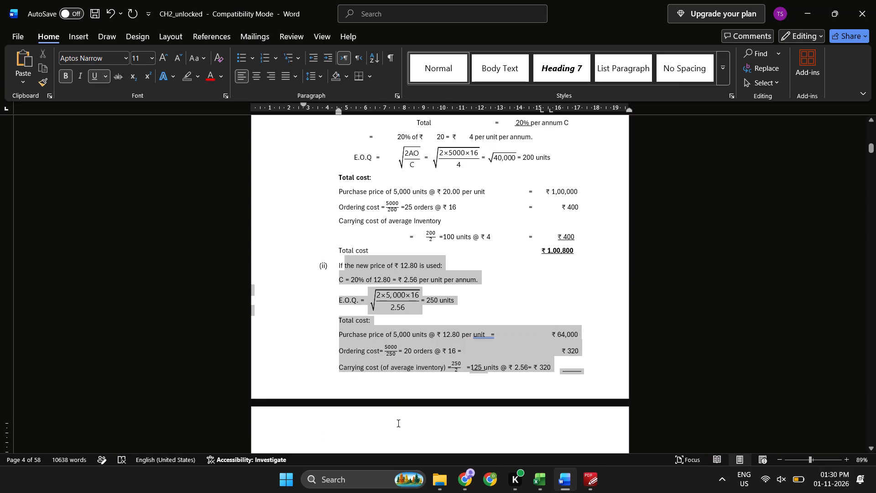
left_click_drag(398, 423, 399, 423)
left_click(321, 80)
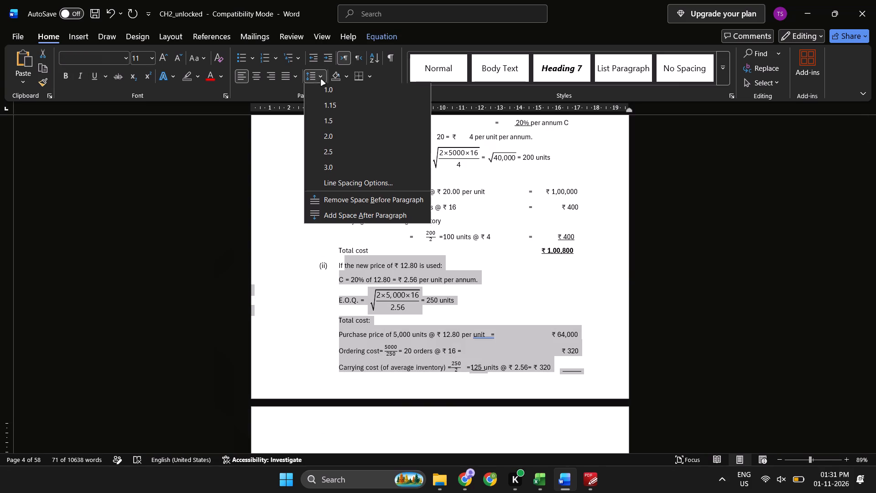
left_click(353, 205)
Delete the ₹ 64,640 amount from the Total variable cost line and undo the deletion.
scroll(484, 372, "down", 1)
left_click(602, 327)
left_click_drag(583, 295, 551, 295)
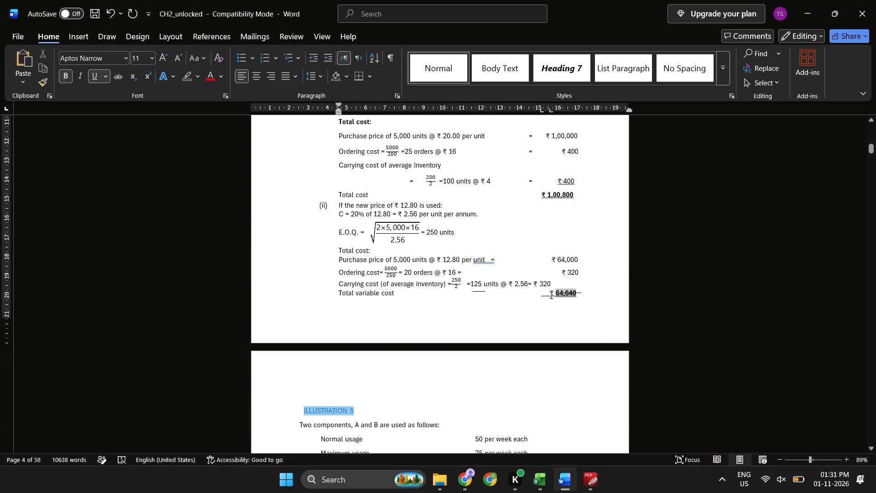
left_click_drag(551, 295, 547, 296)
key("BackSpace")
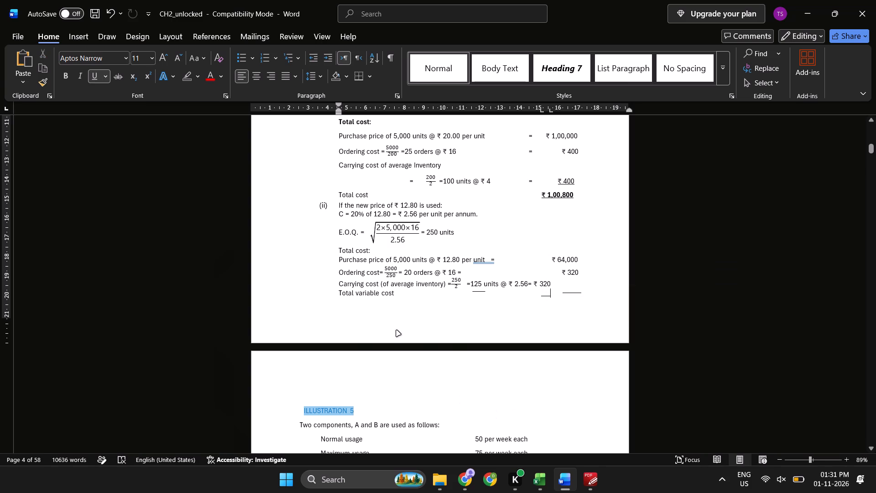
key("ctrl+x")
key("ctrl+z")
Compare part (ii)'s total cost lines with the original solution in the CH2_unlocked PDF in PDF-XChange Editor.
scroll(533, 361, "up", 3, "ctrl")
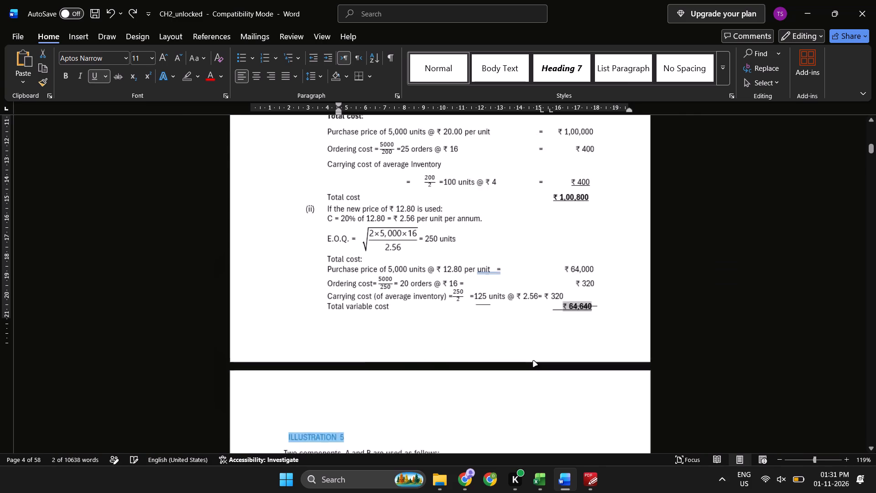
scroll(533, 361, "up", 1, "ctrl")
scroll(555, 329, "left", 1)
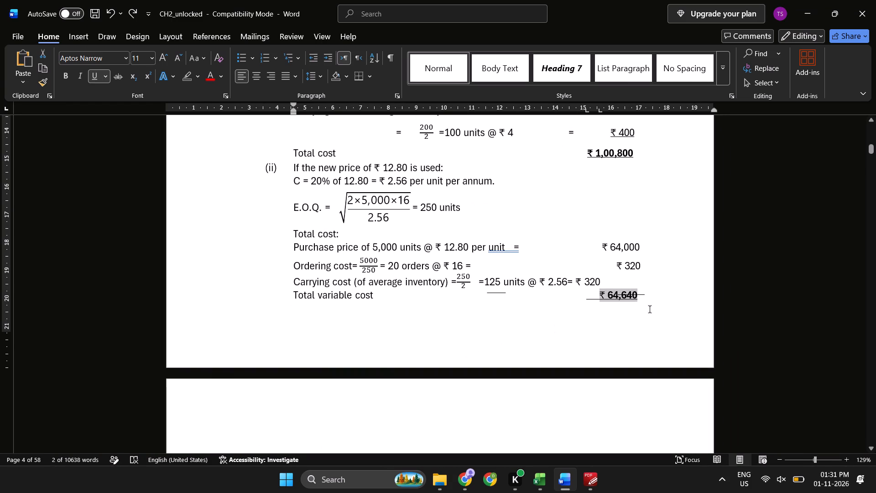
key("alt+Tab")
scroll(571, 285, "up", 1)
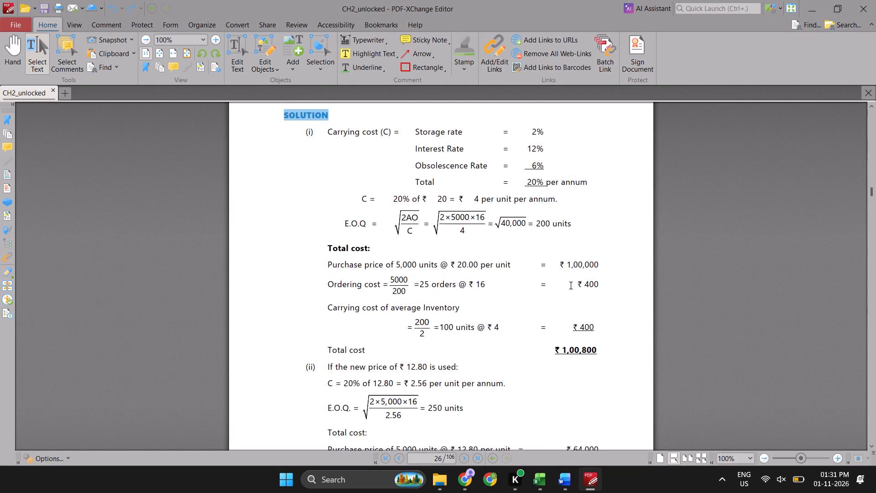
scroll(571, 285, "up", 1)
key("alt+Tab")
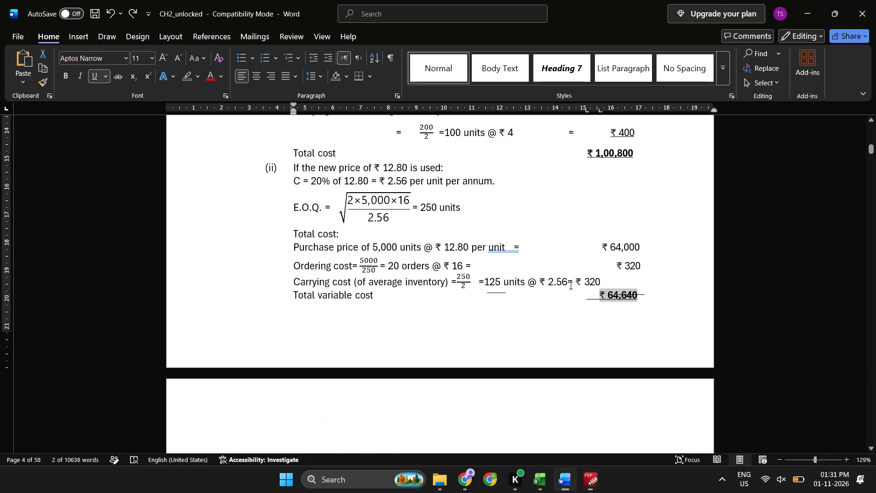
key("alt+Tab")
scroll(571, 285, "down", 6, "ctrl")
scroll(571, 285, "up", 4)
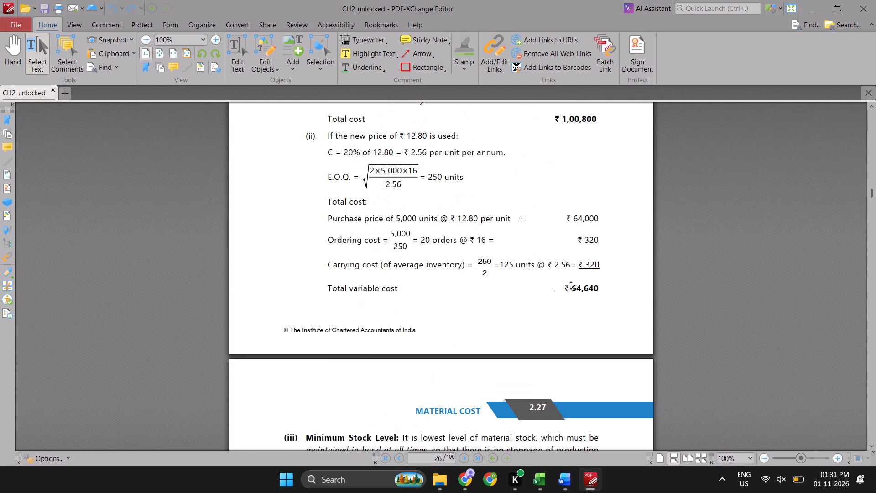
Underline the ₹ 320 amount at the end of part (ii)'s Ordering cost line.
left_click(606, 285)
key("alt+Tab")
left_click(652, 278)
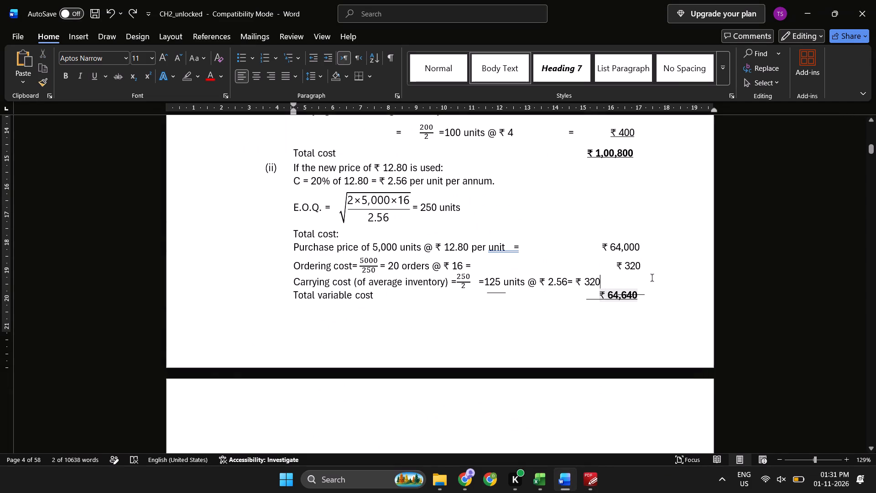
left_click(645, 267)
key("shift+Left")
key("shift+Left")
key("Left")
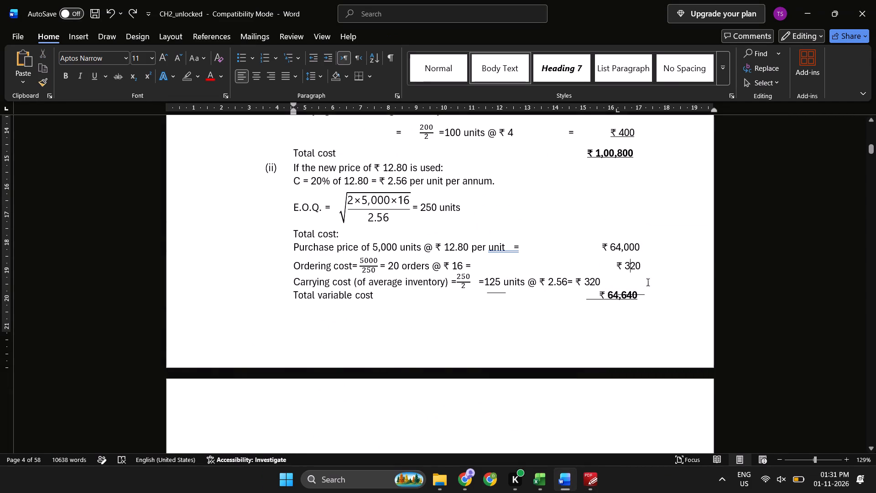
left_click(637, 290)
key("Up")
key("Up")
key("Right")
key("Right")
key("Left")
key("shift+Left")
key("ctrl+shift+Left")
key("ctrl+shift+Left")
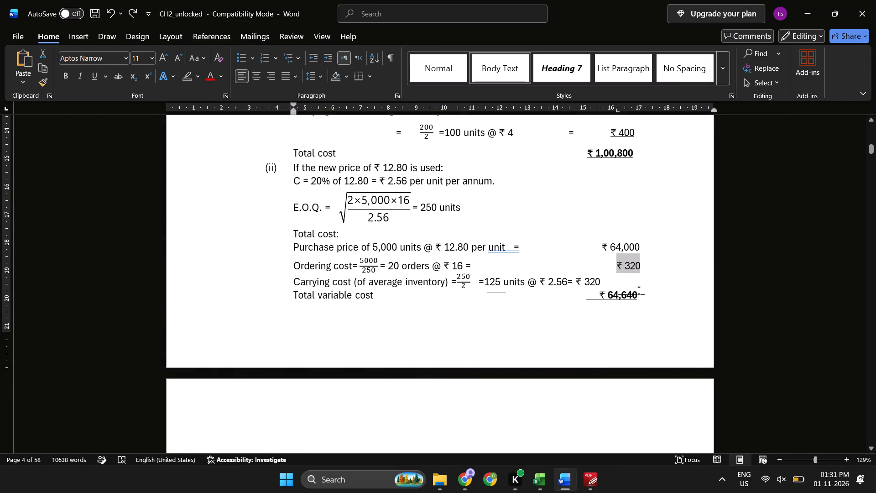
key("ctrl+u")
key("Down")
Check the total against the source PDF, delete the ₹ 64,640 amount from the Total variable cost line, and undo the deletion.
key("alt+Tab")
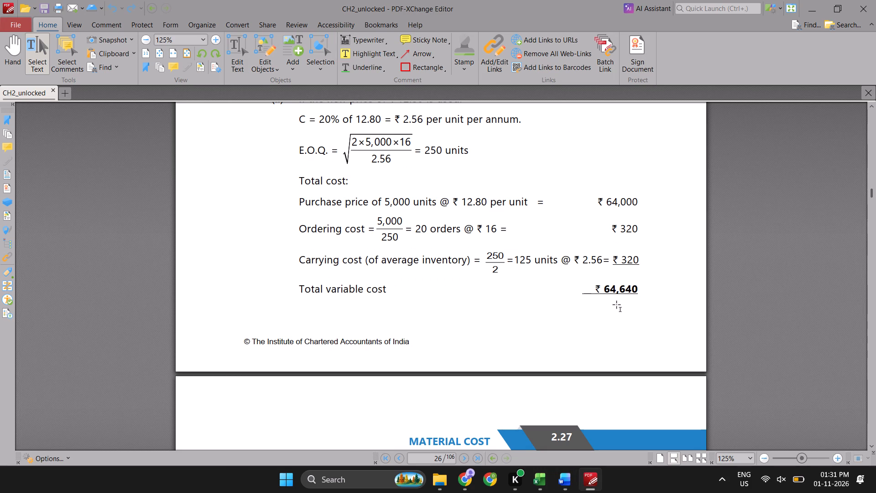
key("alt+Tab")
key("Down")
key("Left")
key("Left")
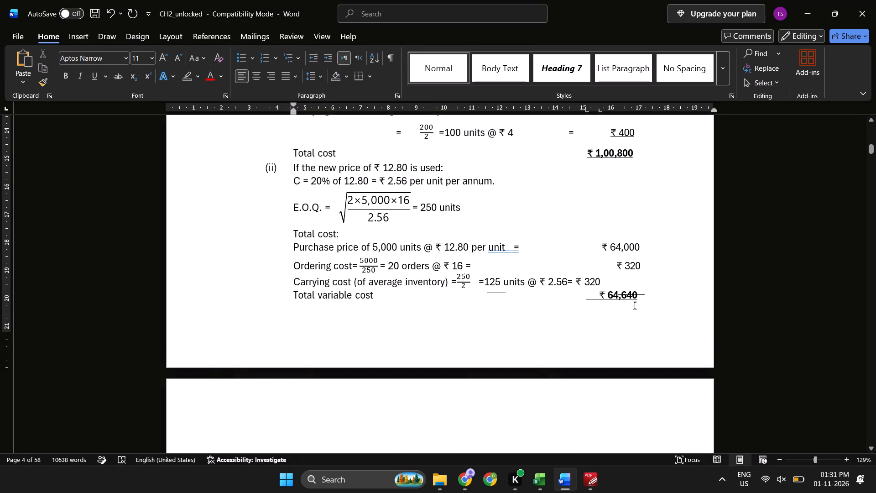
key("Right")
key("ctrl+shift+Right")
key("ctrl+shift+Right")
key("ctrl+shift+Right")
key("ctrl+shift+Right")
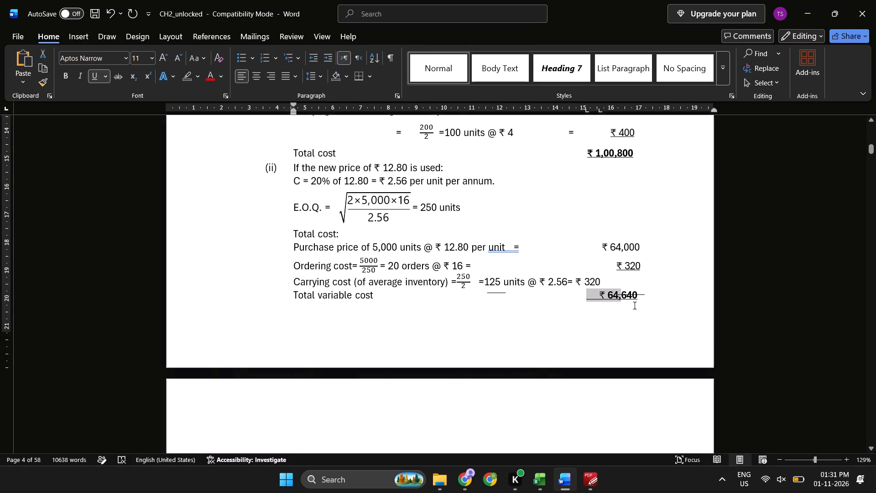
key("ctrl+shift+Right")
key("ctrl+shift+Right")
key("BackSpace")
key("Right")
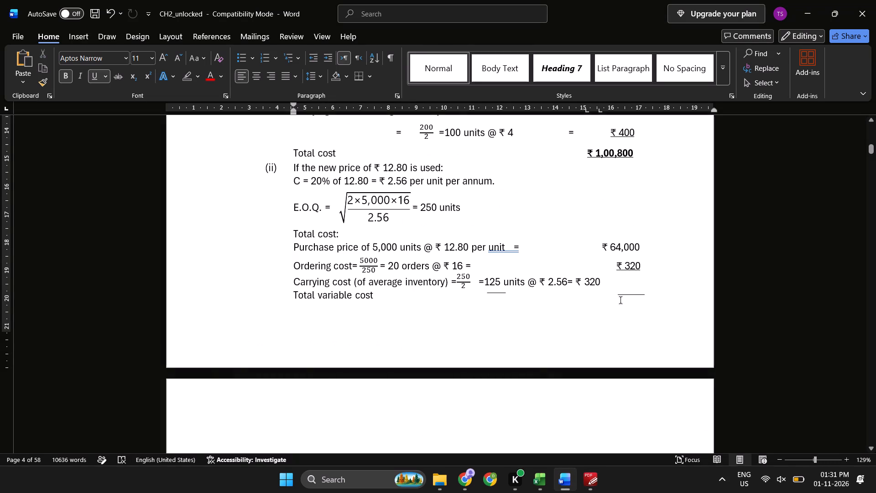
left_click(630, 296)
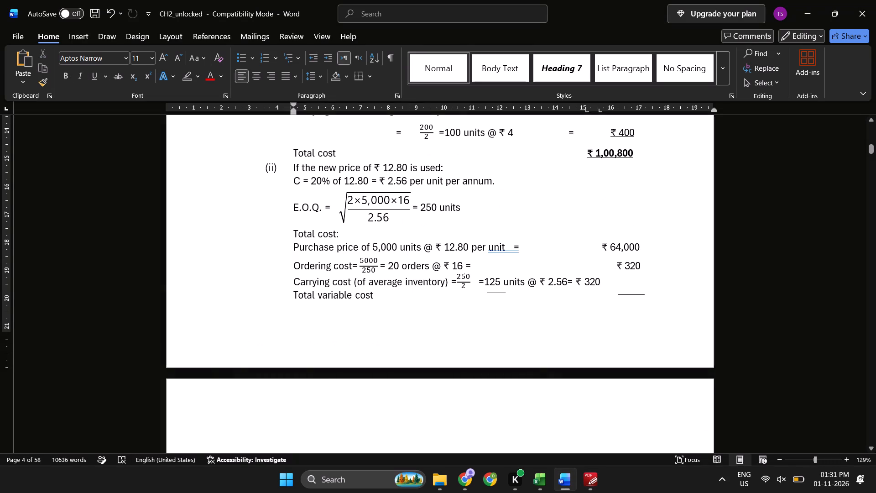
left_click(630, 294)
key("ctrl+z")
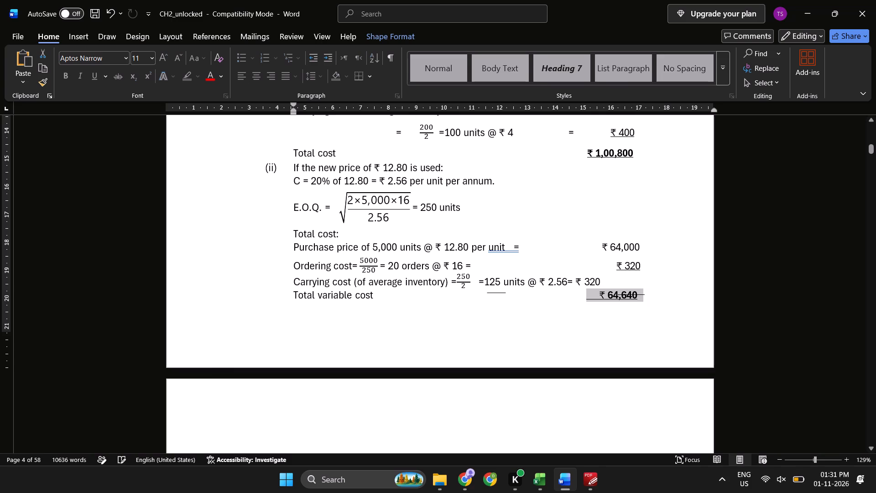
Delete the stray horizontal line crossing the ₹ 64,640 amount in the Total variable cost line.
left_click(639, 298)
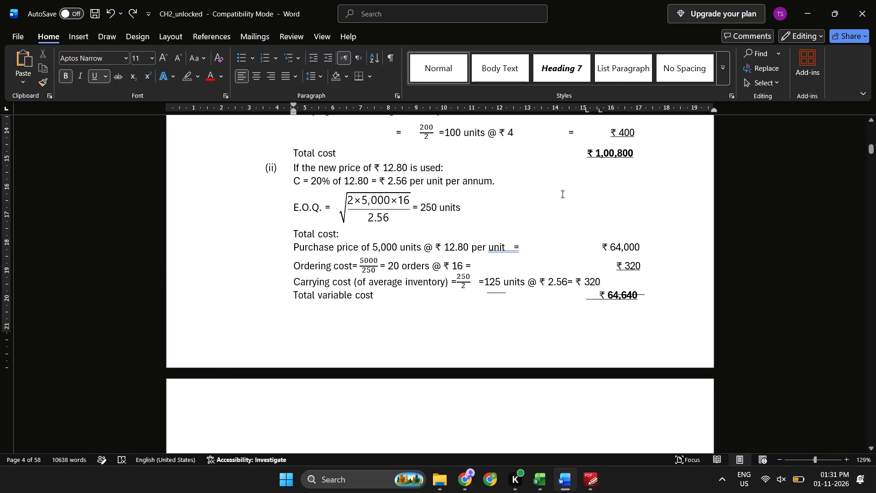
left_click(642, 295)
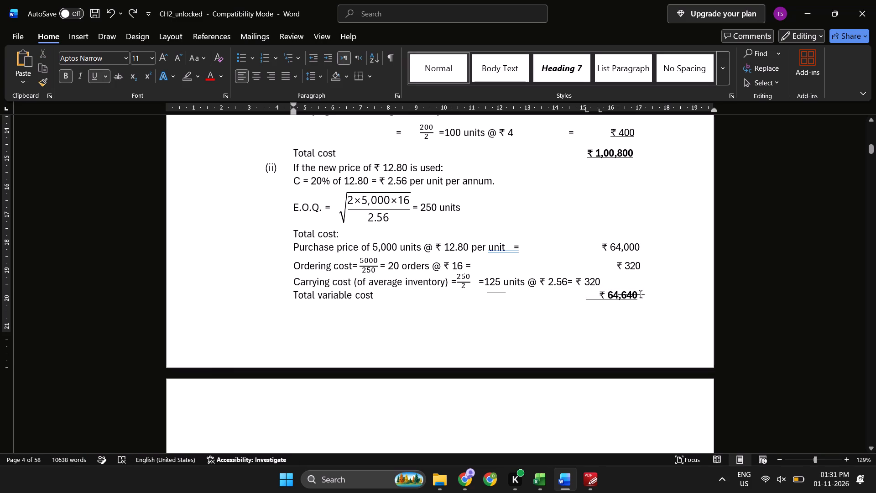
left_click(641, 294)
left_click(641, 294)
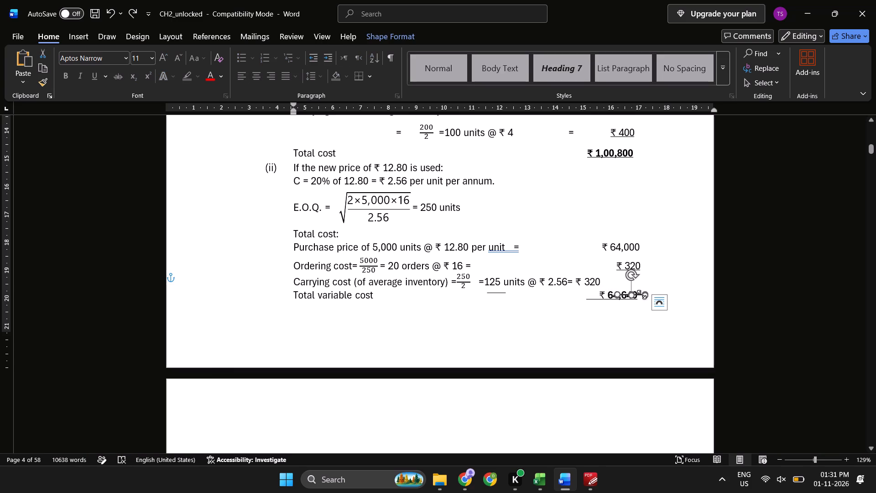
key("Delete")
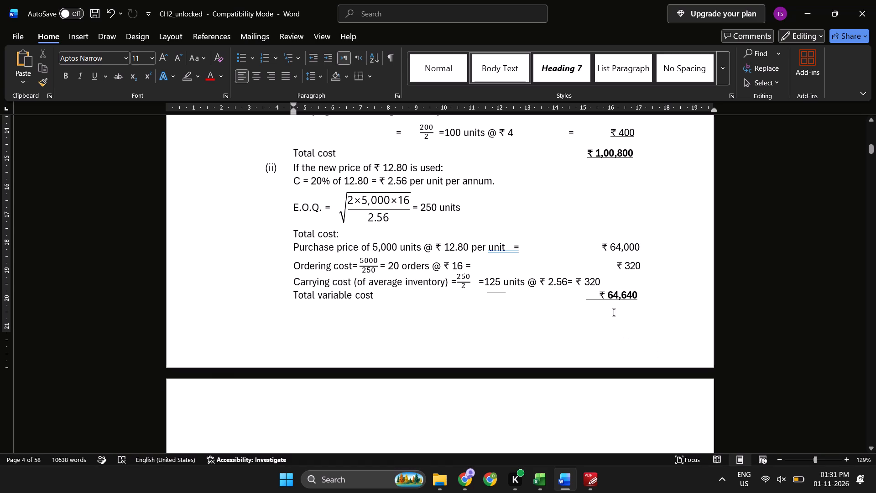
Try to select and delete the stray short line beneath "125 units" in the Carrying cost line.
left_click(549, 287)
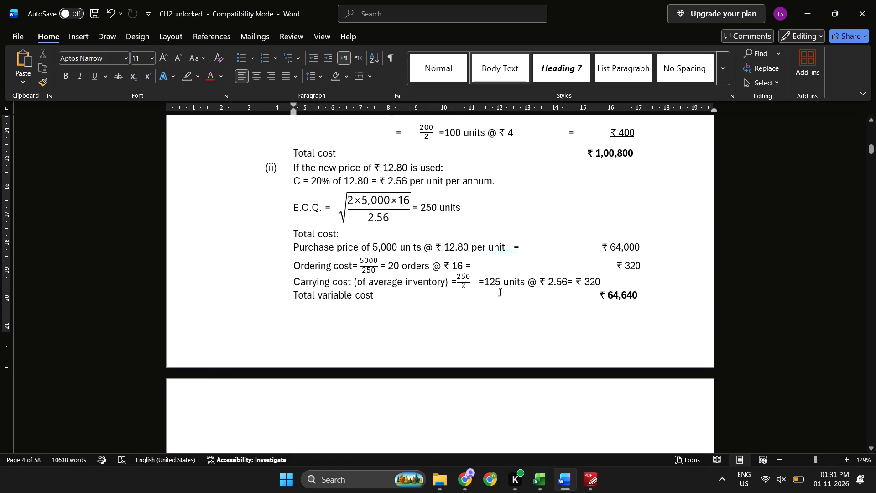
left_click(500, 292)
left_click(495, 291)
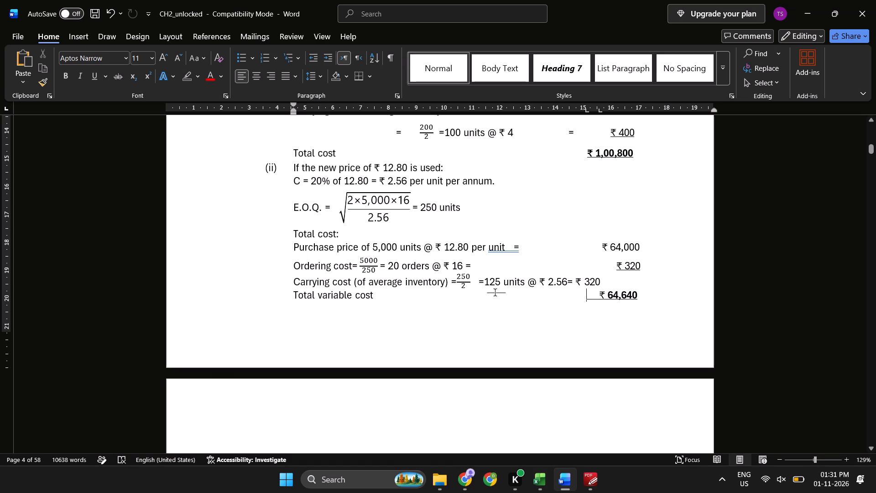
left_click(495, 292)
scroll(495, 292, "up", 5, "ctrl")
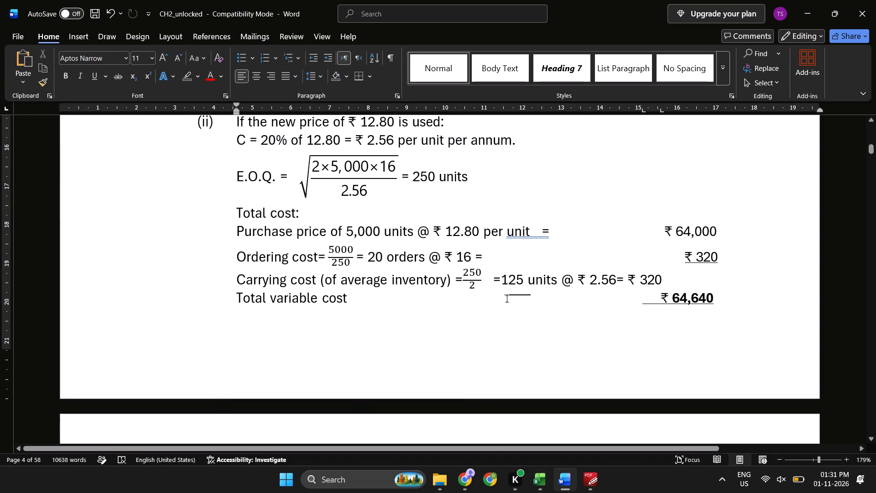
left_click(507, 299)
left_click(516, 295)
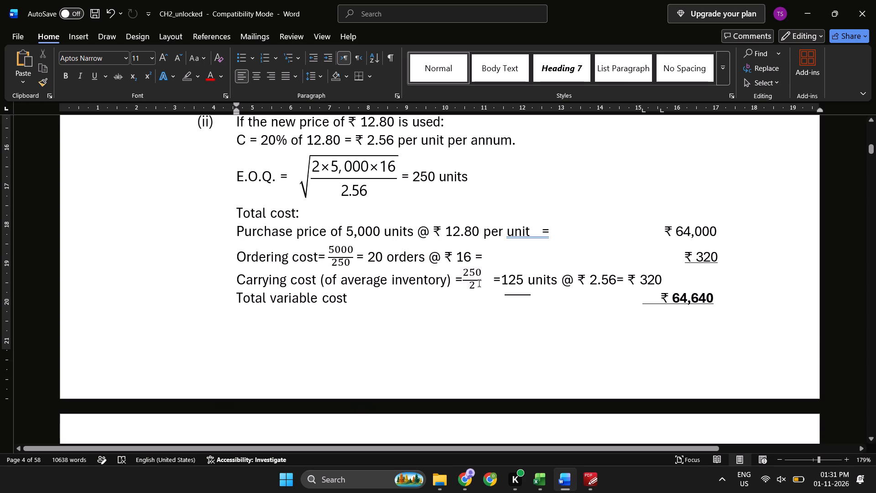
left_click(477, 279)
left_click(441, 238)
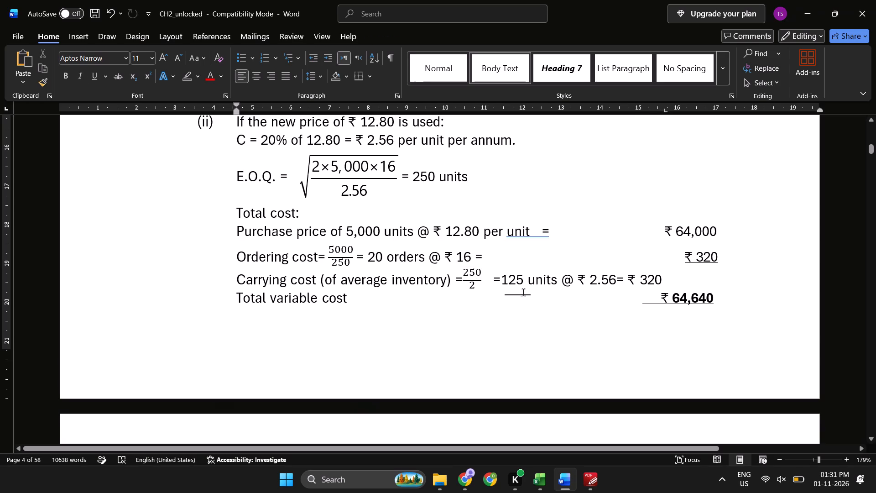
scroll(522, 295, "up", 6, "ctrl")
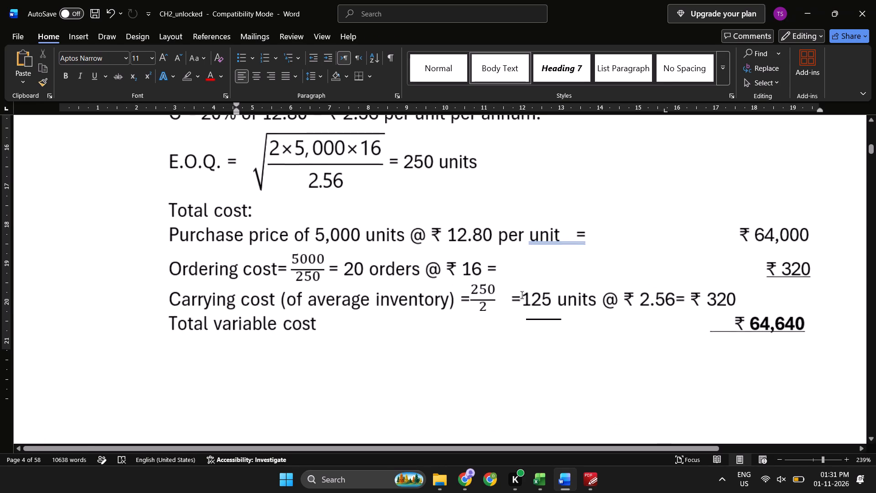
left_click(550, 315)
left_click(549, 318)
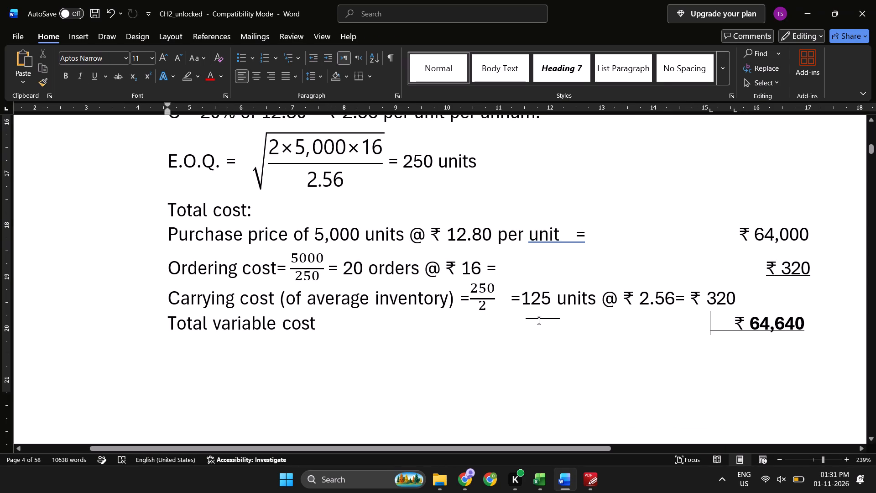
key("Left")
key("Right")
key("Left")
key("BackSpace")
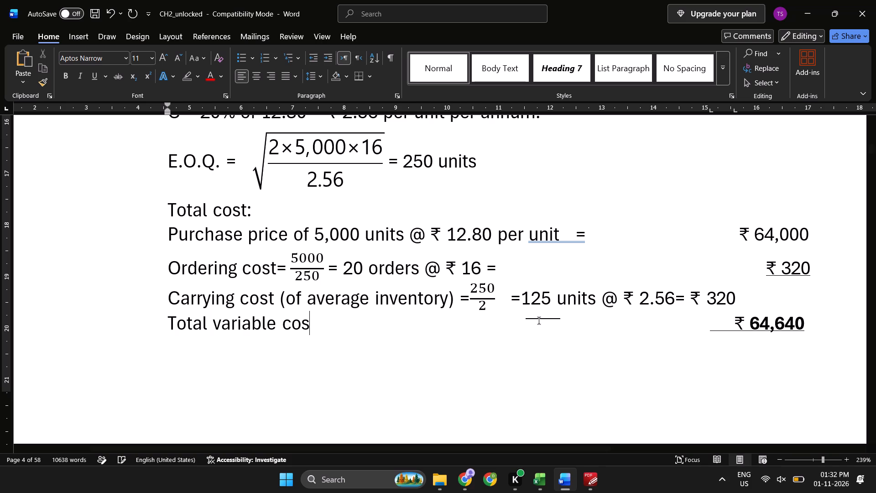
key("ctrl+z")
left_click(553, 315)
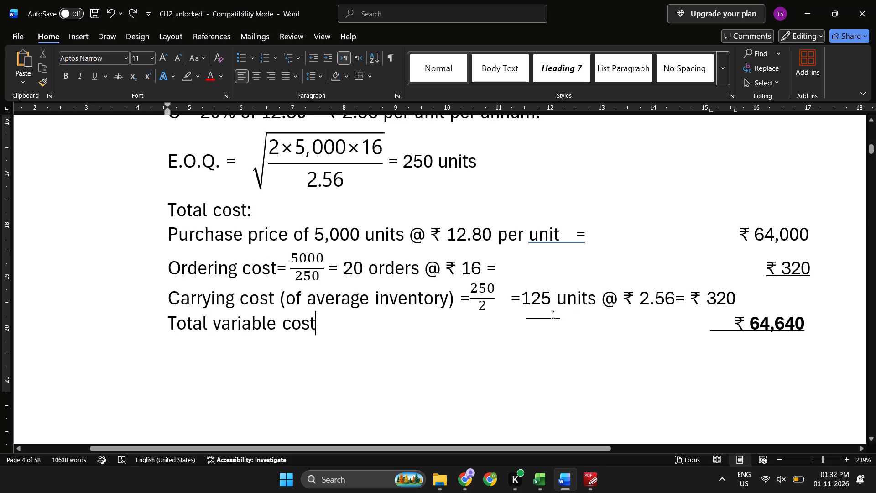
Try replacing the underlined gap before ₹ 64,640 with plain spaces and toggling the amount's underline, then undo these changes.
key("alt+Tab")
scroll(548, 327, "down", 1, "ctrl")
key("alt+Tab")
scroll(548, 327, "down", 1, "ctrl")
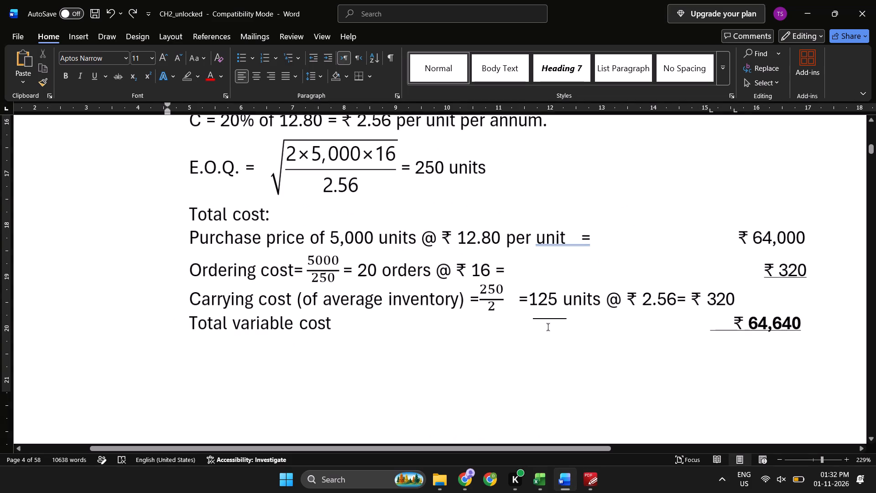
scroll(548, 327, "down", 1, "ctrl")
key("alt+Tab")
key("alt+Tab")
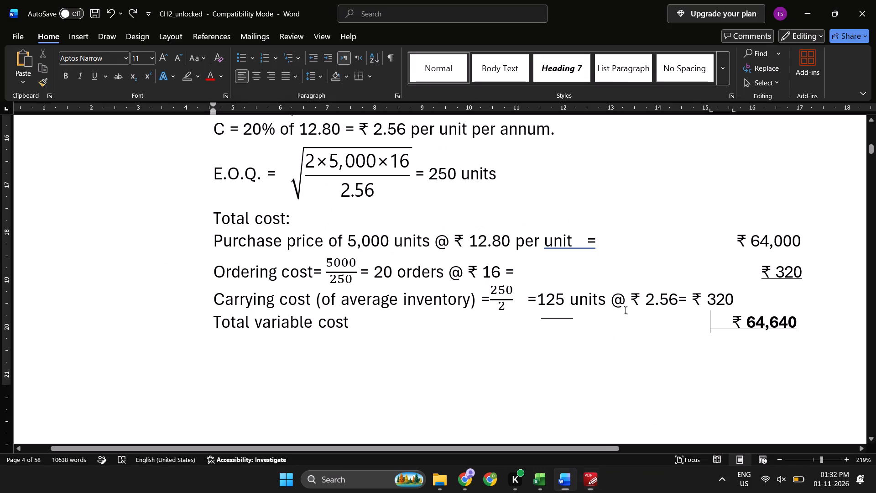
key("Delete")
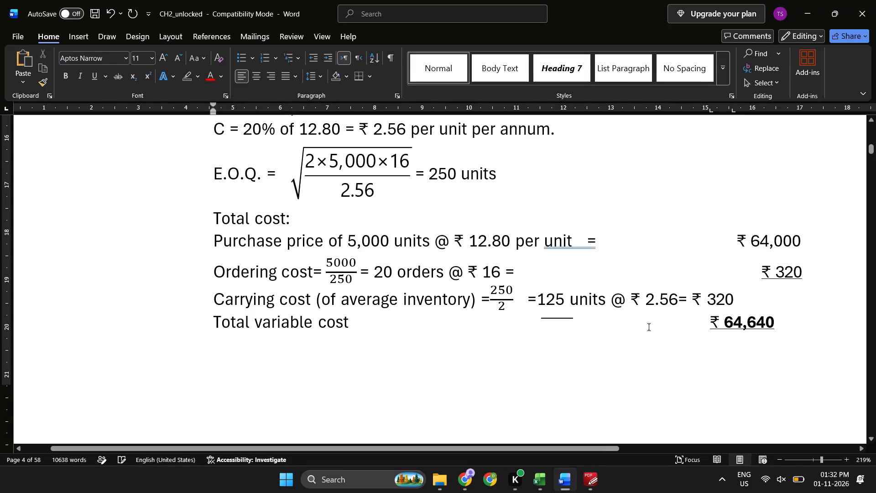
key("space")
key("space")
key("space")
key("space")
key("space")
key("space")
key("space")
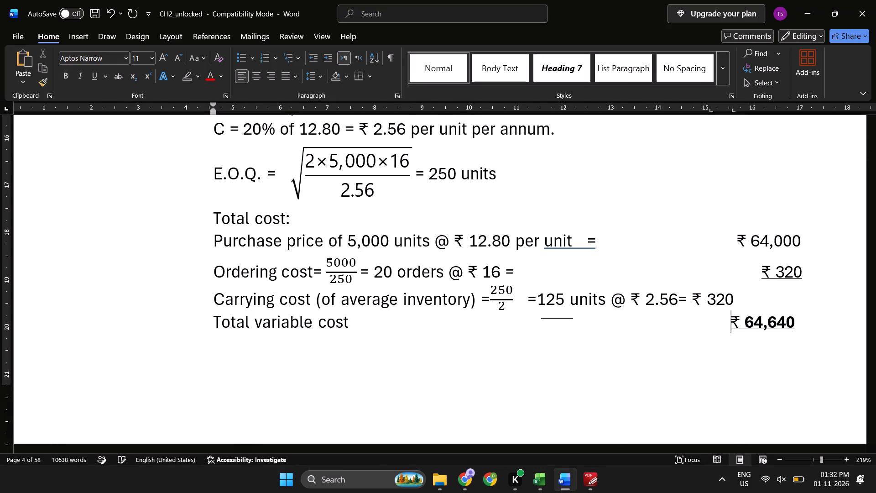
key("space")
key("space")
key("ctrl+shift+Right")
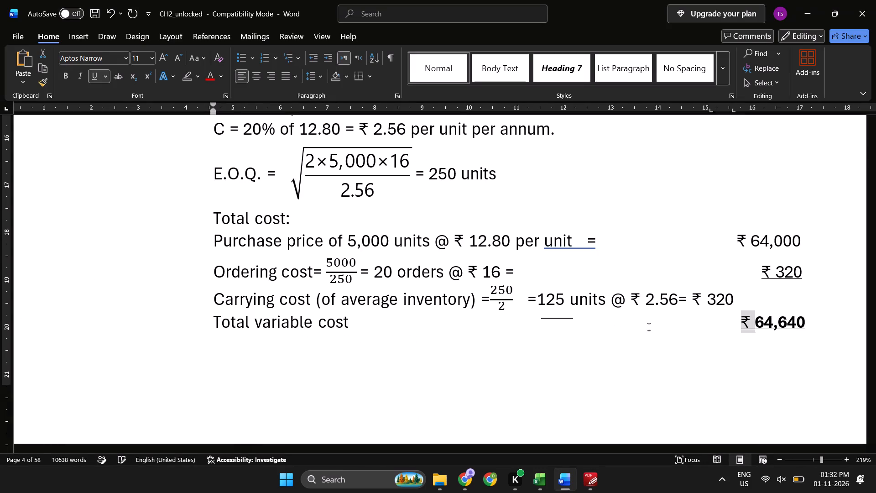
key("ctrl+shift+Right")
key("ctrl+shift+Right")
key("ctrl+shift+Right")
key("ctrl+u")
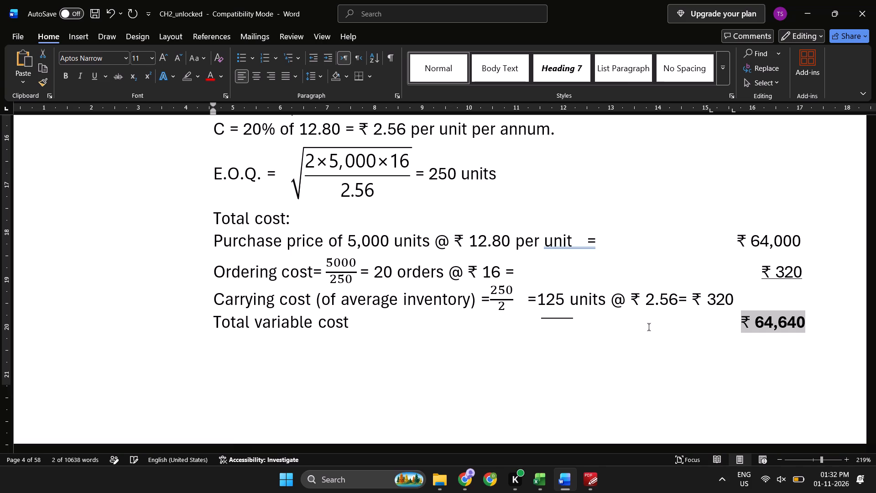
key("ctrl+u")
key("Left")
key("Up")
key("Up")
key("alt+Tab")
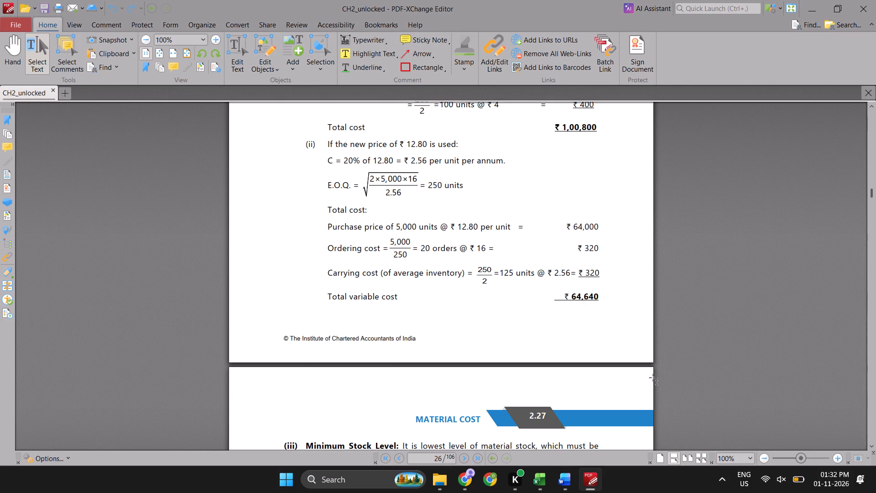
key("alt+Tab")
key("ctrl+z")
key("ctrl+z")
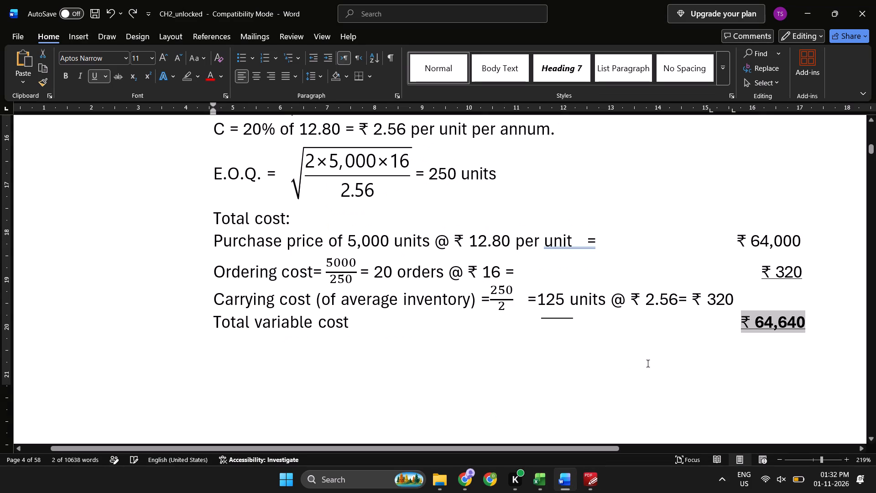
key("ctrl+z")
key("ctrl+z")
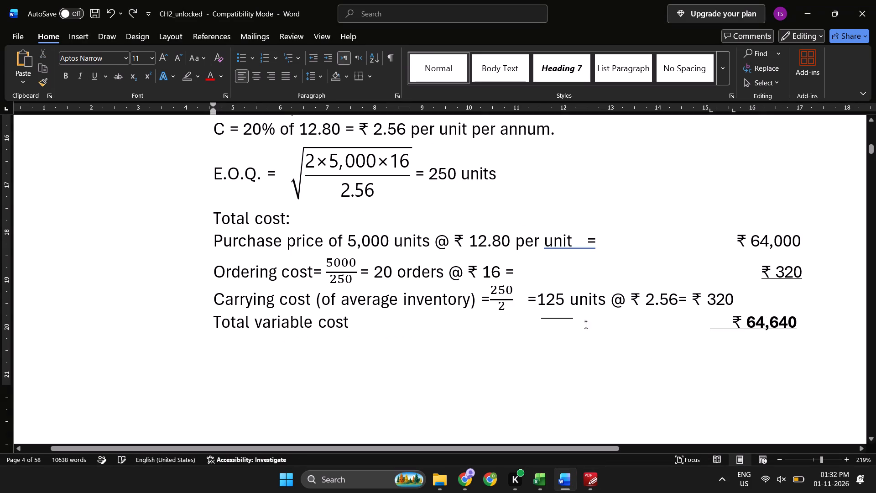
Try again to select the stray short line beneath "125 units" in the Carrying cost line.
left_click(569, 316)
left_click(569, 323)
Compare Illustration 5's component usage and re-order data in the Word document with the source PDF, including the spacing after it.
scroll(569, 323, "down", 5, "ctrl")
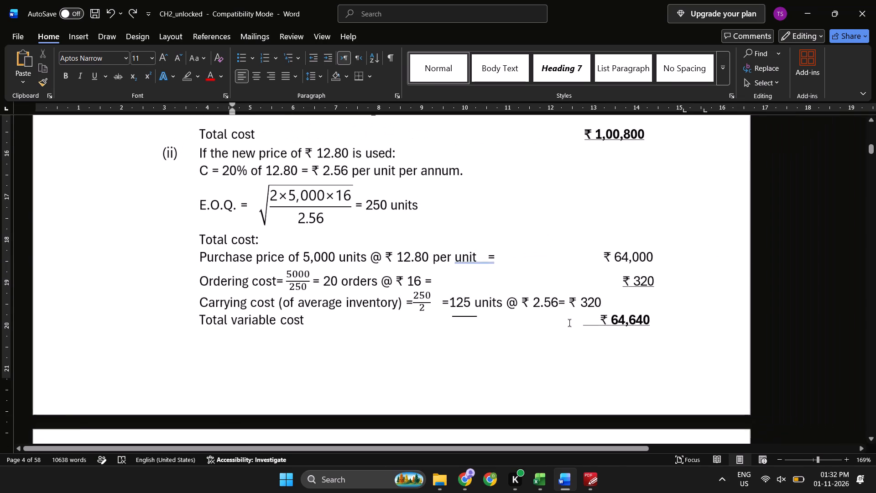
scroll(569, 323, "down", 3, "ctrl")
scroll(569, 323, "down", 2)
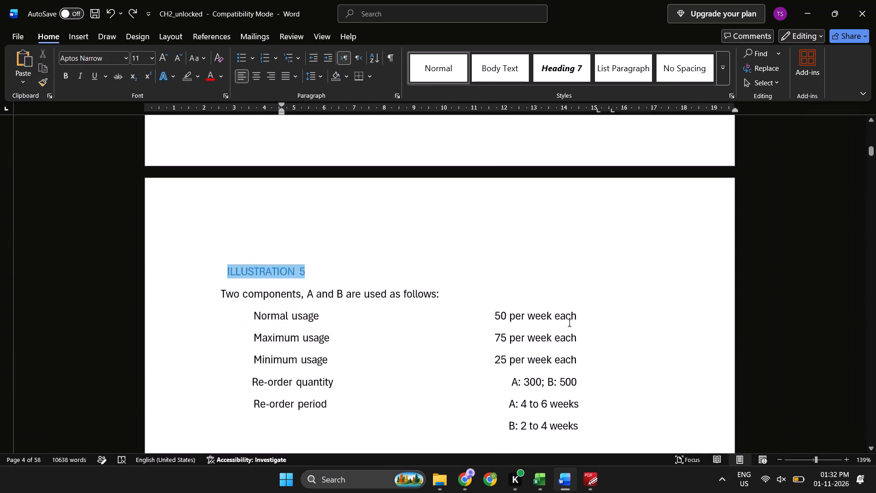
scroll(569, 323, "down", 1)
key("alt+Tab")
scroll(555, 338, "down", 8)
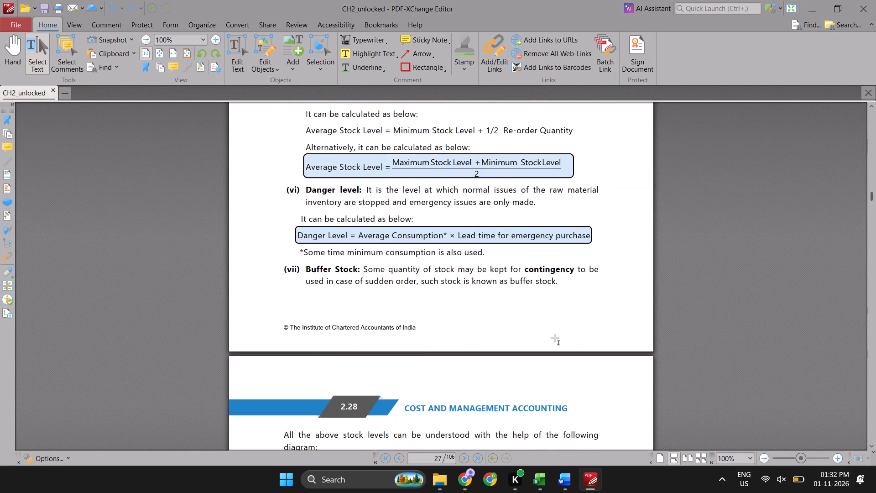
scroll(555, 338, "down", 4)
key("alt+Tab")
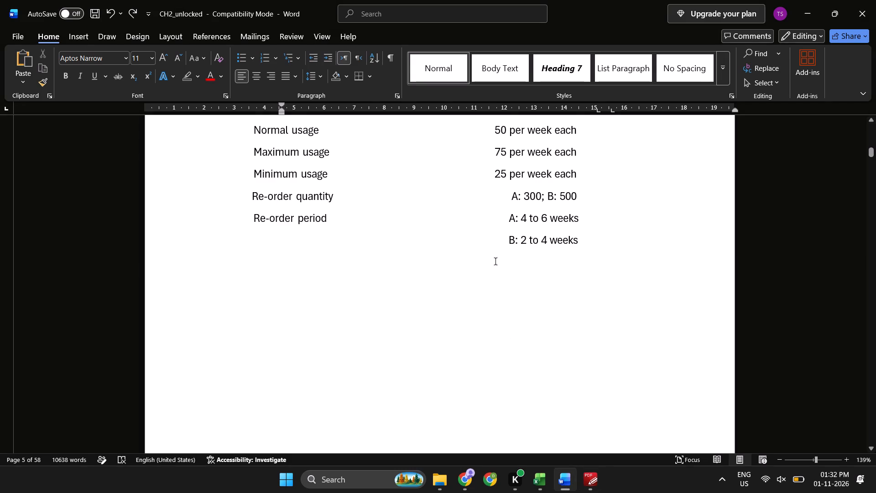
scroll(495, 261, "down", 1)
key("alt+Tab")
key("alt+Tab")
scroll(462, 282, "down", 1)
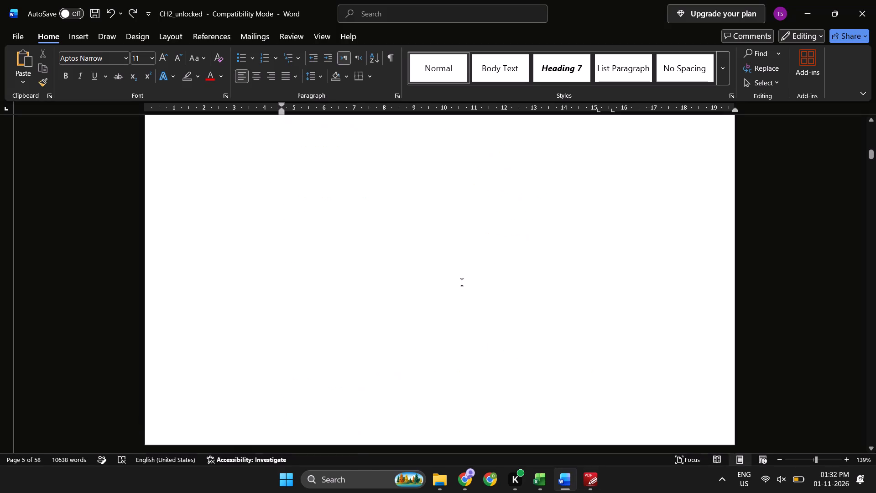
scroll(462, 282, "down", 2)
scroll(462, 282, "up", 4)
scroll(577, 366, "down", 1)
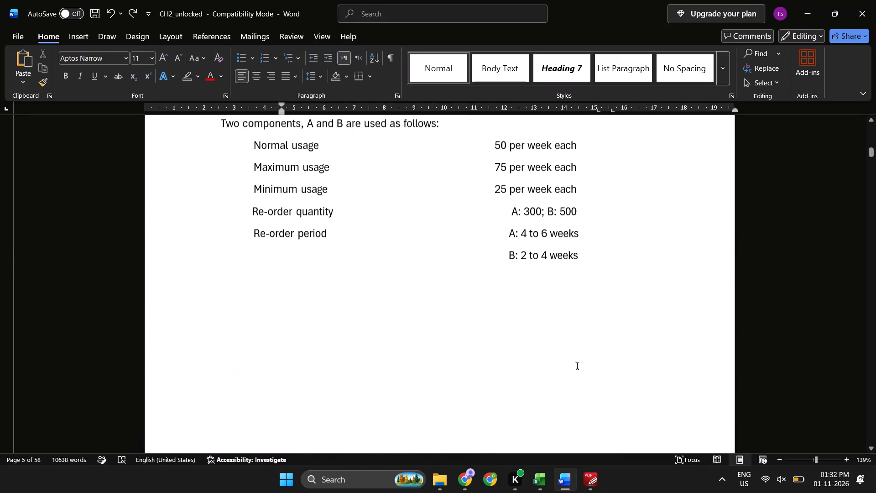
Remove the page gap after "B: 2 to 4 weeks" so the CALCULATE paragraph follows directly beneath it.
left_click(582, 247)
key("Return")
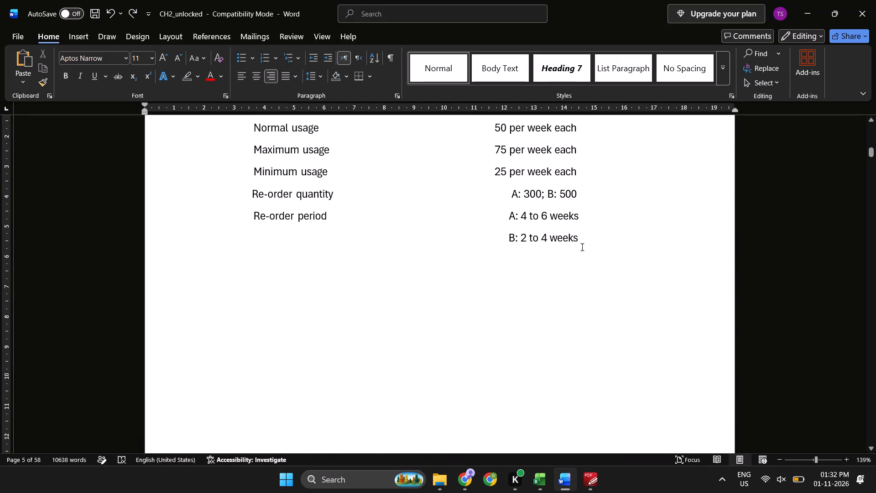
key("Delete")
key("BackSpace")
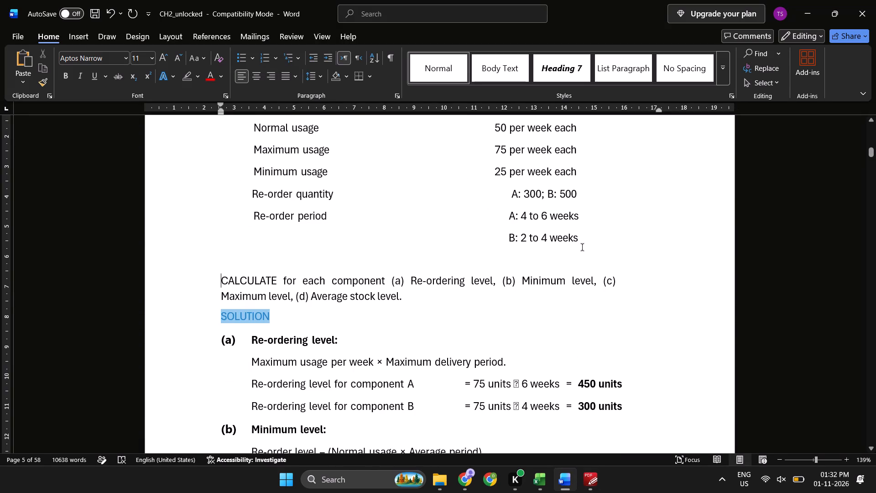
key("BackSpace")
key("BackSpace")
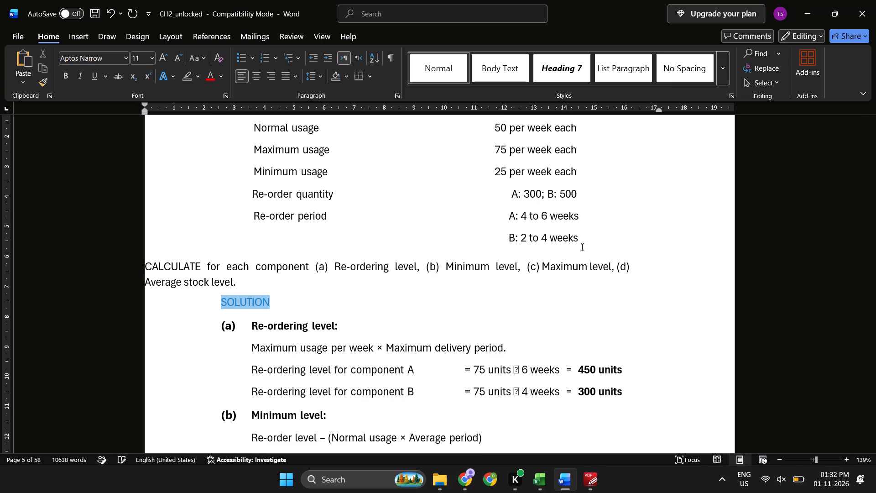
key("BackSpace")
key("ctrl+x")
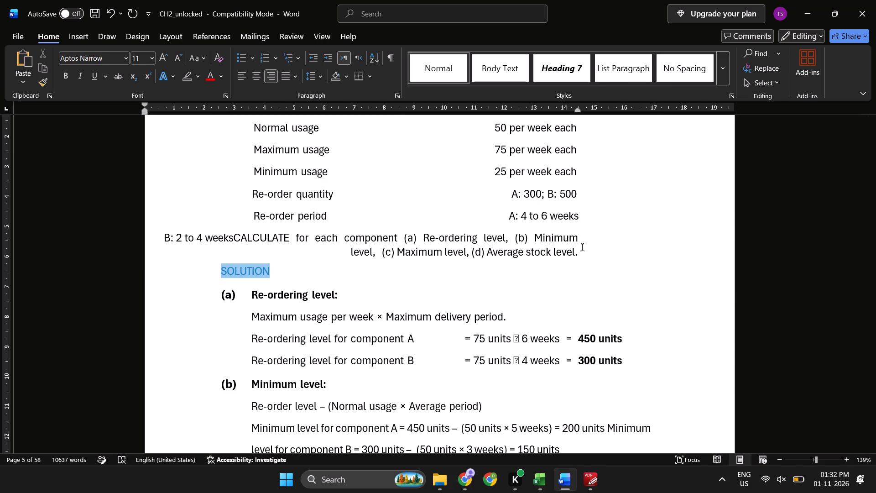
key("ctrl+z")
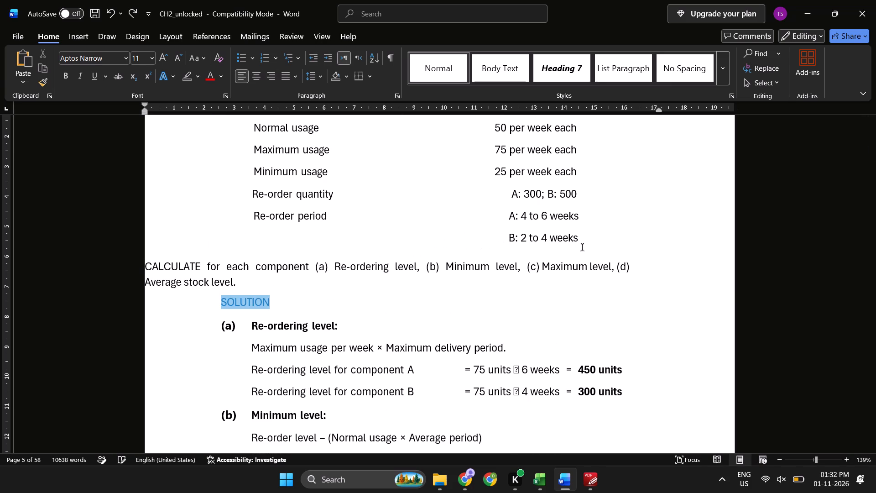
Indent both lines of the CALCULATE paragraph in Illustration 5 so they align with each other.
key("Tab")
key("Tab")
key("Tab")
key("Down")
key("Left")
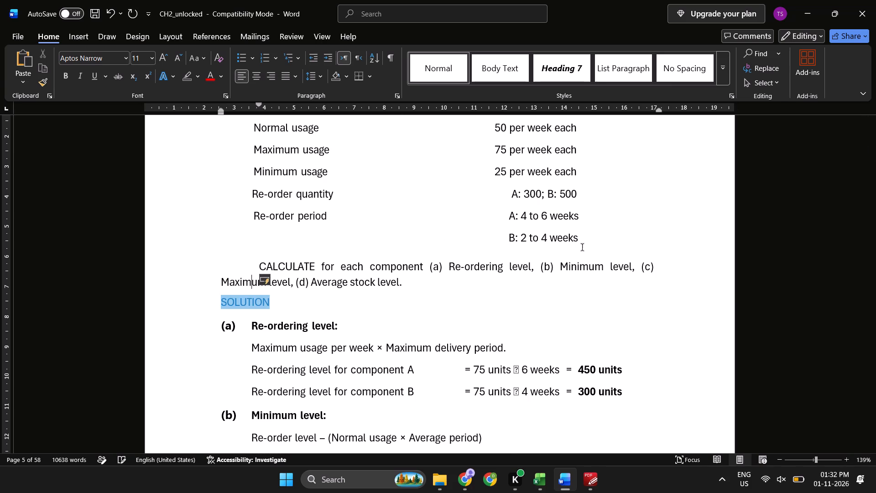
key("Home")
key("Tab")
key("Down")
key("Left")
key("Left")
key("Left")
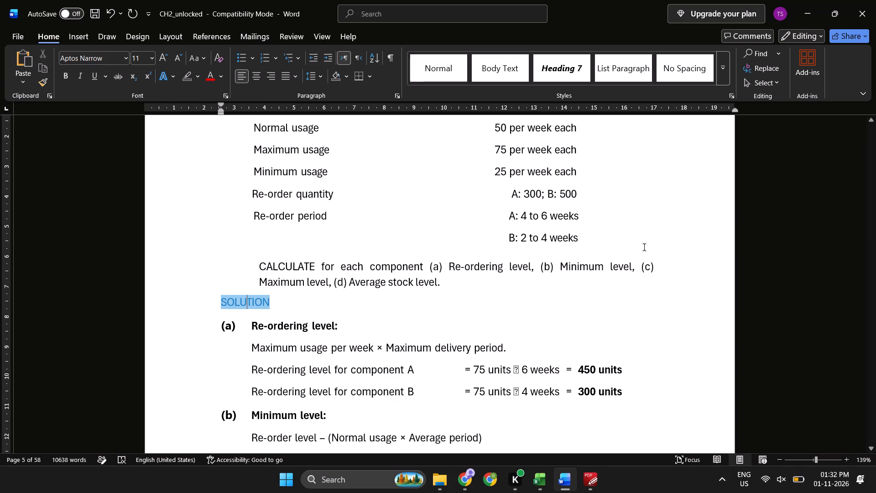
Compare the Re-ordering level lines in Illustration 5's solution with the source PDF, checking the symbols between units and weeks.
key("alt+Tab")
scroll(528, 310, "down", 1)
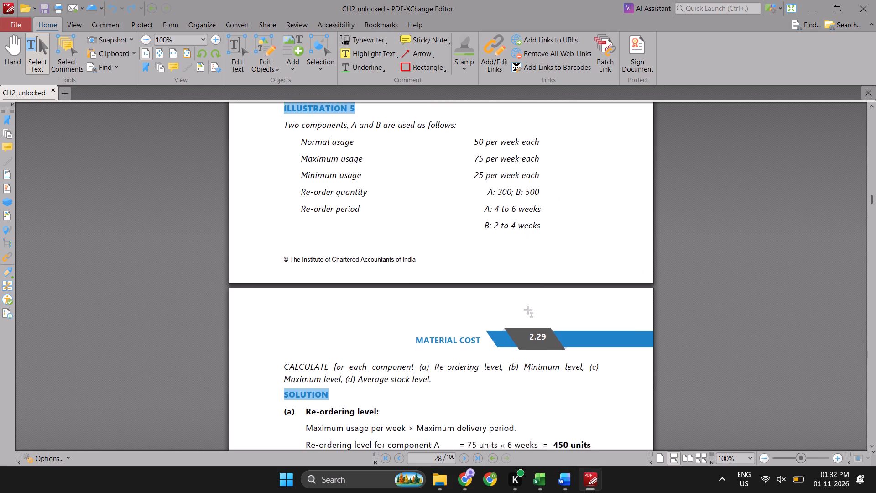
scroll(528, 310, "down", 1)
key("alt+Tab")
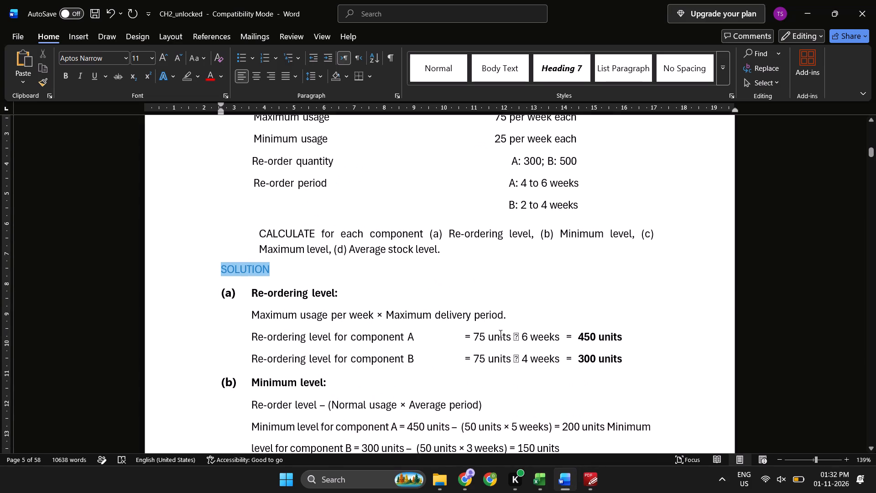
key("alt+Tab")
scroll(502, 340, "down", 1)
key("Tab")
scroll(502, 340, "down", 1)
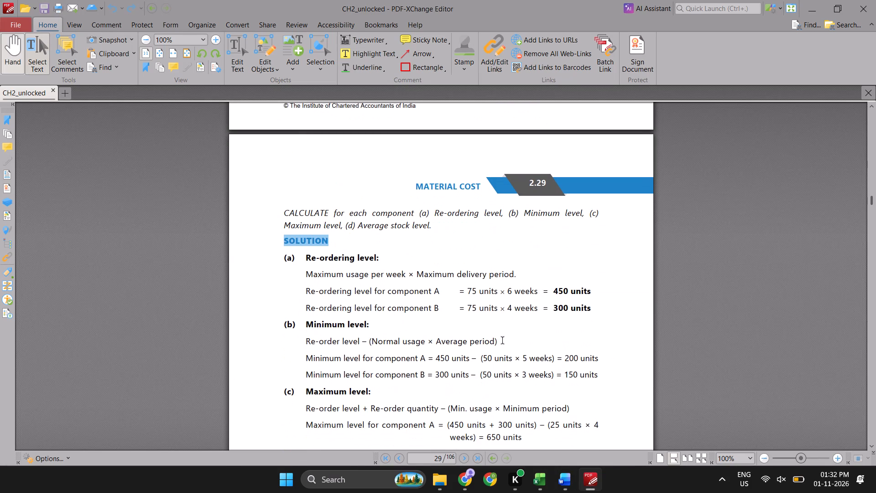
key("alt+Tab")
scroll(465, 327, "down", 3)
key("alt+Tab")
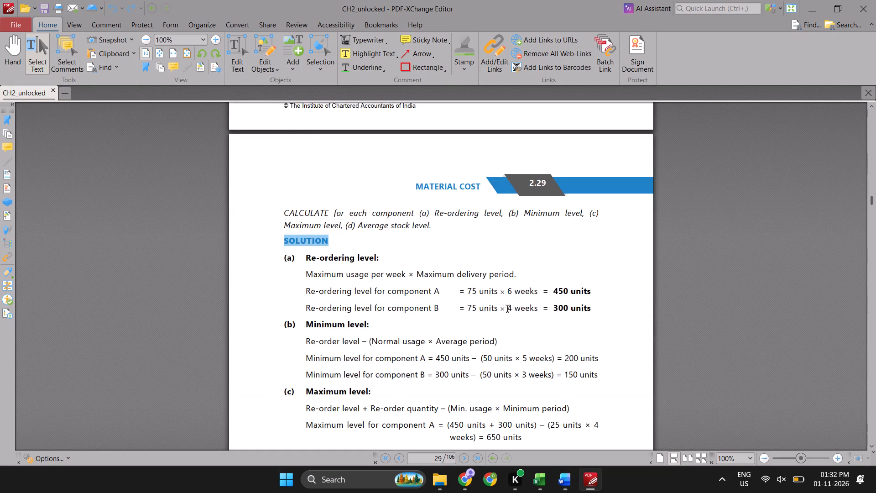
key("alt+Tab")
Replace every instance of the garbled symbol after "75 units" with "x" throughout the Word document.
left_click(507, 168)
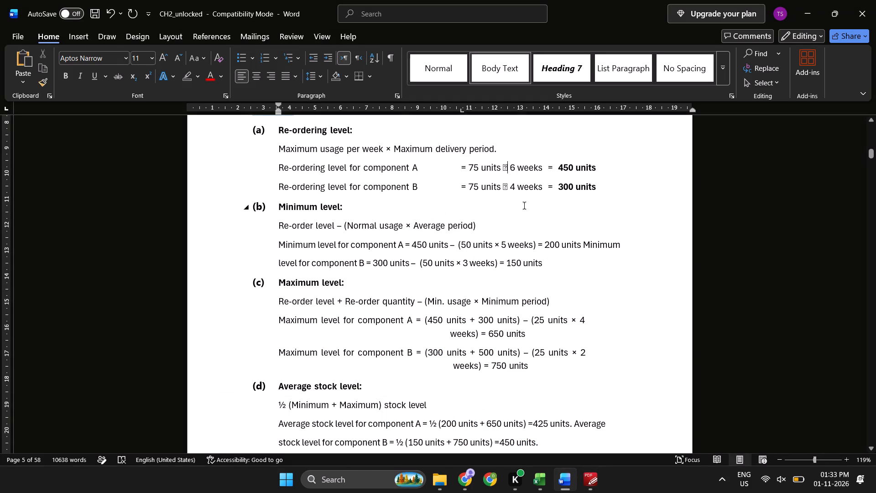
key("shift+Left")
key("ctrl+c")
key("ctrl+c")
key("ctrl+c")
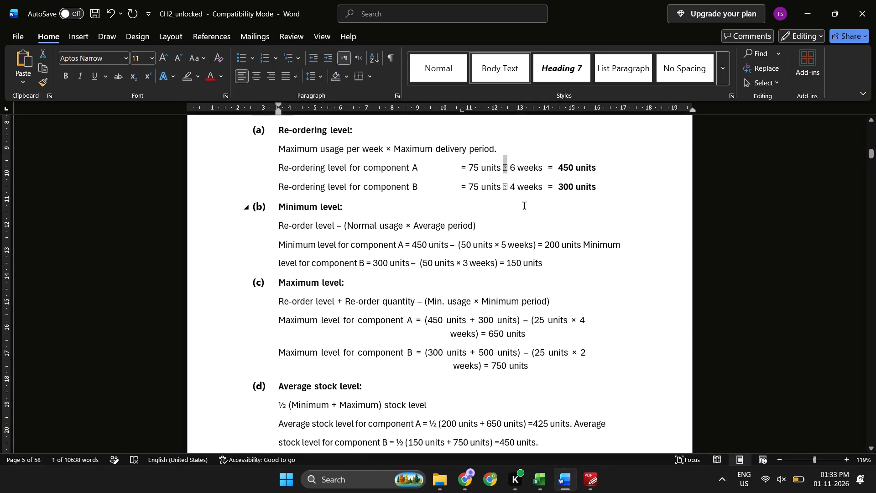
left_click(433, 15)
type("repla")
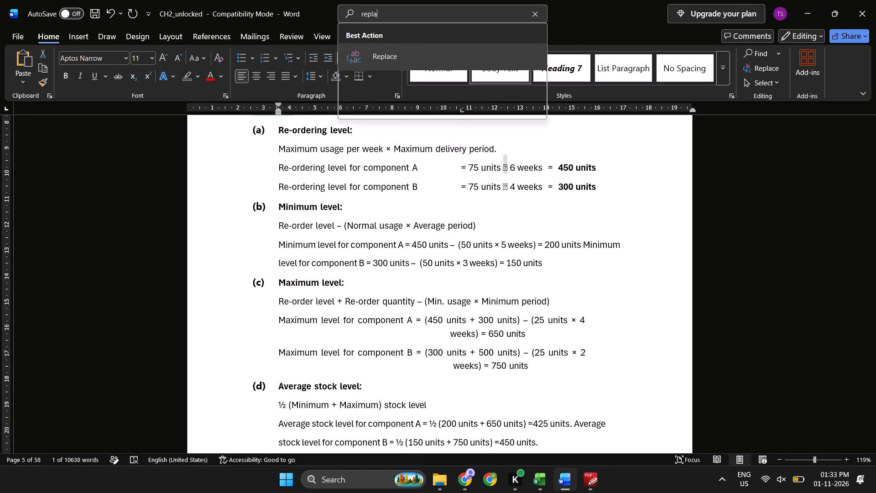
left_click(419, 64)
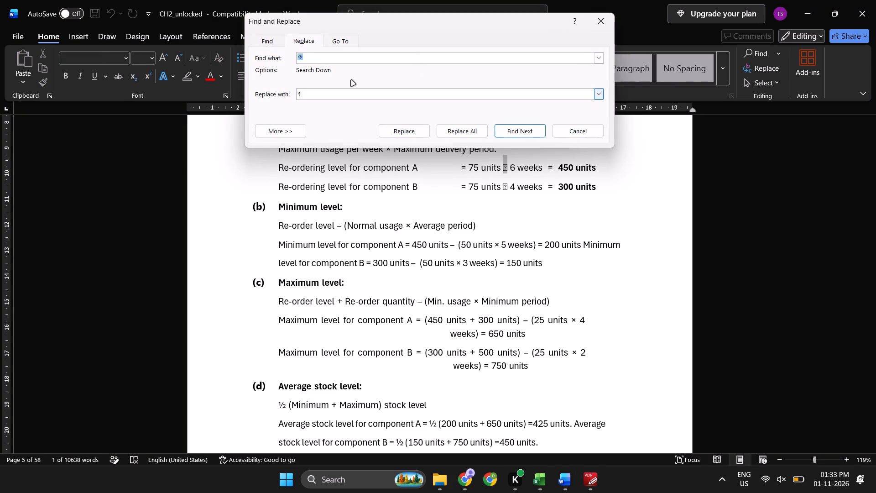
key("ctrl+v")
key("ctrl+a")
key("ctrl+v")
left_click(340, 97)
key("BackSpace")
key("x")
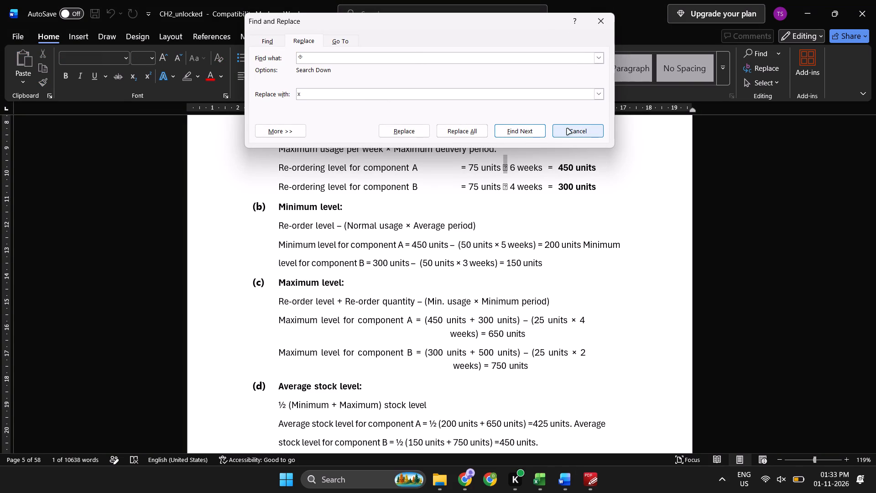
left_click(687, 163)
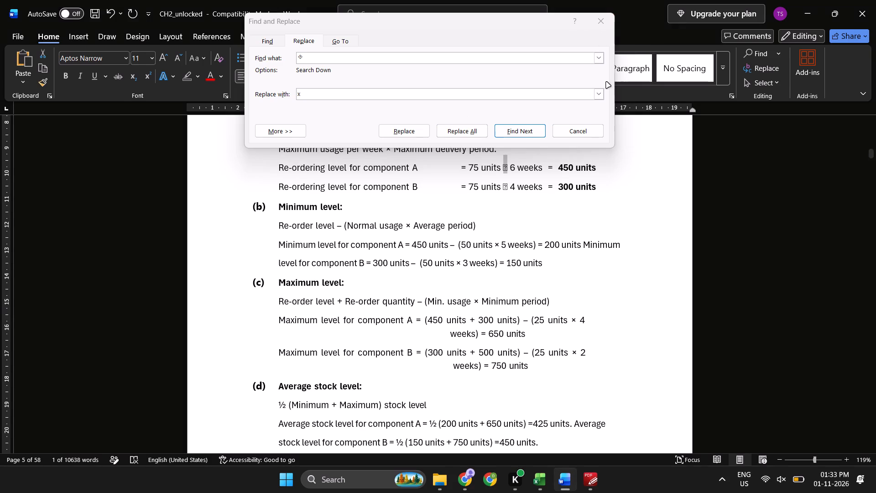
left_click(483, 133)
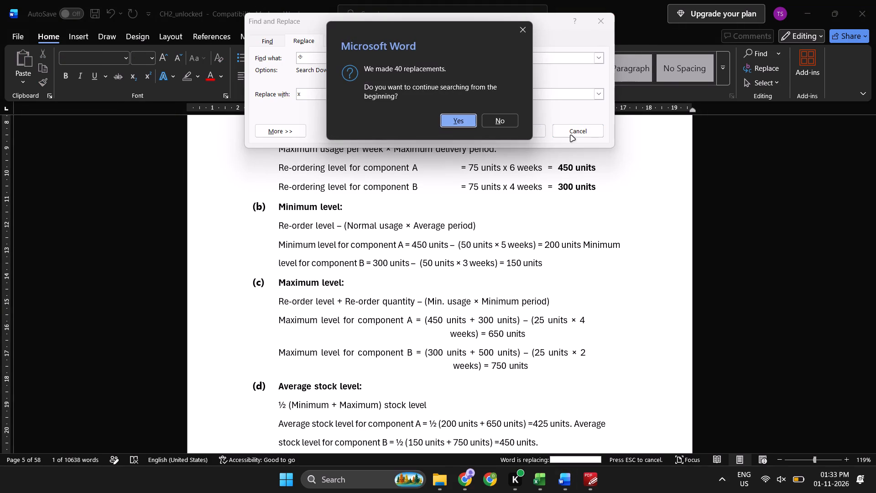
left_click(470, 122)
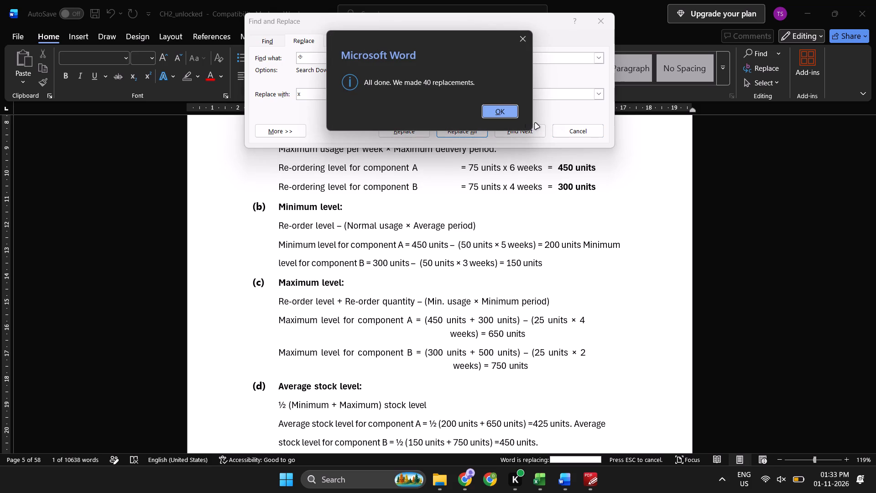
left_click(508, 116)
left_click(569, 130)
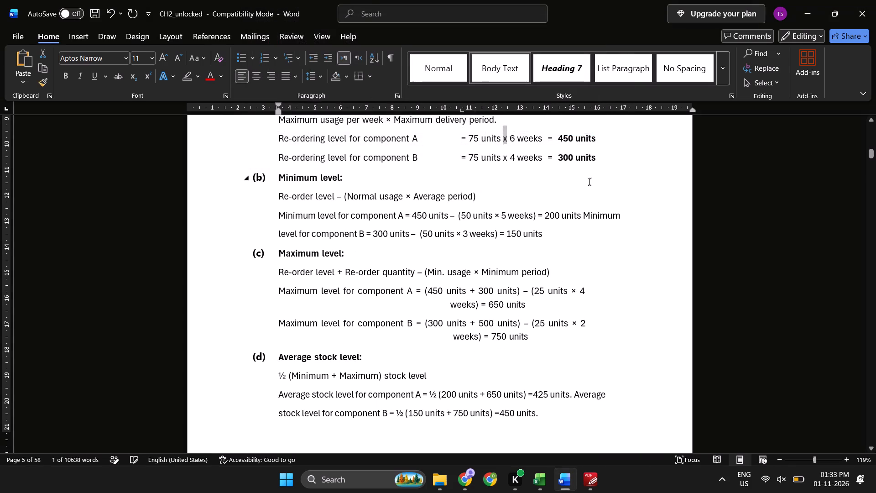
Compare the rest of Illustration 5's solution, from Re-ordering level to Average stock level, and the start of Illustration 6 with the source PDF.
scroll(589, 182, "up", 1)
left_click(590, 245)
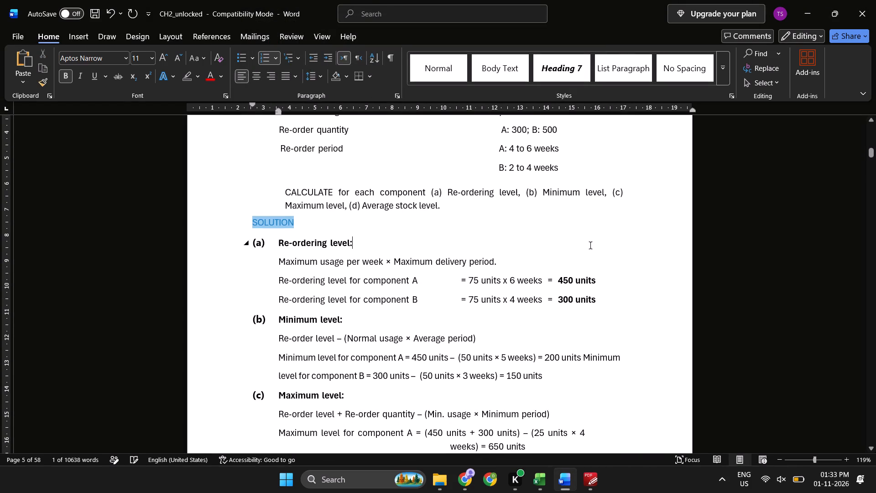
scroll(532, 305, "down", 1)
key("alt+Tab")
scroll(517, 308, "down", 1)
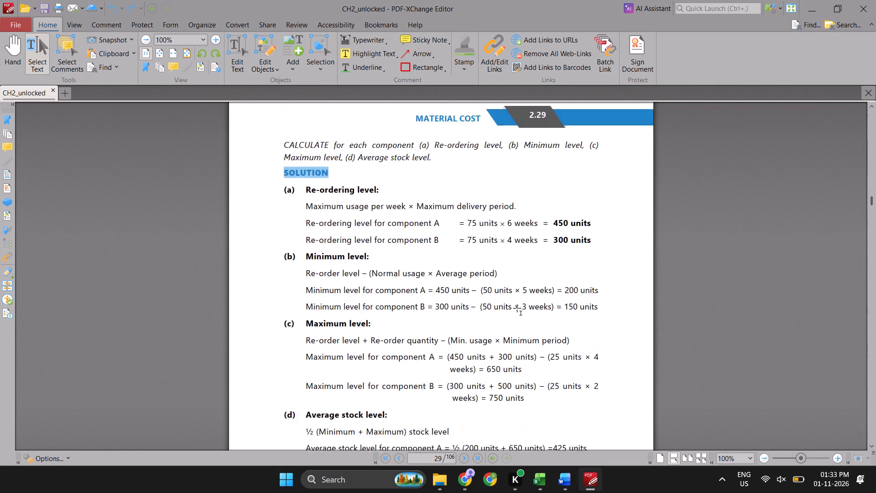
scroll(517, 308, "down", 1)
key("alt+Tab")
scroll(517, 308, "down", 1)
key("alt+Tab")
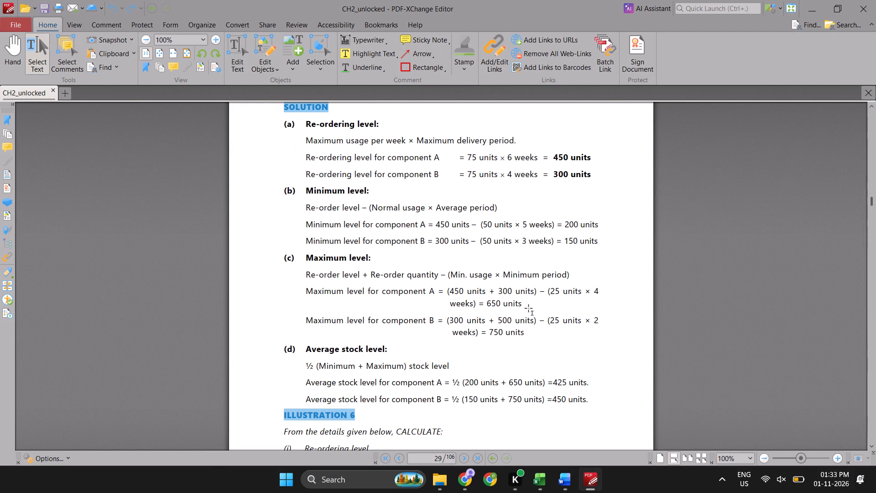
key("alt+Tab")
scroll(552, 305, "down", 2)
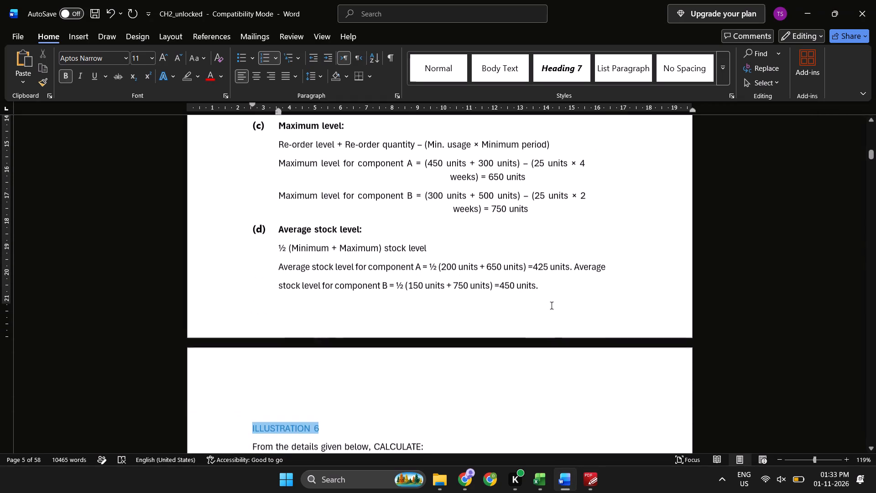
key("alt+Tab")
scroll(552, 305, "down", 1)
key("alt+Tab")
scroll(552, 305, "down", 1)
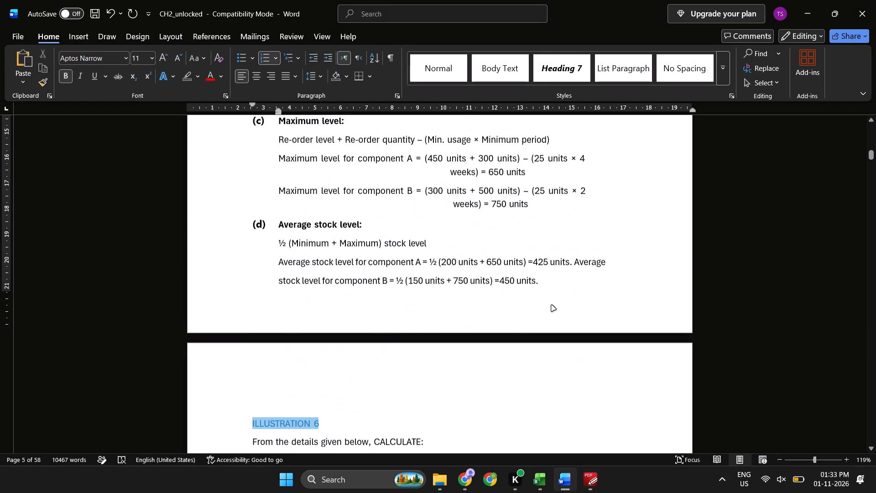
scroll(552, 305, "down", 1)
key("alt+Tab")
scroll(552, 305, "down", 1)
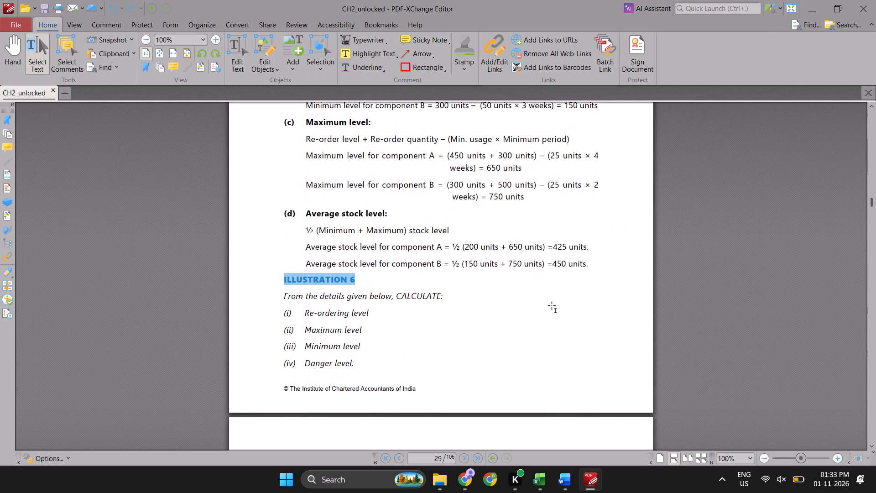
scroll(552, 305, "down", 1)
key("alt+Tab")
scroll(552, 305, "down", 2)
key("alt+Tab")
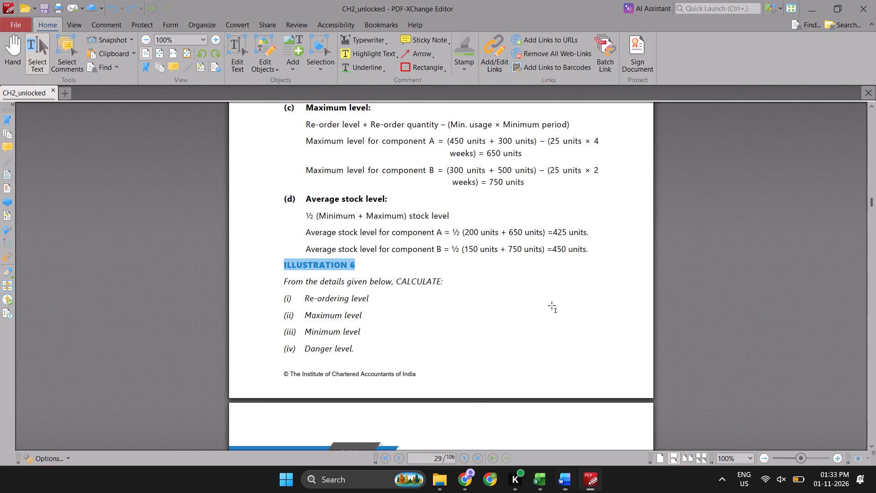
key("alt+Tab")
scroll(552, 305, "up", 2)
scroll(437, 314, "down", 1)
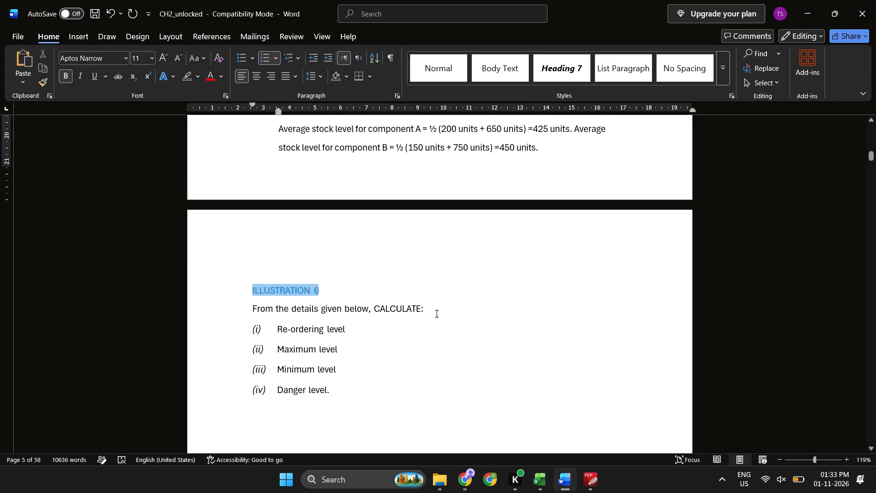
Remove the page gap after "Danger level." in Illustration 6 so the "Re-ordering quantity" paragraph follows directly beneath it.
key("alt+Tab")
scroll(425, 356, "down", 2)
key("alt+Tab")
scroll(425, 356, "down", 1)
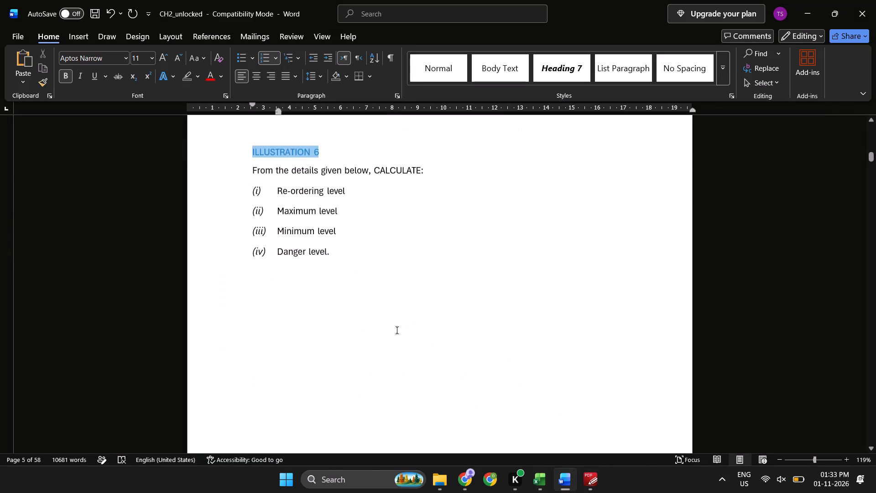
left_click(347, 254)
key("backslash")
key("Return")
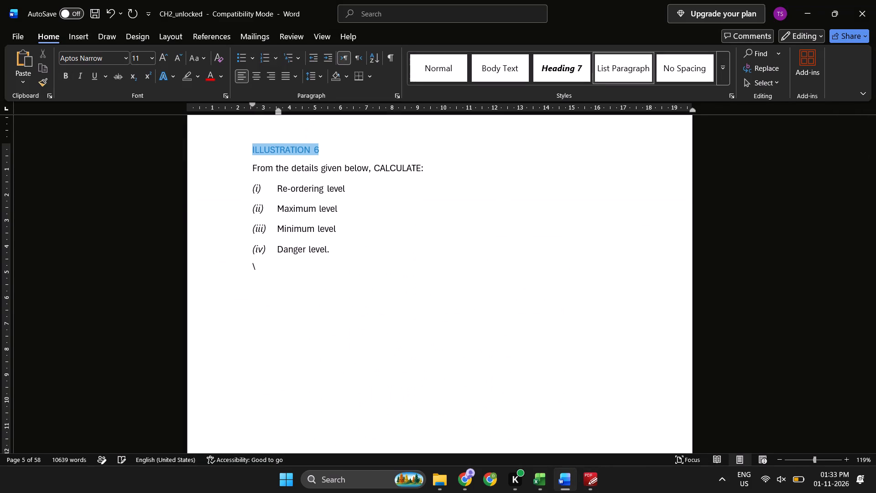
key("Delete")
key("BackSpace")
key("BackSpace")
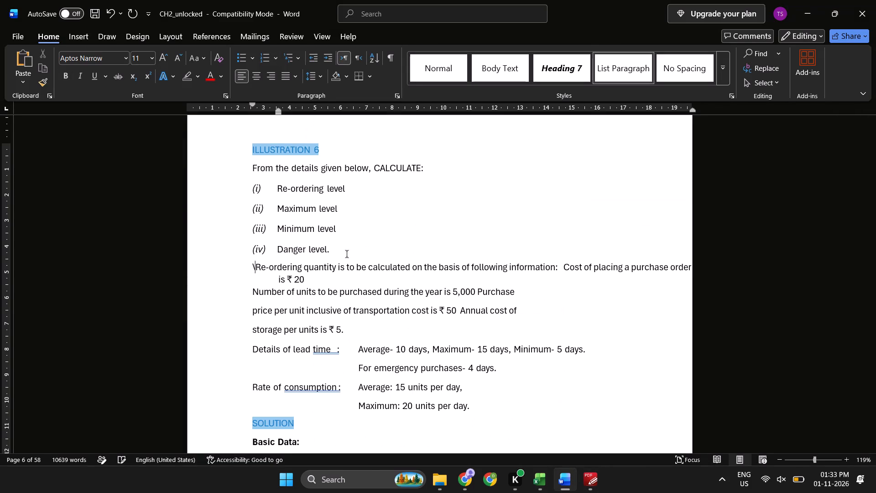
key("BackSpace")
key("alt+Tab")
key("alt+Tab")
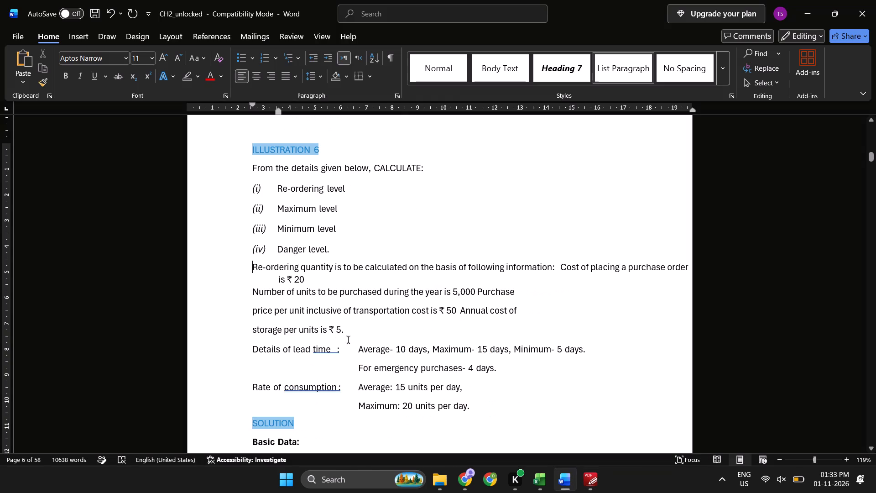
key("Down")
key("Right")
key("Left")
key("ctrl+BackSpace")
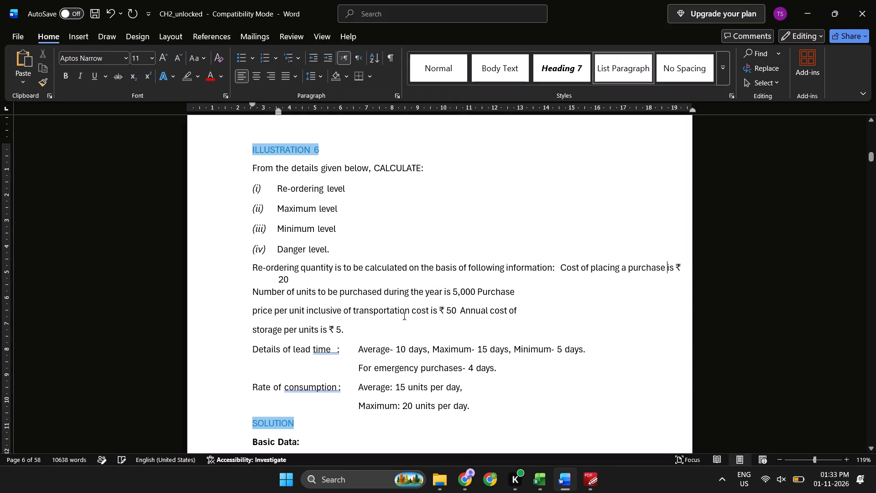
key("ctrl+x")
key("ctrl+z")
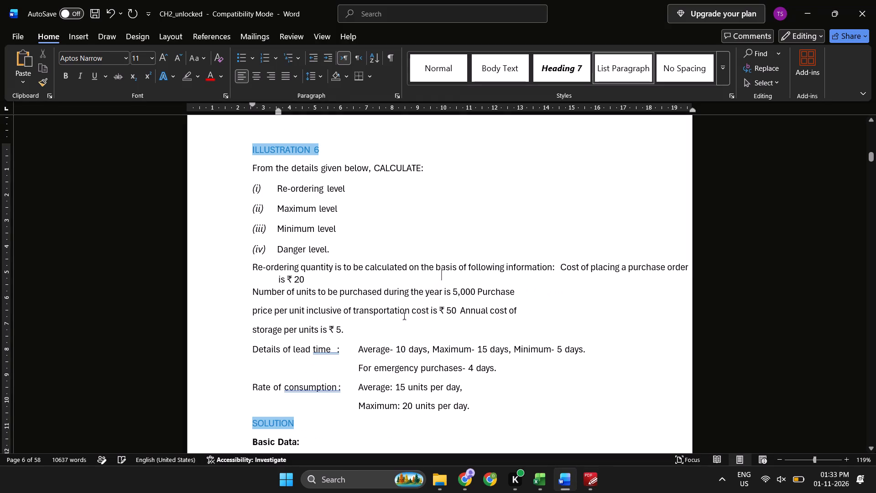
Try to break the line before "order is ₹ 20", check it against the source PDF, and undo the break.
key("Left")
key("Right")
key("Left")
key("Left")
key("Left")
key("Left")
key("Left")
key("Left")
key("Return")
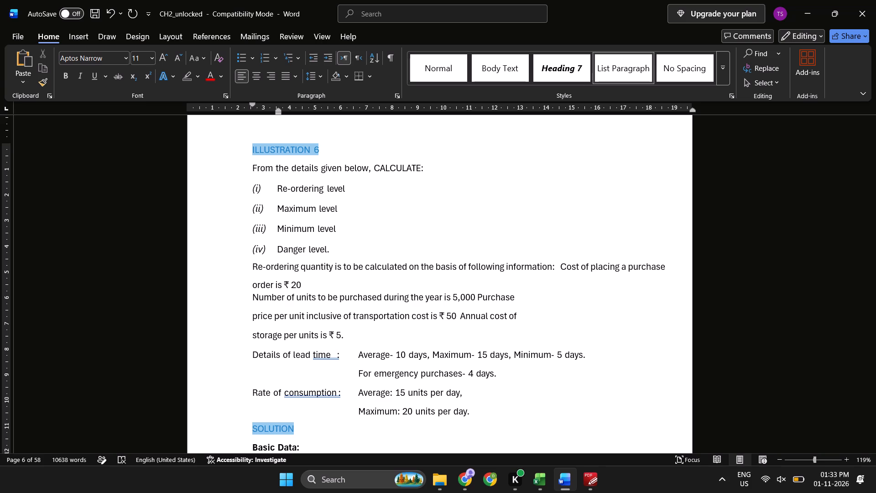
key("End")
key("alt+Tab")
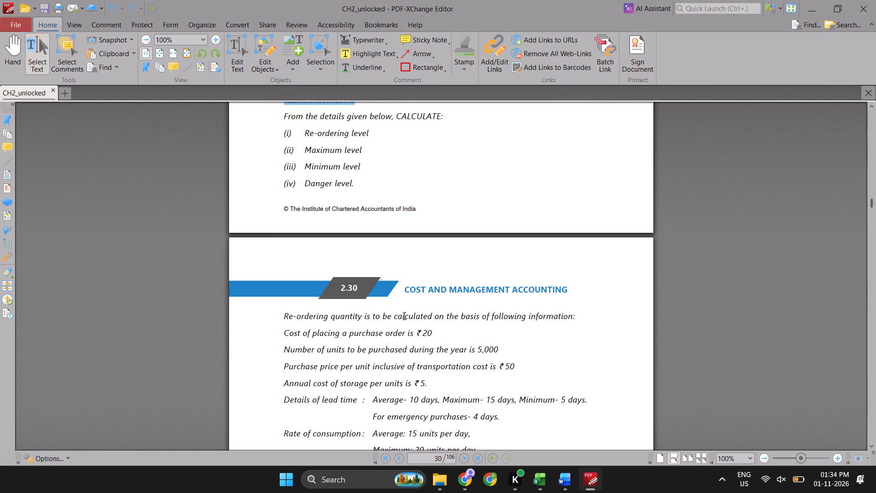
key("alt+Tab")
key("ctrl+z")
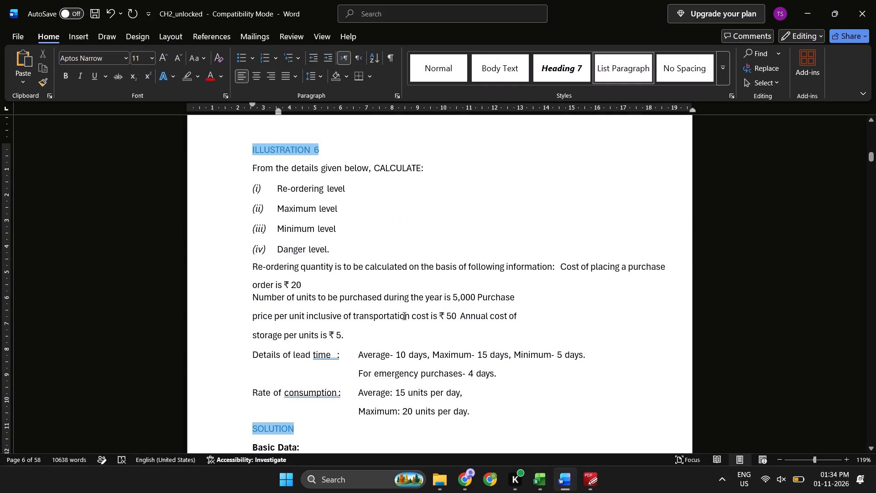
Put "Cost of placing a purchase order is ₹ 20" on its own line beneath the "Re-ordering quantity" sentence, as in the source PDF.
key("Left")
key("ctrl+Left")
key("ctrl+Left")
key("ctrl+Left")
key("ctrl+Left")
key("ctrl+Left")
key("Return")
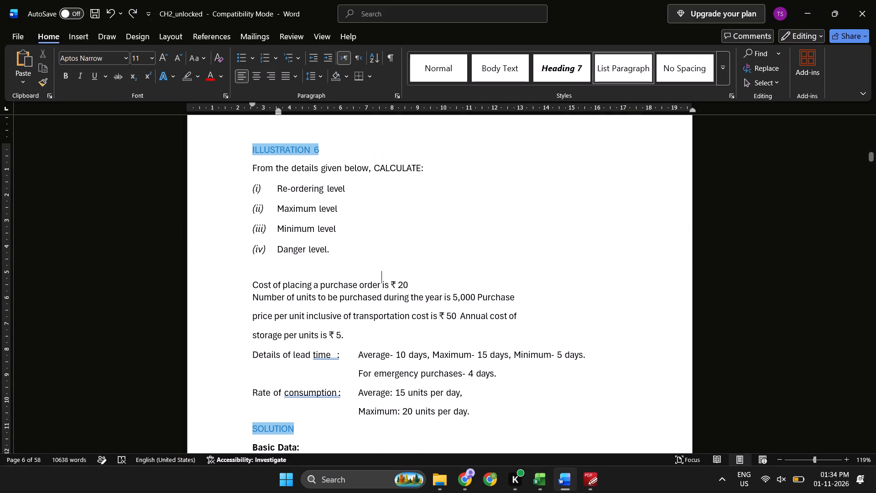
key("alt+Tab")
key("alt+Tab")
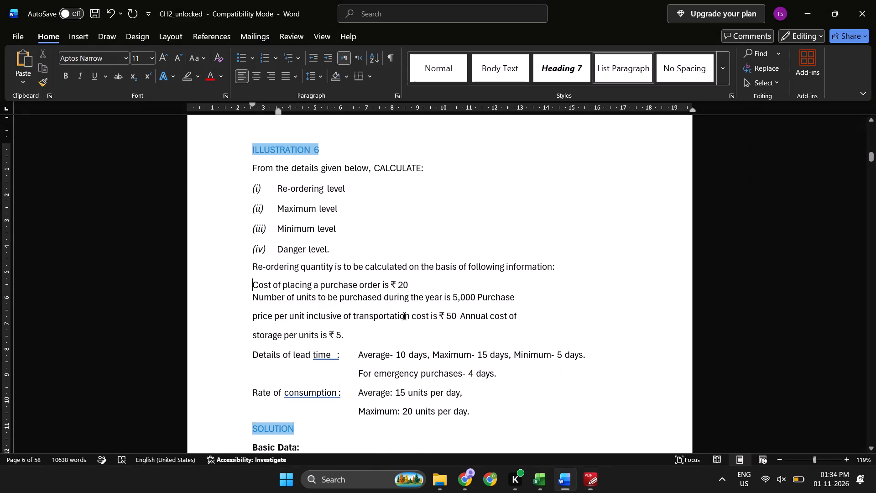
Start new lines at "Purchase price per unit" and "Annual cost of storage" in Illustration 6 to match the source PDF.
key("Down")
key("alt+Tab")
key("alt+Tab")
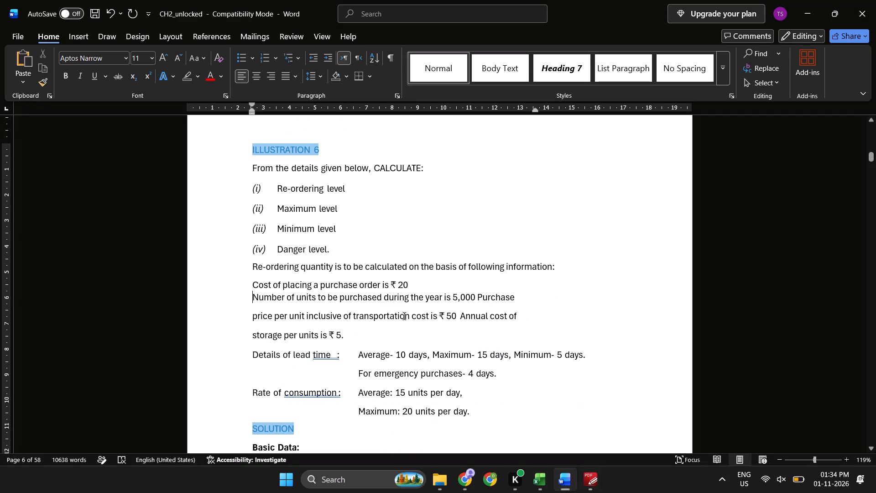
key("End")
key("ctrl+Left")
key("Return")
key("alt+Tab")
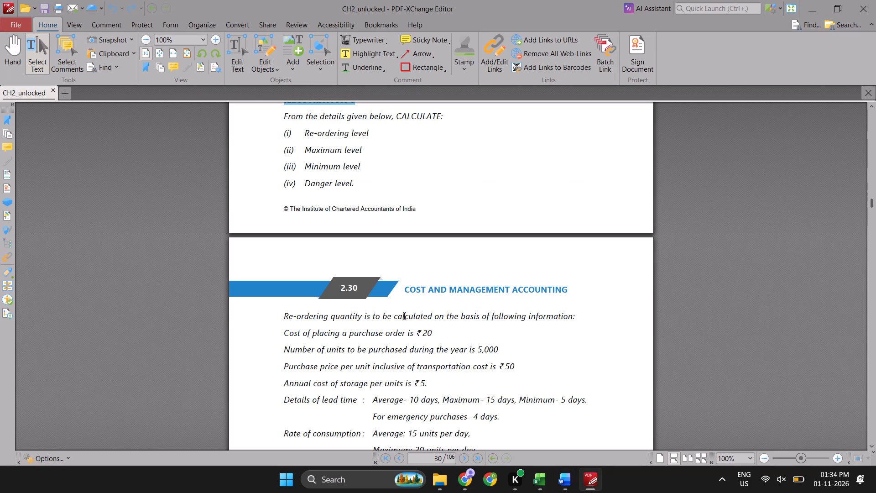
key("alt+Tab")
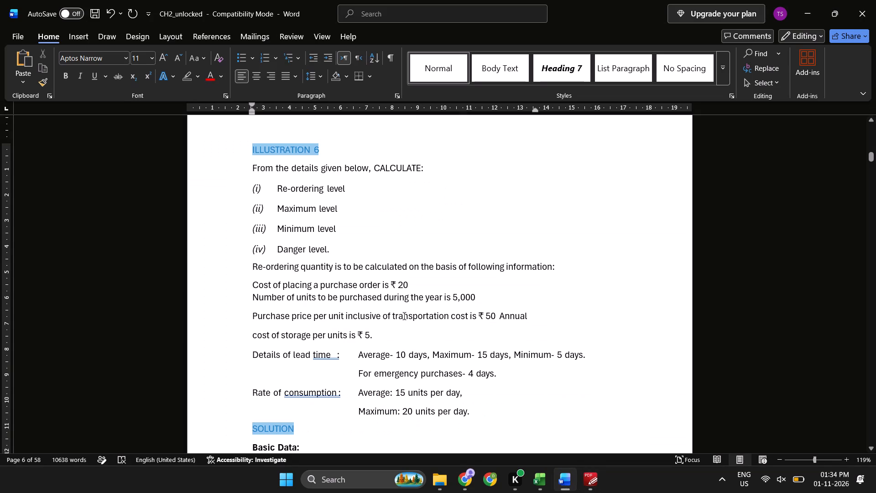
key("End")
key("ctrl+Left")
key("Return")
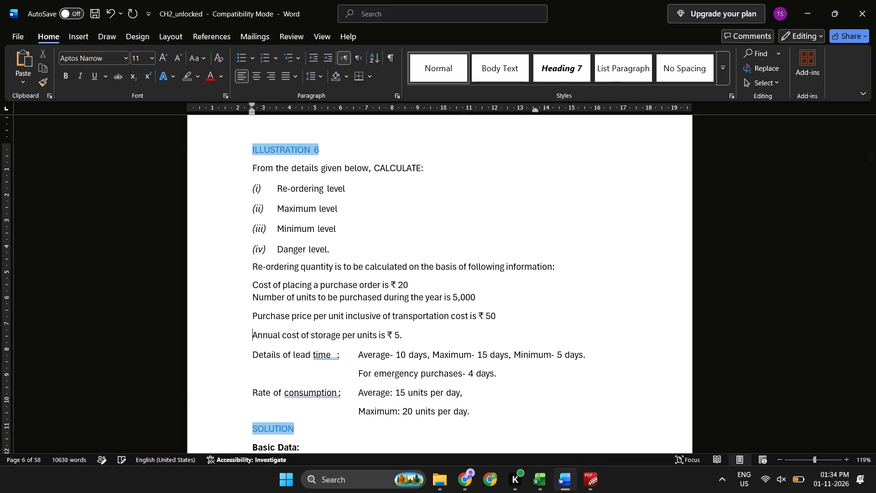
key("alt+Tab")
key("alt+Tab")
Compare Illustration 6's lead time and consumption details and the start of its solution with the source PDF.
scroll(404, 316, "down", 1)
key("alt+Tab")
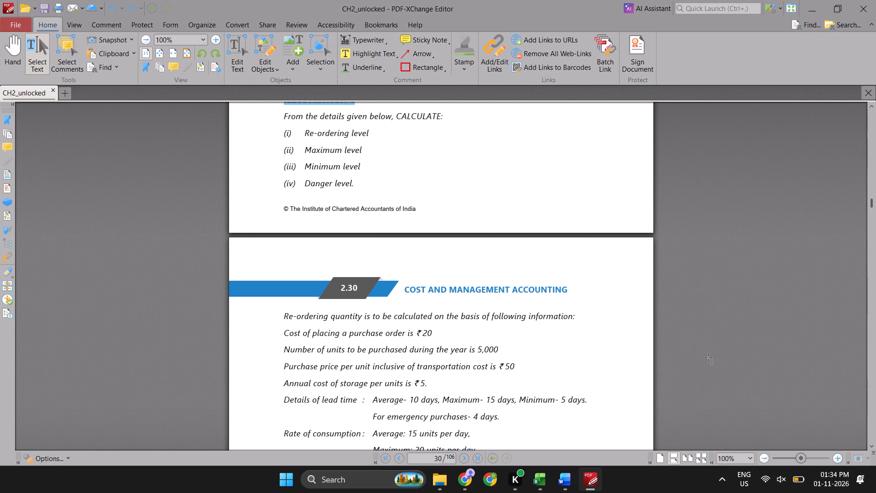
scroll(728, 349, "down", 1)
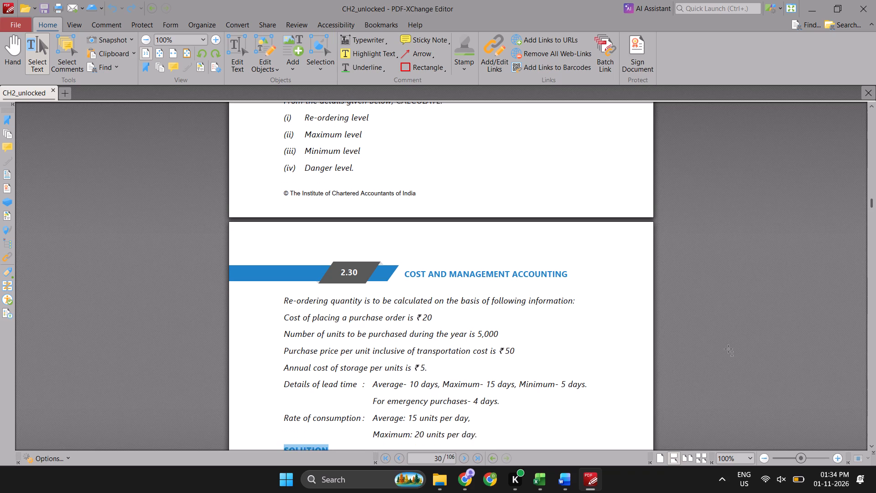
scroll(728, 349, "down", 1)
key("alt+Tab")
scroll(508, 319, "right", 1)
scroll(507, 311, "down", 1)
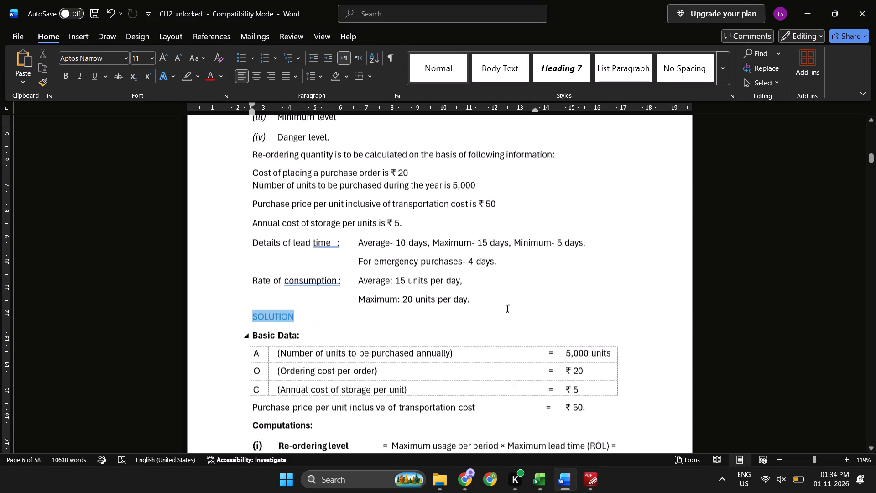
scroll(507, 309, "down", 1)
key("alt+Tab")
scroll(412, 286, "down", 1)
key("alt+Tab")
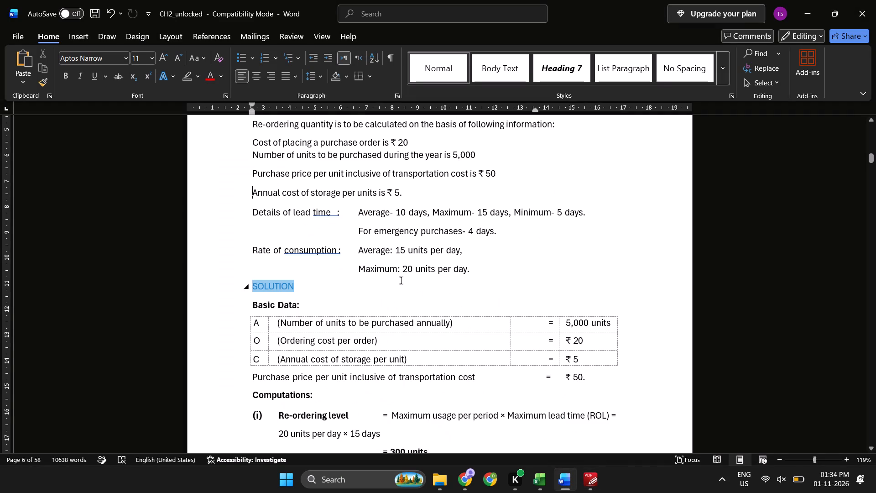
scroll(401, 280, "down", 1)
key("alt+Tab")
scroll(427, 276, "down", 1)
key("alt+Tab")
scroll(427, 276, "down", 1)
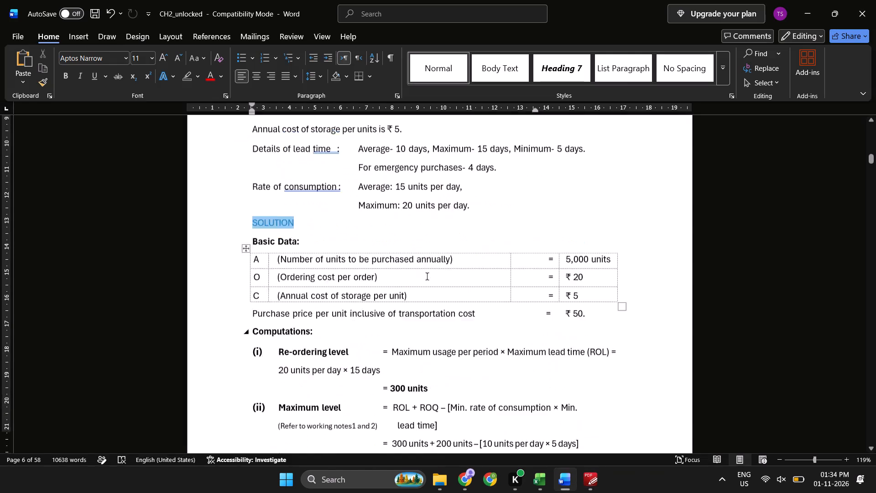
scroll(427, 276, "down", 1)
key("alt+Tab")
scroll(404, 300, "down", 1)
key("alt+Tab")
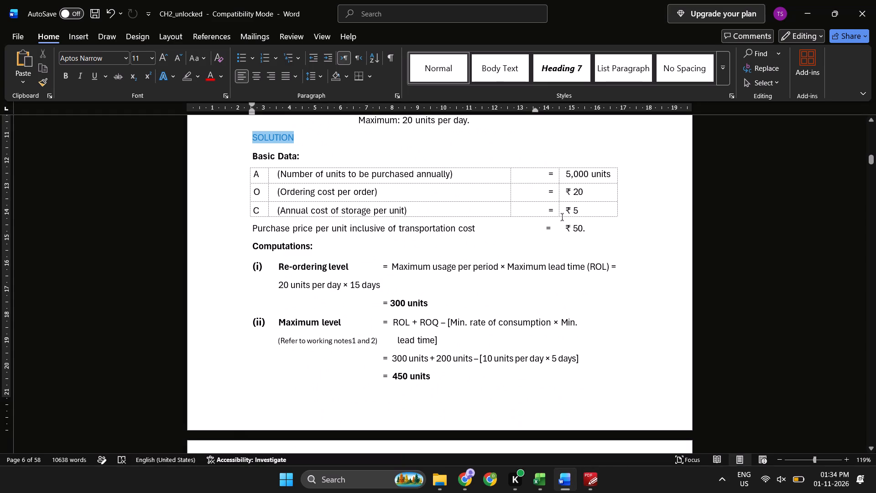
Replace the Basic Data table in Illustration 6's solution with its own contents pasted as text only, above the "Purchase price per unit" line.
left_click_drag(611, 214, 260, 170)
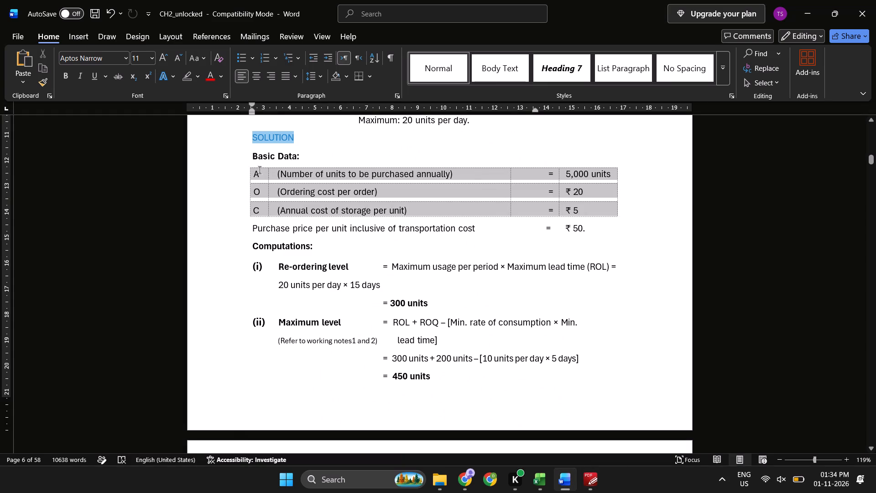
left_click_drag(260, 170, 254, 171)
key("ctrl+c")
key("ctrl+c")
key("BackSpace")
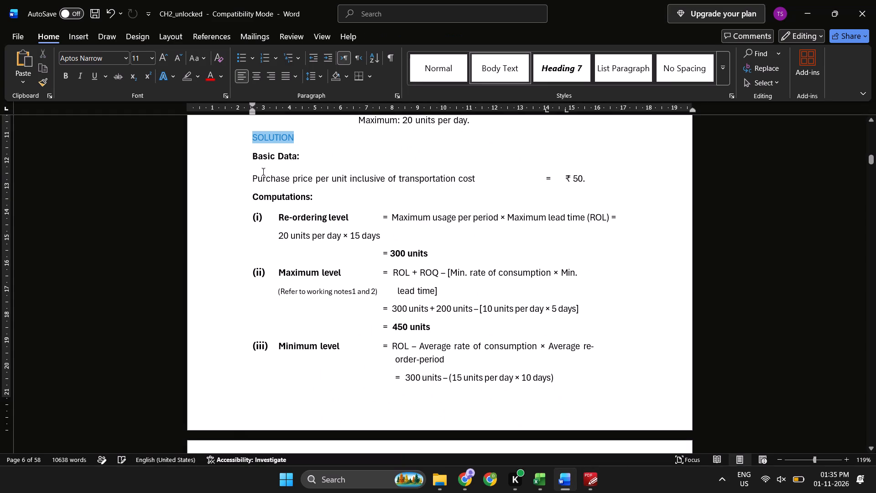
key("Return")
key("Up")
key("ctrl+v")
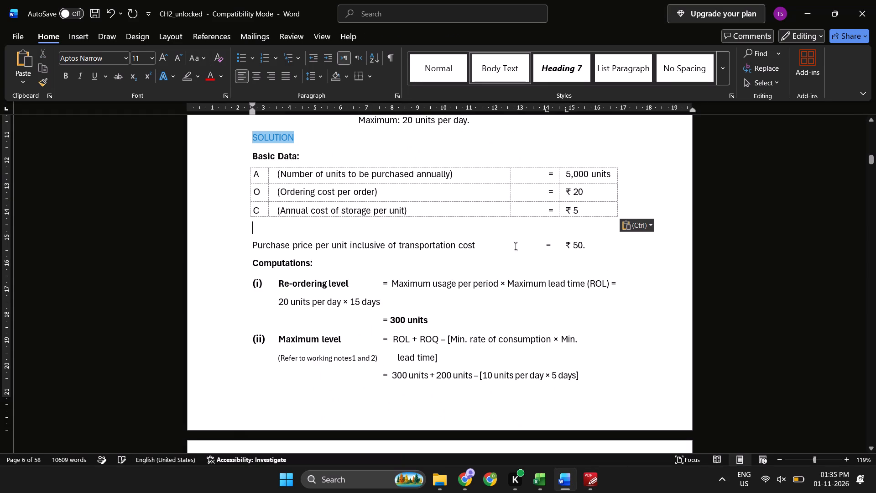
left_click(649, 230)
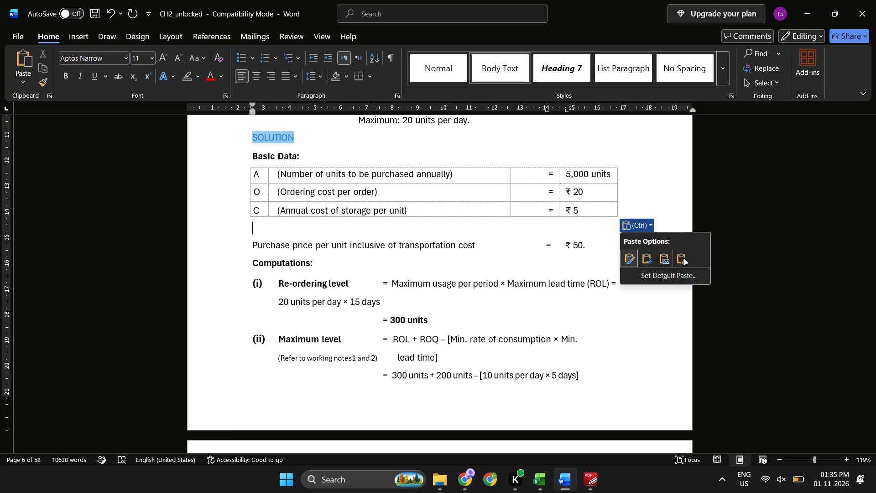
left_click(684, 259)
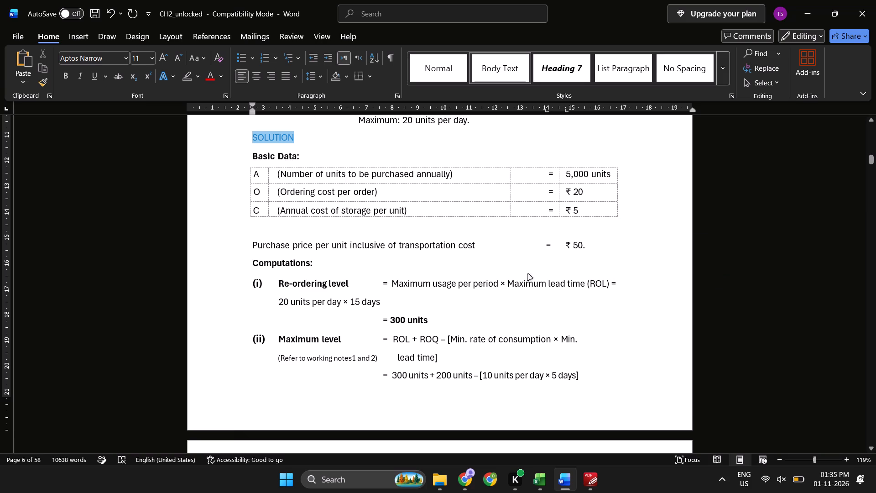
In the Basic Data of Illustration 6, replace the wide tab gap after "A" with five spaces before "(Number of units to be purchased annually)".
key("Up")
key("Up")
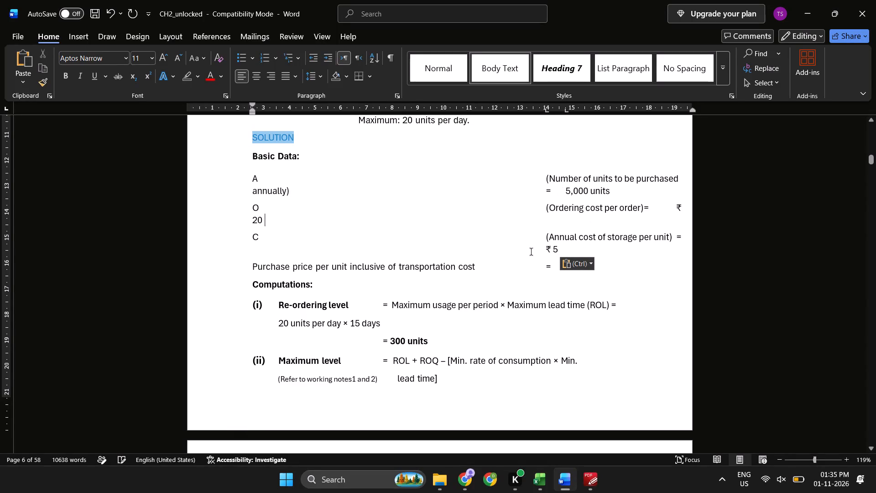
key("Up")
key("Up")
key("Up")
key("Left")
key("Home")
key("Right")
key("Right")
key("BackSpace")
key("alt+Tab")
key("alt+Tab")
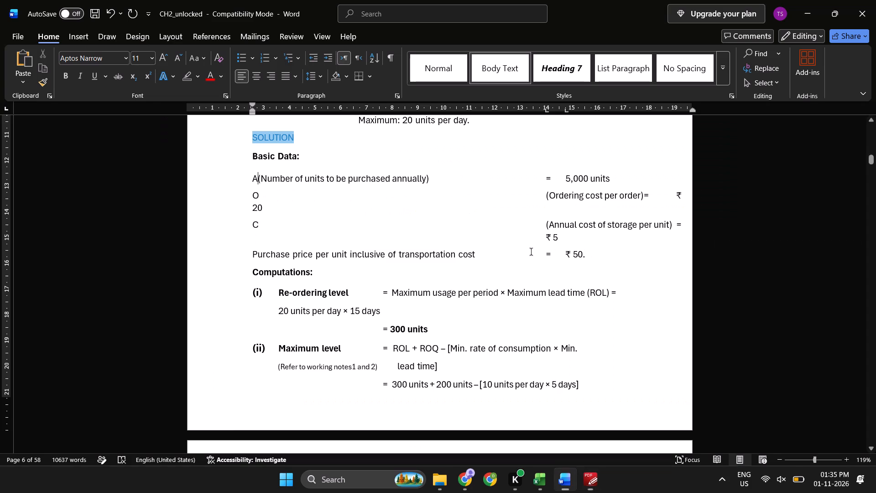
key("space")
key("space")
key("space")
key("space")
key("space")
key("alt+Tab")
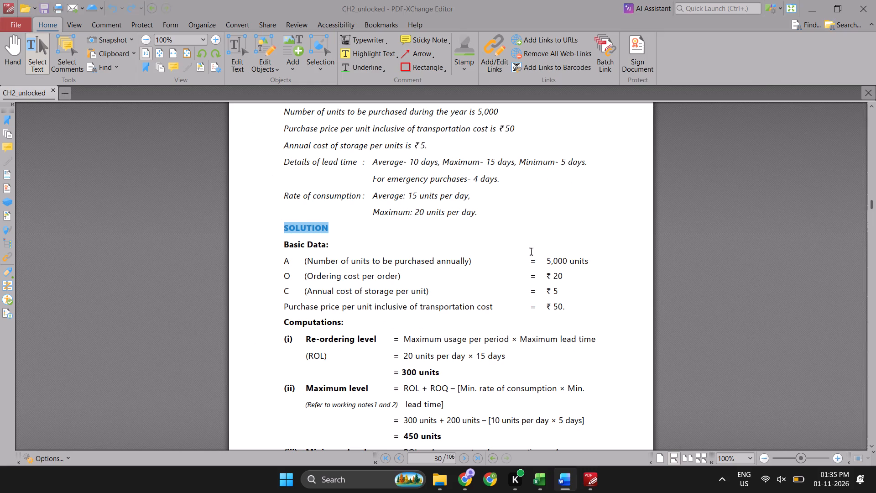
key("alt+Tab")
Replace the wide tab gap after "O" with four spaces before "(Ordering cost per order)".
key("Down")
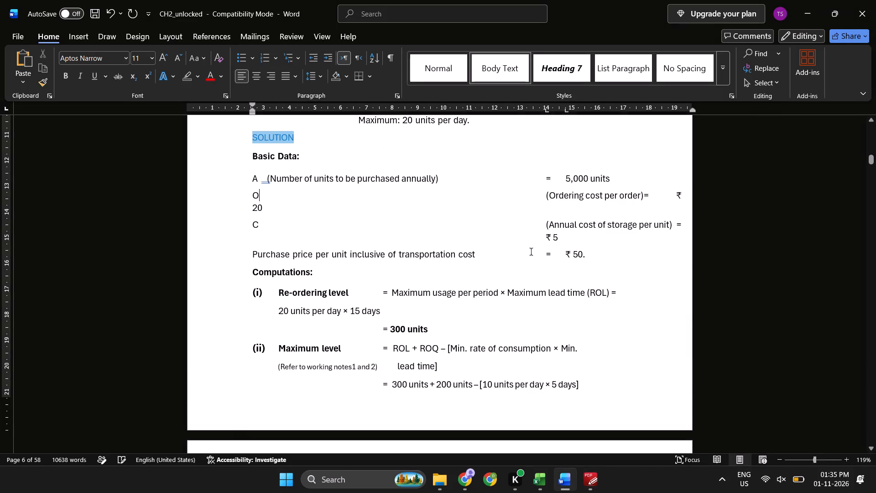
key("Delete")
key("space")
key("space")
key("space")
key("space")
key("space")
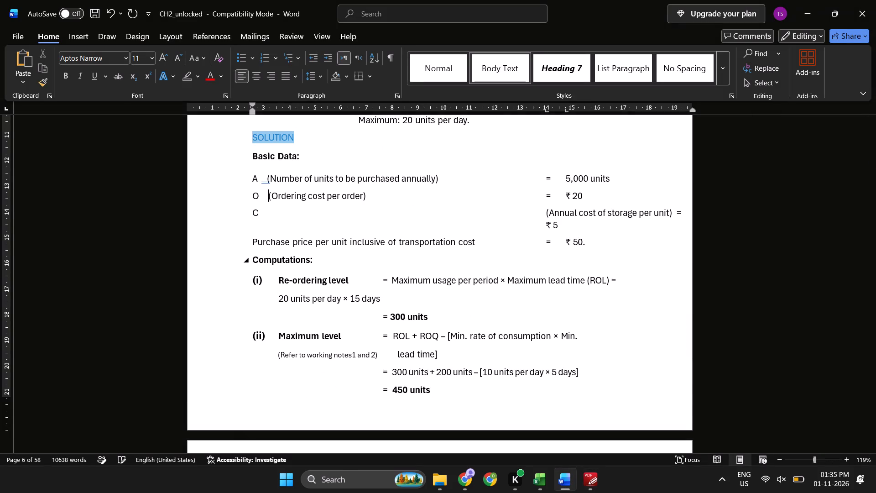
key("BackSpace")
Replace the wide tab gap after "C" with six spaces before "(Annual cost of storage per unit)", keeping the letter as in the source PDF.
key("Down")
key("BackSpace")
key("Delete")
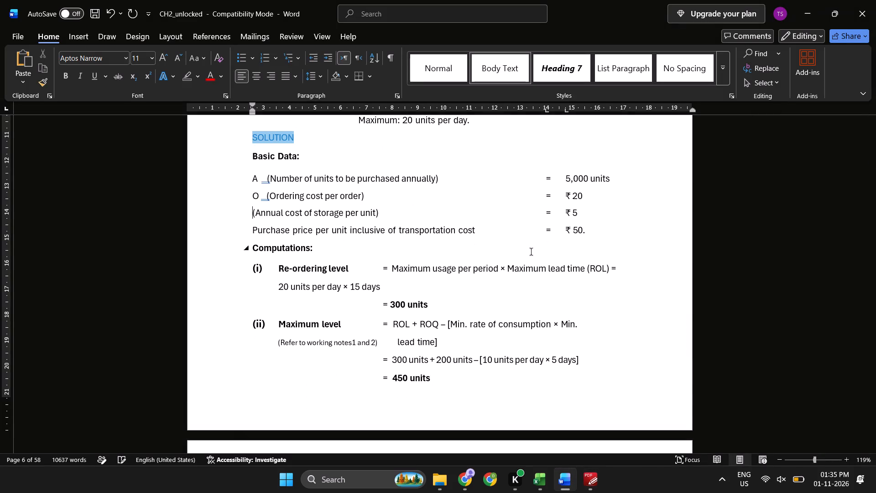
key("ctrl+z")
key("ctrl+z")
key("Delete")
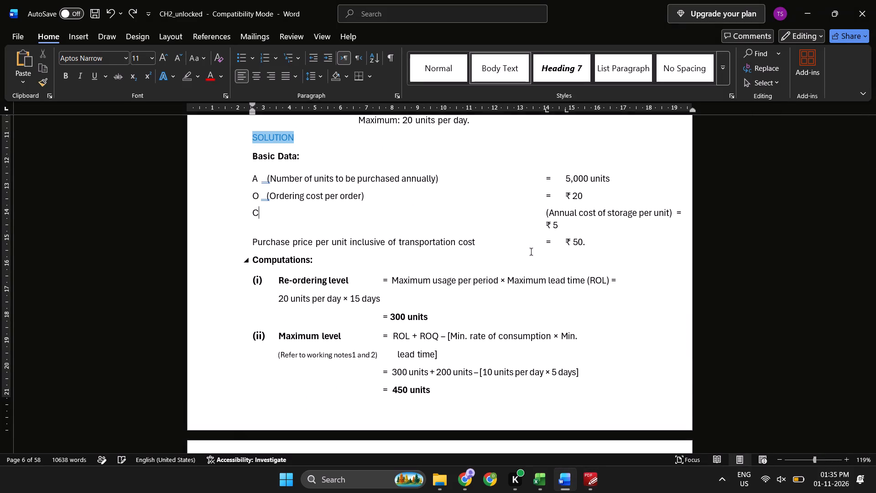
key("space")
key("space")
key("space")
key("space")
key("alt+Tab")
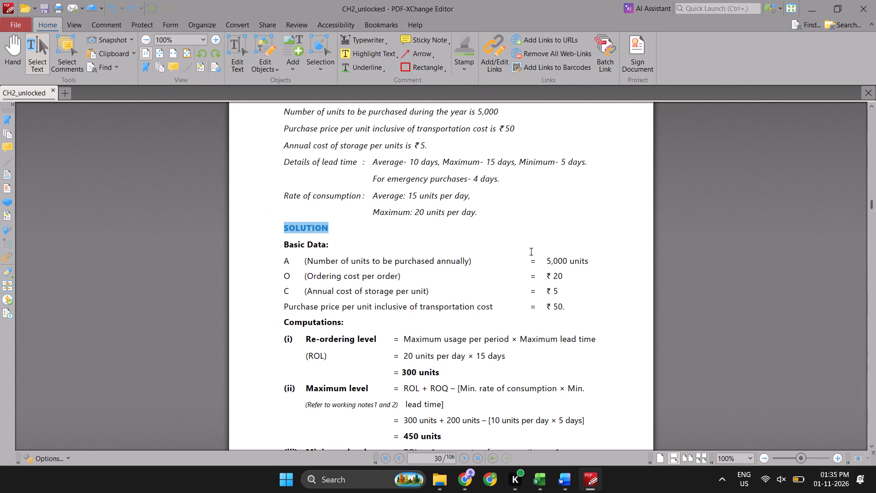
key("alt+Tab")
key("space")
key("space")
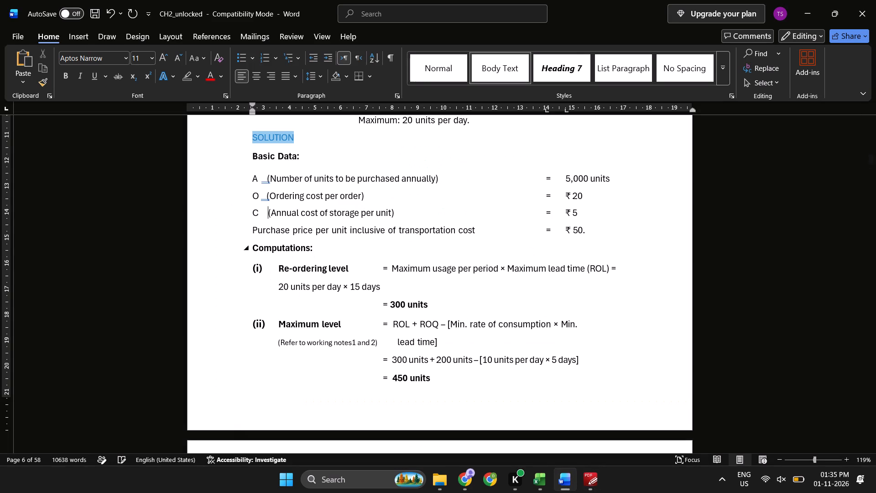
key("alt+Tab")
key("alt+Tab")
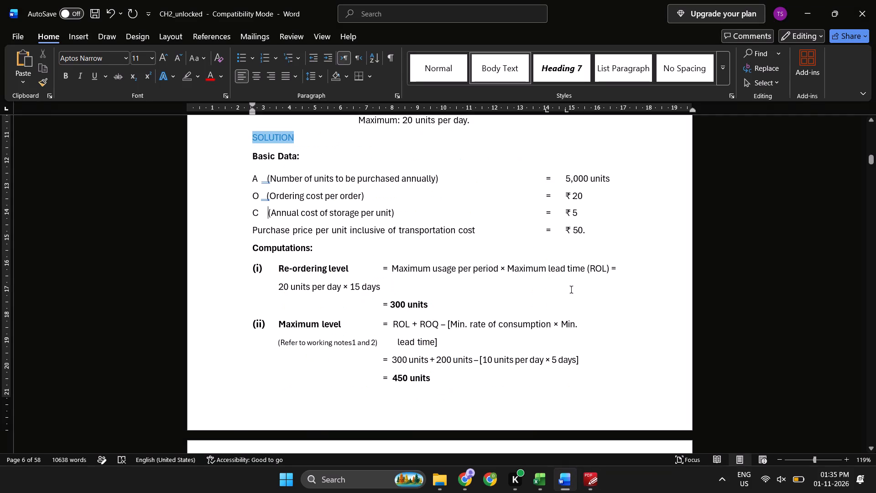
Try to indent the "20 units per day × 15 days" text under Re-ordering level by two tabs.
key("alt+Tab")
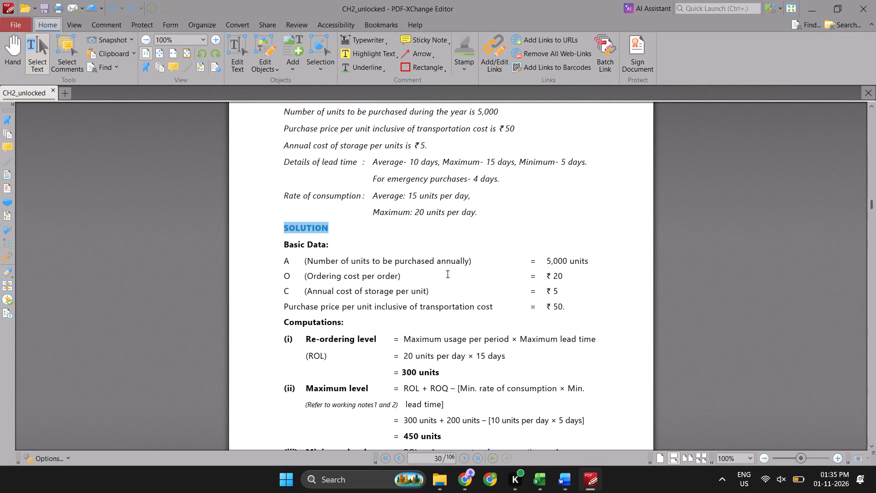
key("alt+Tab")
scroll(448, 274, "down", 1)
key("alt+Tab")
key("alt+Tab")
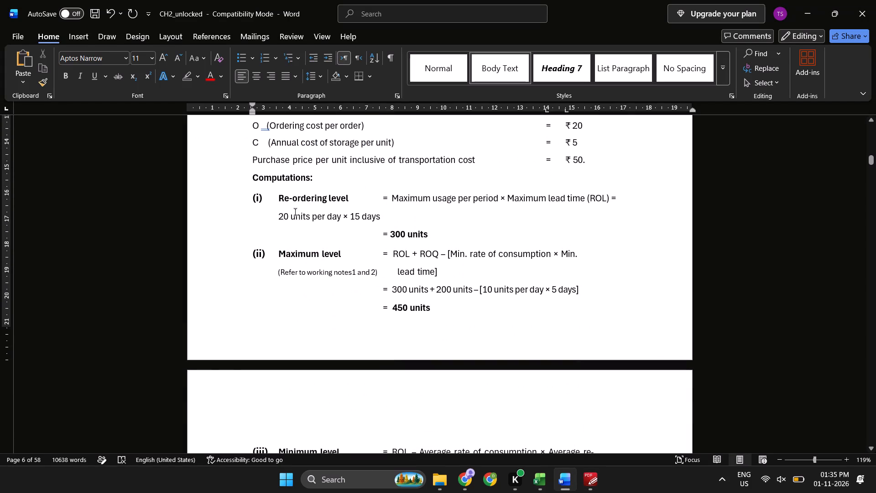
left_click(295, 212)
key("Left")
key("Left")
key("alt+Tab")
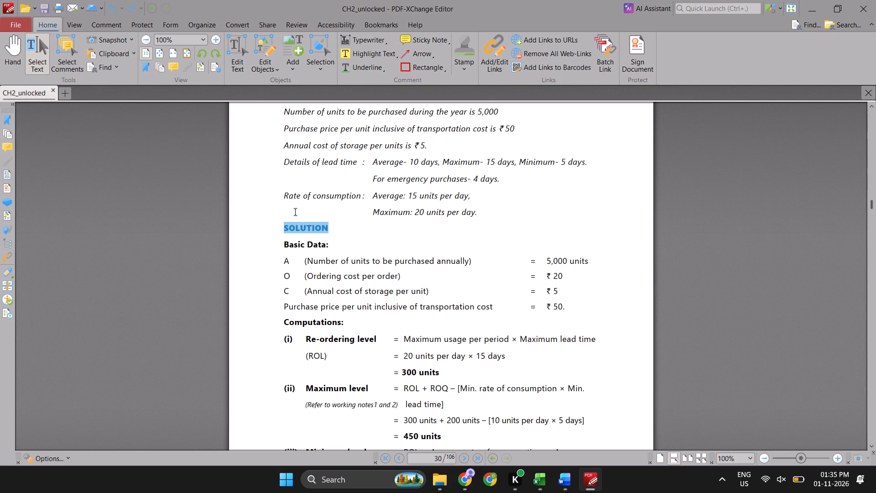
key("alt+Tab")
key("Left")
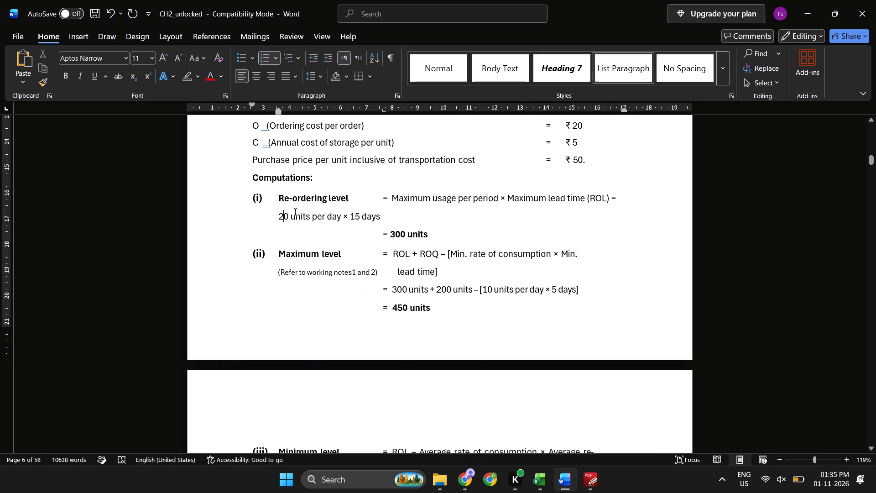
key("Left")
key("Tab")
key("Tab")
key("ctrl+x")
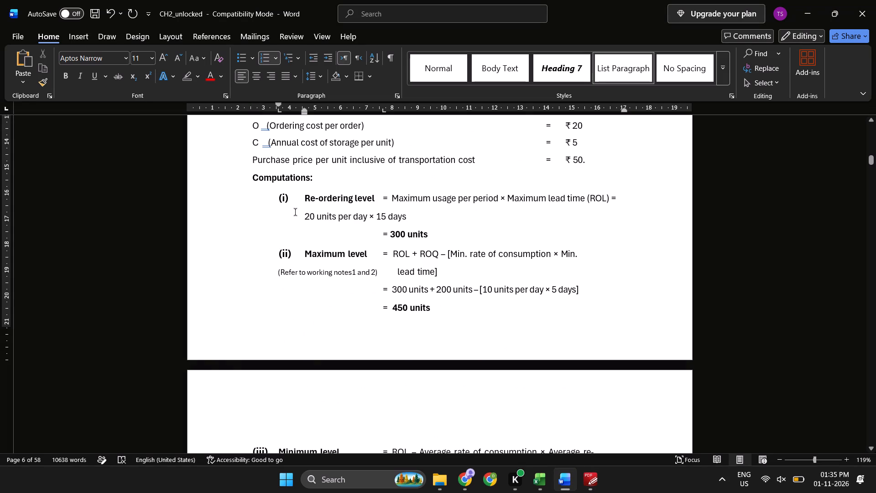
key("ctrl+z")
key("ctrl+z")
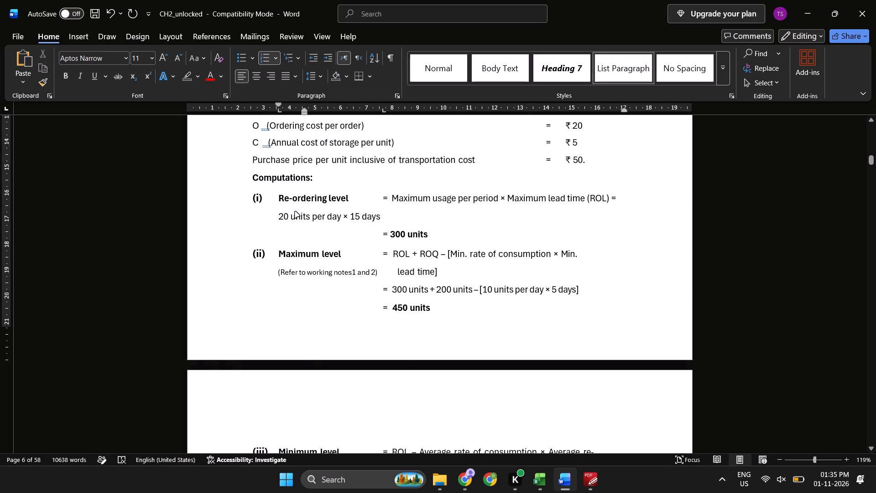
Check the Re-ordering level computation against the source PDF and delete "(ROL)" from after "Maximum lead time".
scroll(383, 310, "up", 1)
left_click(397, 196)
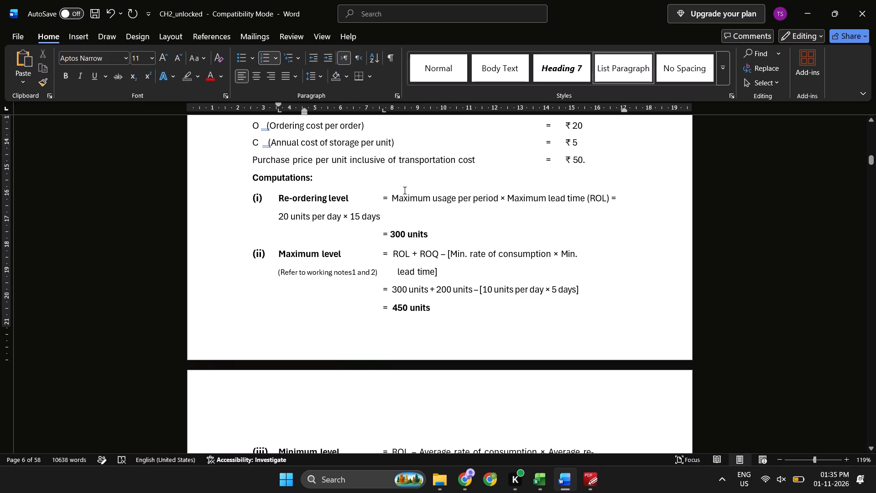
left_click(405, 190)
scroll(405, 190, "up", 3)
scroll(405, 190, "down", 2)
scroll(405, 190, "up", 1)
key("alt+Tab")
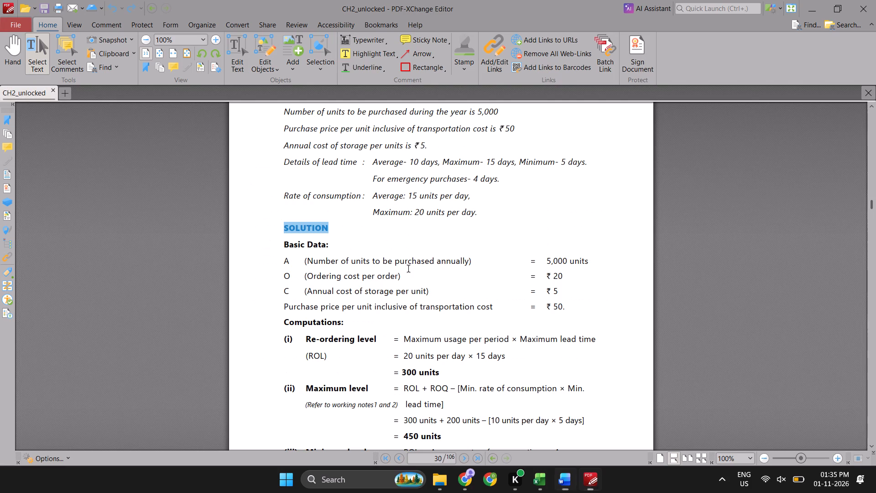
key("alt+Tab")
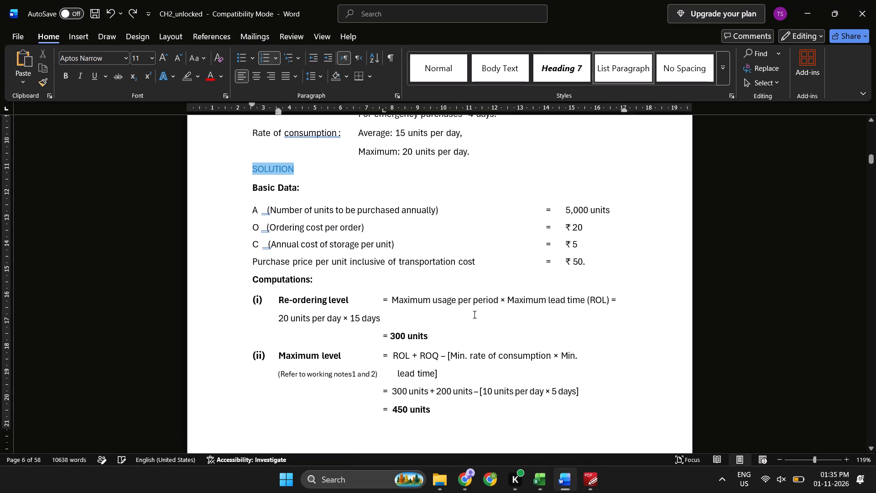
key("alt+Tab")
key("alt+Tab")
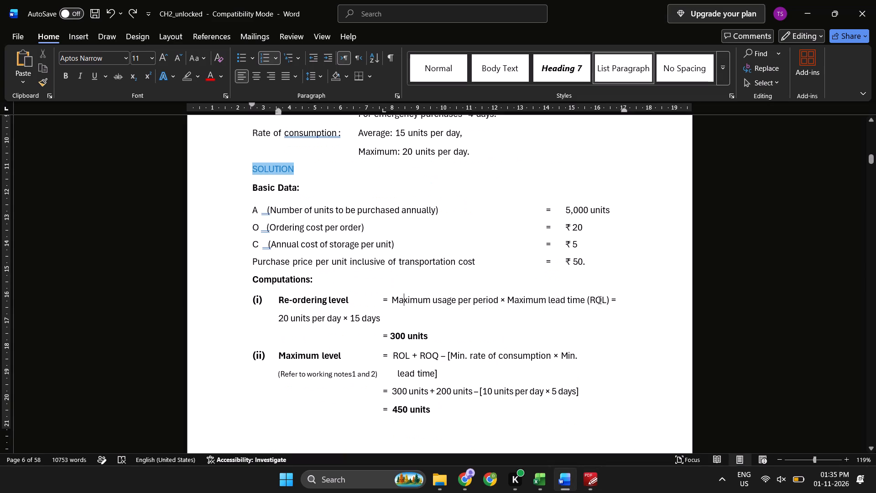
left_click(605, 300)
key("Right")
key("BackSpace")
key("BackSpace")
key("BackSpace")
key("BackSpace")
key("BackSpace")
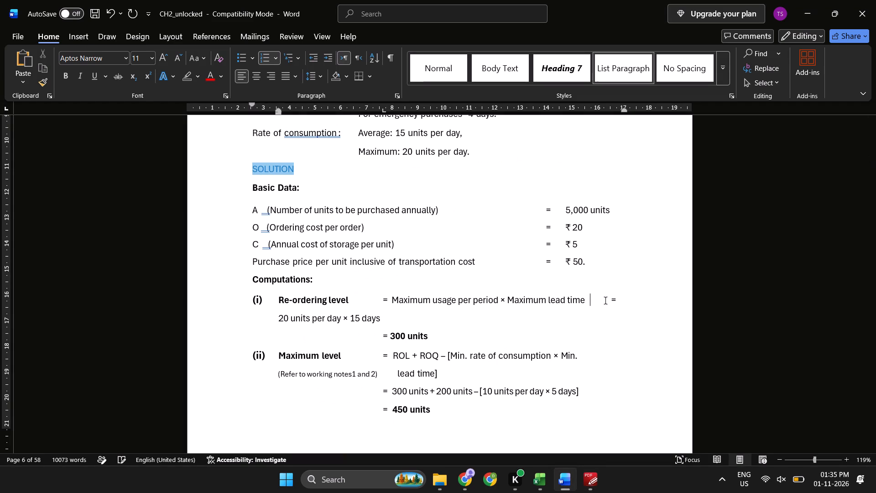
Start a new line at "= 20 units per day × 15 days" in the Re-ordering level computation to match the source PDF.
key("Right")
key("Right")
key("alt+Tab")
key("alt+Tab")
key("Right")
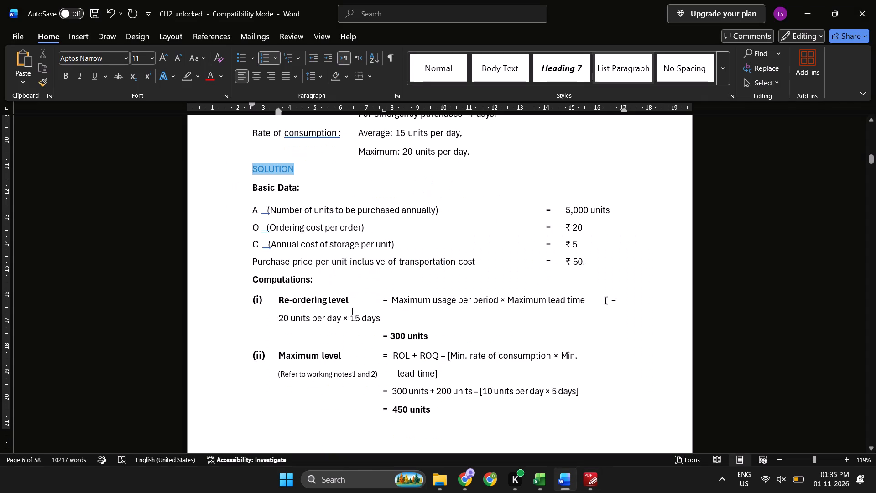
key("Up")
key("Left")
key("Right")
key("End")
key("Left")
key("Left")
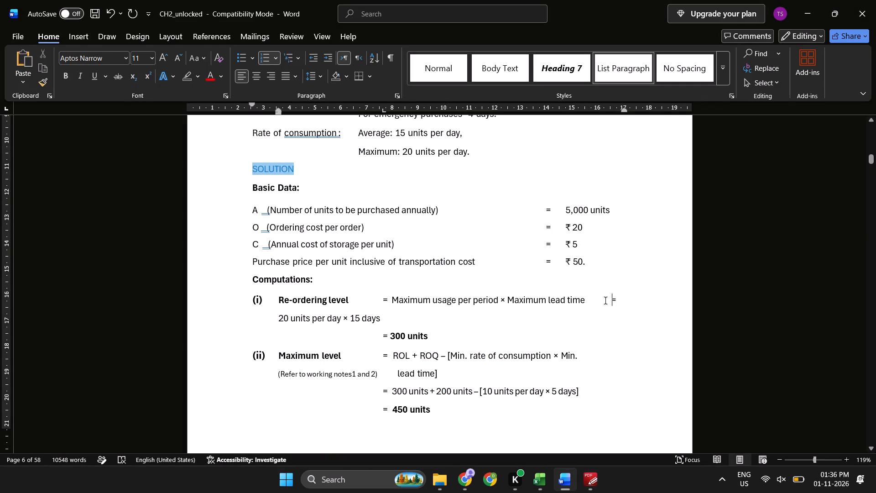
key("Return")
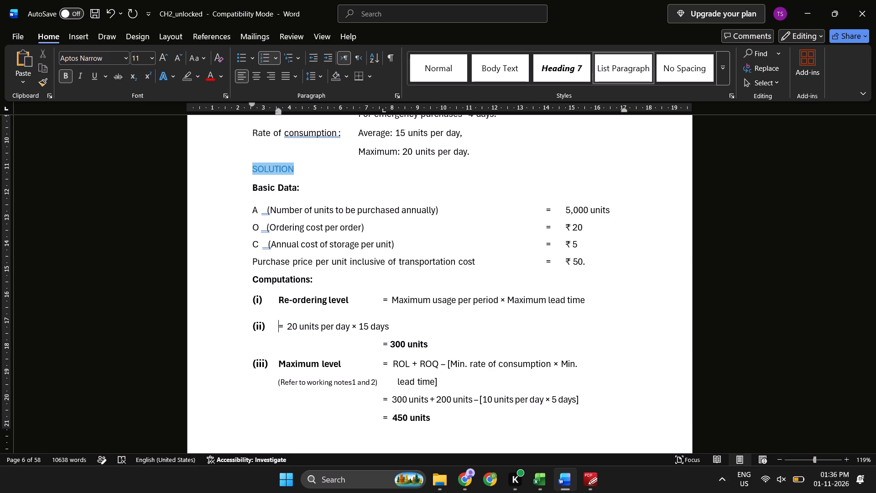
Remove the list number from the "= 20 units per day × 15 days" line and align its equals sign with the line above.
key("Up")
key("Down")
key("BackSpace")
key("BackSpace")
key("Tab")
key("Tab")
key("Tab")
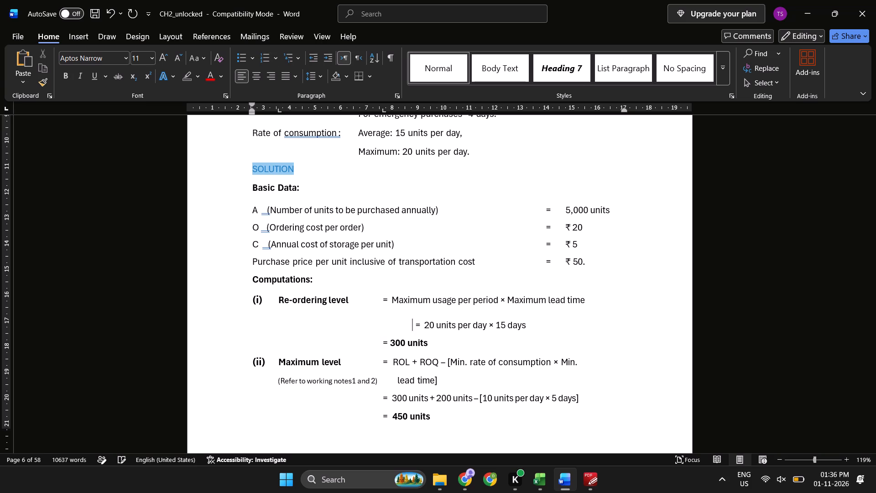
key("BackSpace")
key("alt+Tab")
key("alt+Tab")
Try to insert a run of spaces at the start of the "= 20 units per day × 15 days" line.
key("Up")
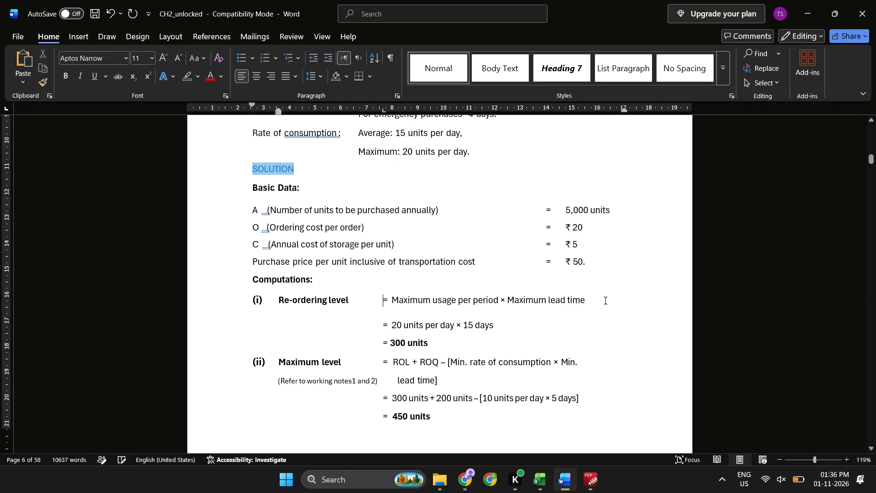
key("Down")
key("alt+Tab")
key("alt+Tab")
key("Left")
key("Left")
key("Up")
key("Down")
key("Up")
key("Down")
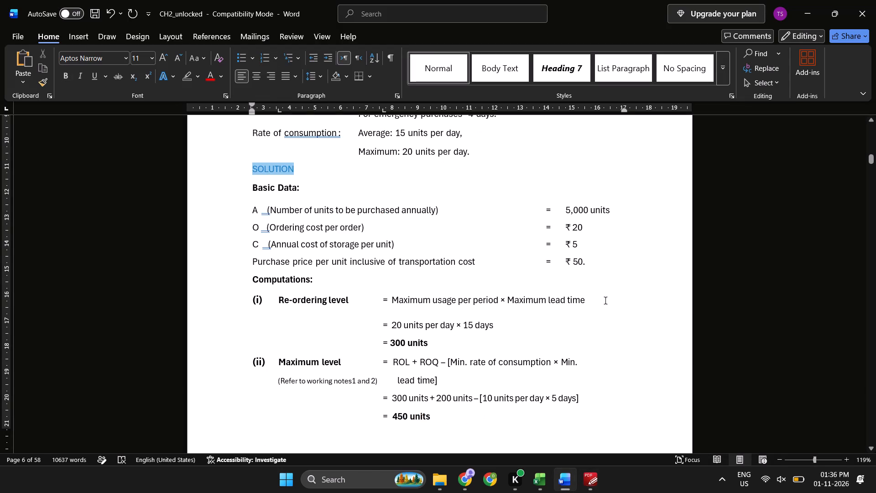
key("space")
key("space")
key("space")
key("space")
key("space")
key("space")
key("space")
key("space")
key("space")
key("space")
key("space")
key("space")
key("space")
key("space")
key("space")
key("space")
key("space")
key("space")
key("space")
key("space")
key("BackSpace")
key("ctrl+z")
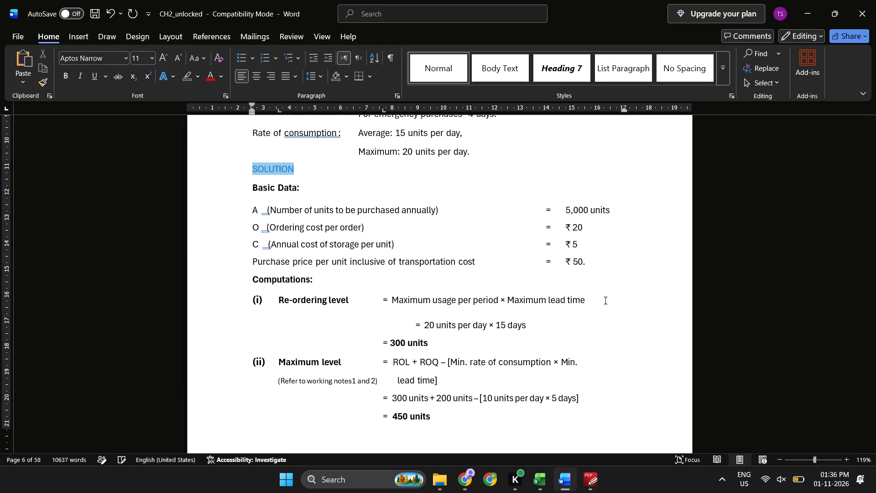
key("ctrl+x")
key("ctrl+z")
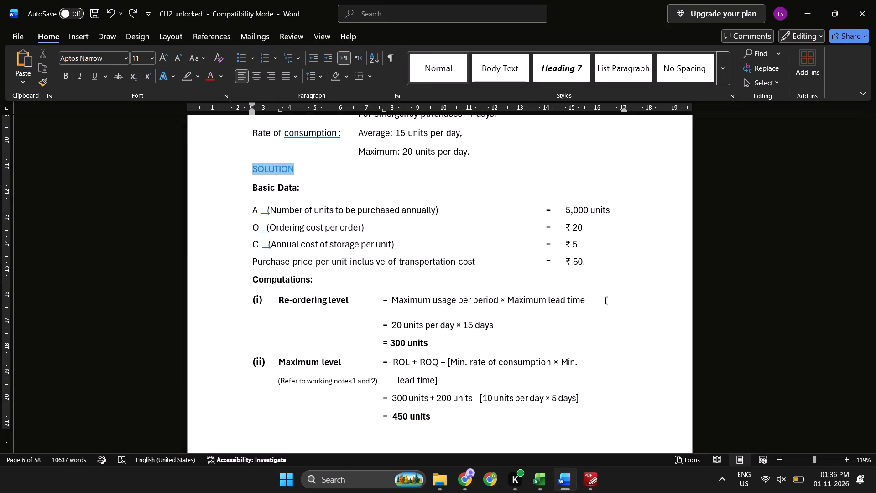
Undo the indentation before "= 20 units per day × 15 days" and put a tabbed "(ROL)" ahead of it, under Re-ordering level.
key("ctrl+z")
key("ctrl+z")
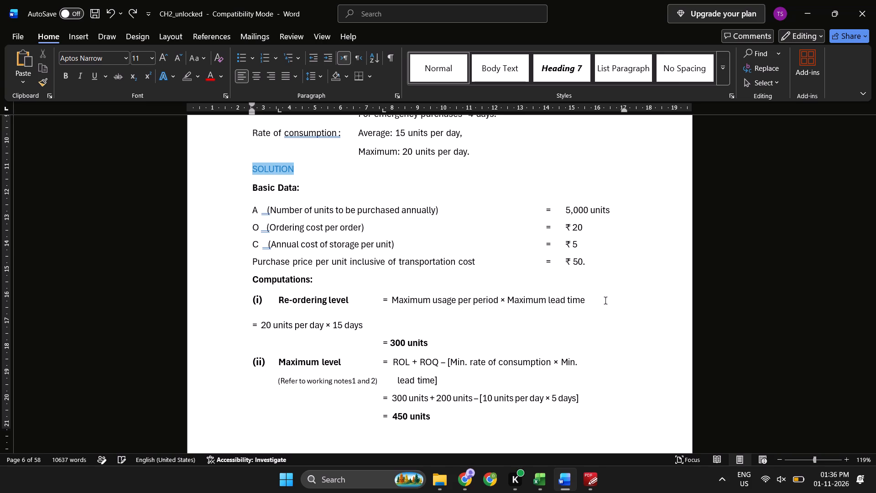
type("(ROL)")
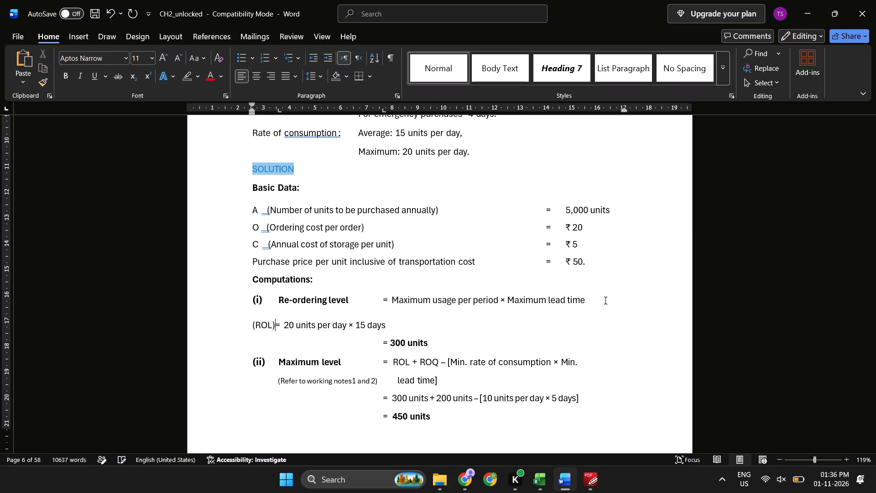
key("Tab")
key("Left")
key("Left")
key("Left")
key("Left")
key("Left")
key("Left")
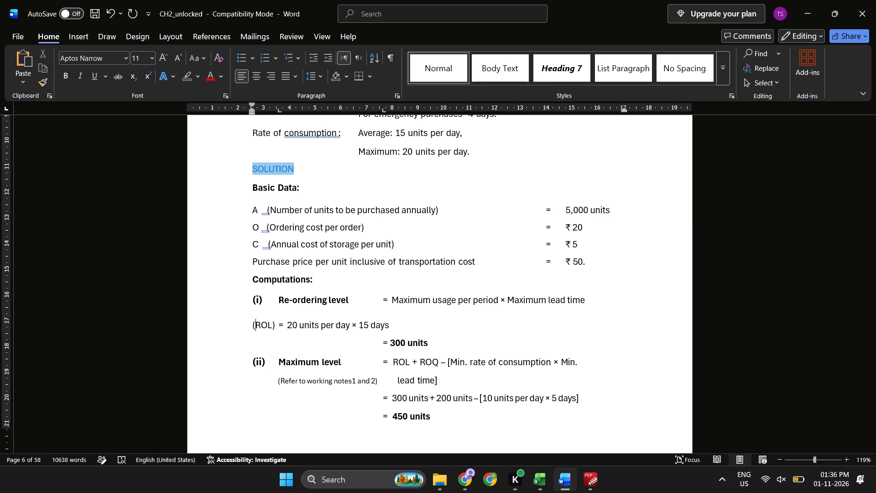
key("Tab")
key("alt+Tab")
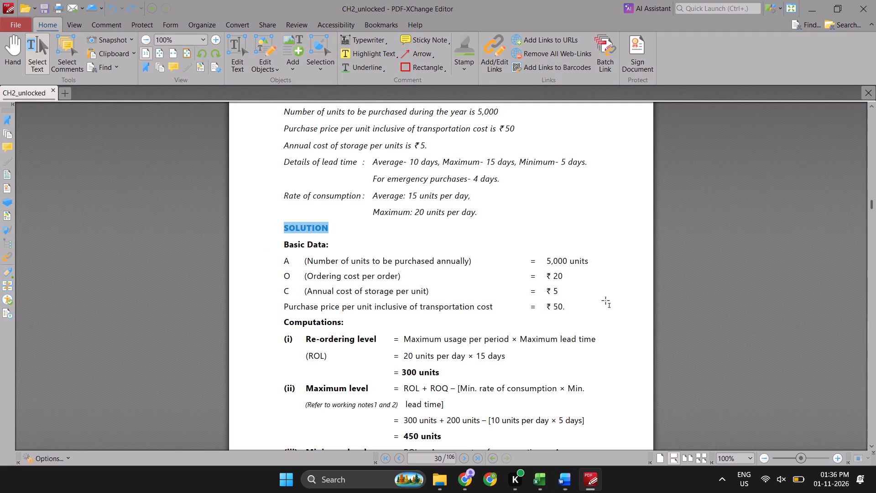
key("alt+Tab")
Remove the extra paragraph spacing from the Re-ordering level formula and the "(ROL)" line.
left_click_drag(291, 294, 370, 346)
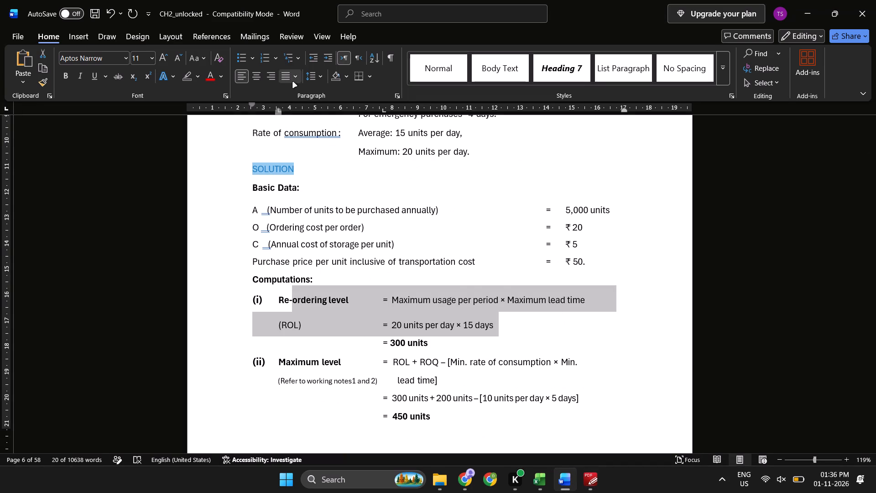
left_click(314, 79)
left_click(352, 199)
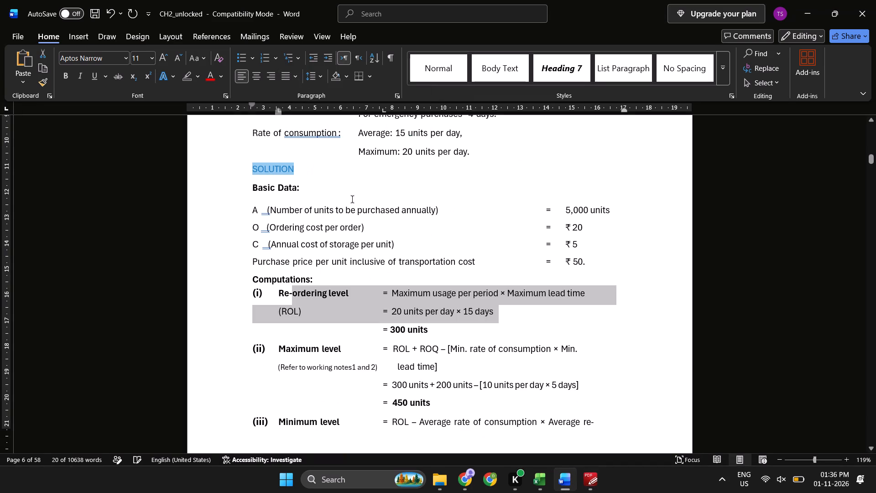
Compare the "= 300 units" result and the Maximum level formula with the source PDF.
left_click(391, 323)
key("Up")
key("Down")
key("Left")
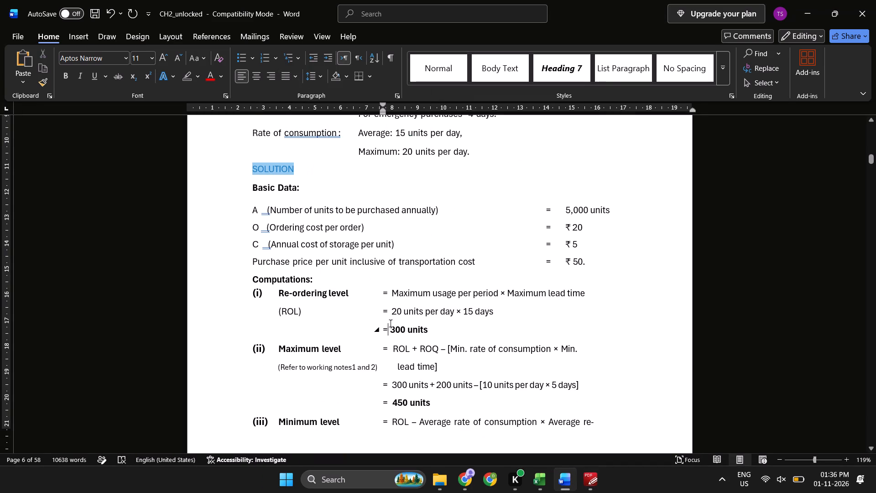
key("alt+Tab")
key("alt+Tab")
key("Down")
key("Left")
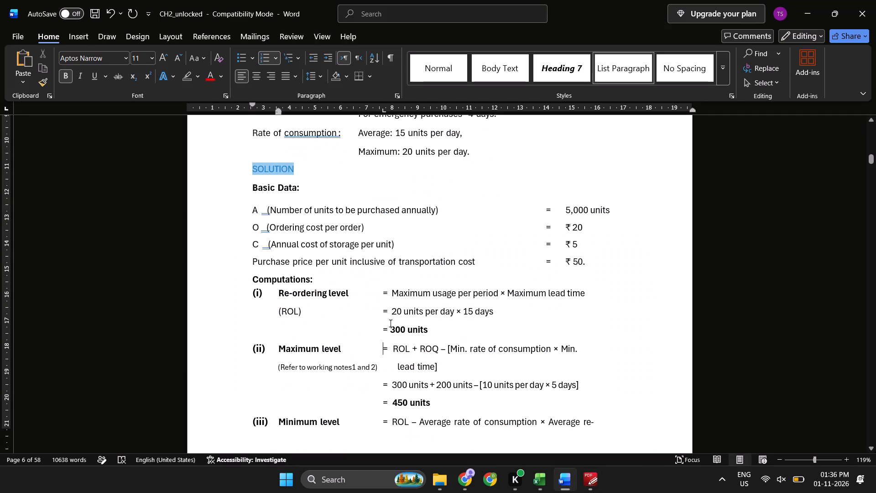
key("Right")
key("Right")
key("Right")
key("Right")
key("alt+Tab")
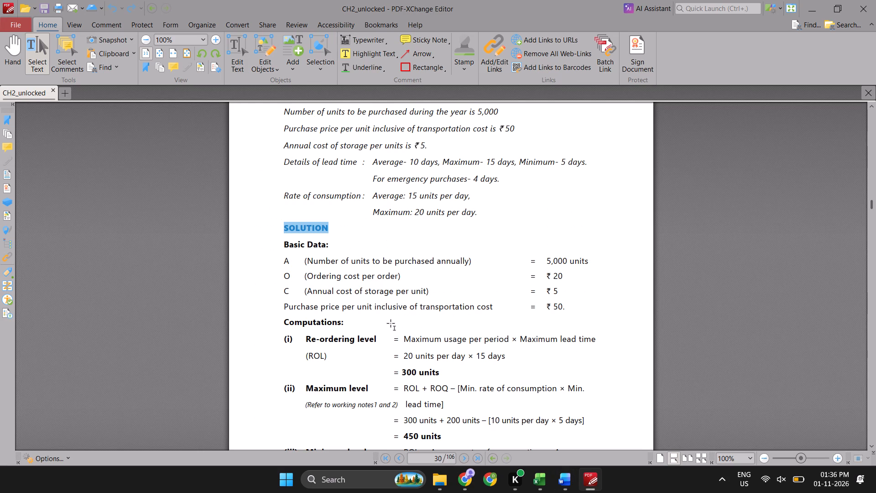
key("alt+Tab")
Move "lead time]" up to the end of the Maximum level formula, after "Min.".
key("Down")
key("Left")
key("Left")
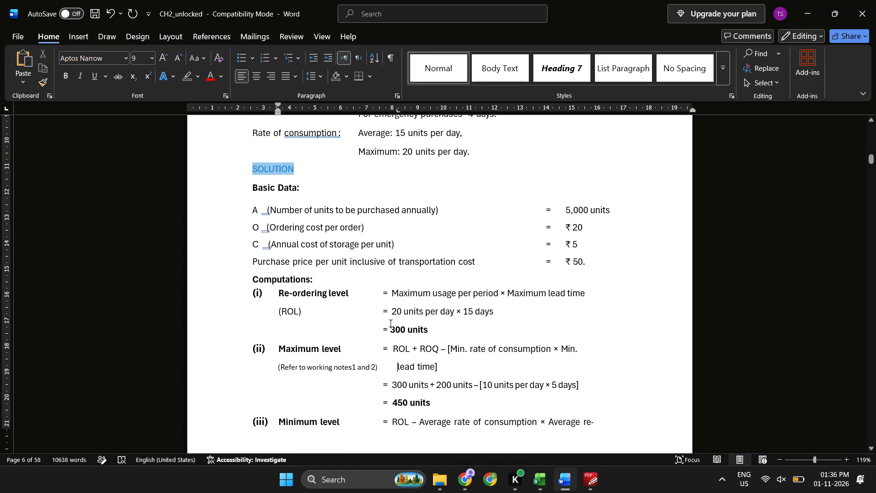
key("ctrl+shift+Right")
key("ctrl+shift+Right")
key("shift+Right")
key("ctrl+x")
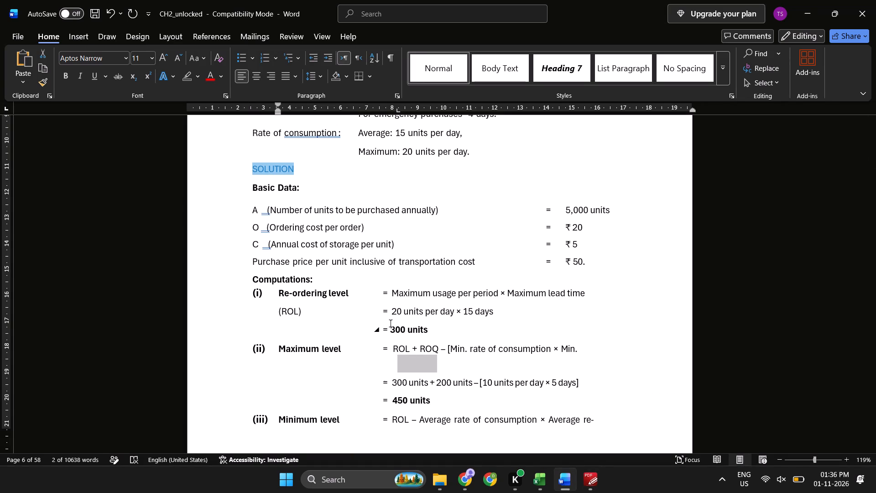
key("Up")
key("End")
key("ctrl+v")
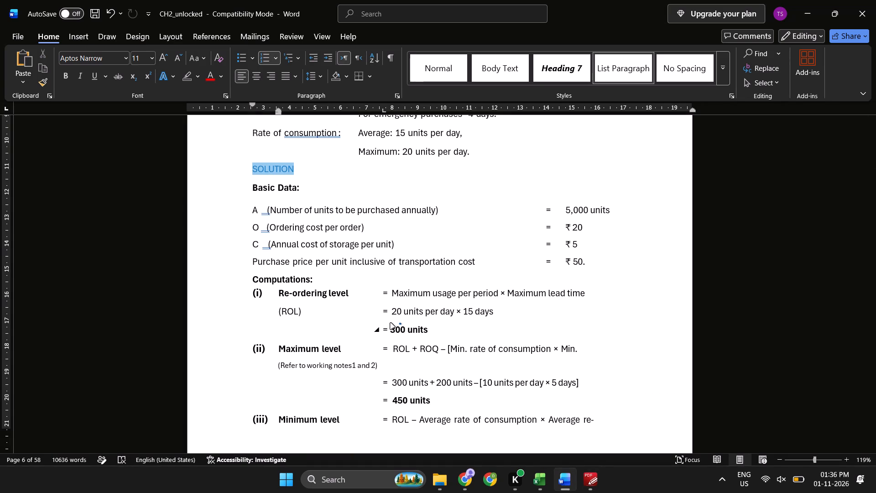
Move "= 300 units + 200 units – [10 units per day × 5 days]" onto the "(Refer to working notes1 and 2)" line.
key("alt+Tab")
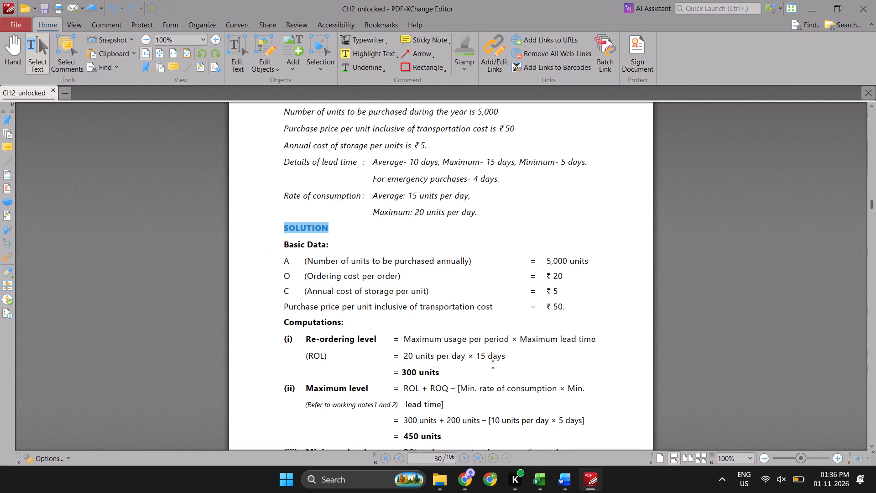
scroll(493, 364, "down", 1)
key("alt+Tab")
scroll(464, 375, "down", 1)
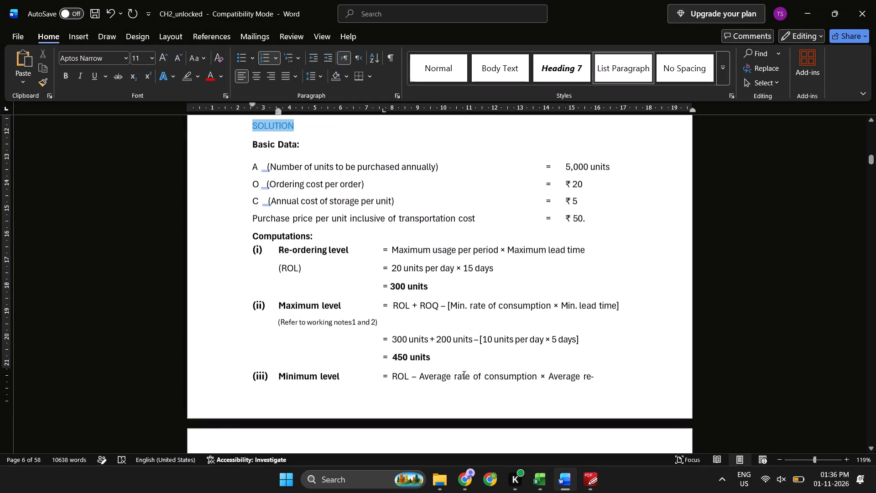
left_click(385, 307)
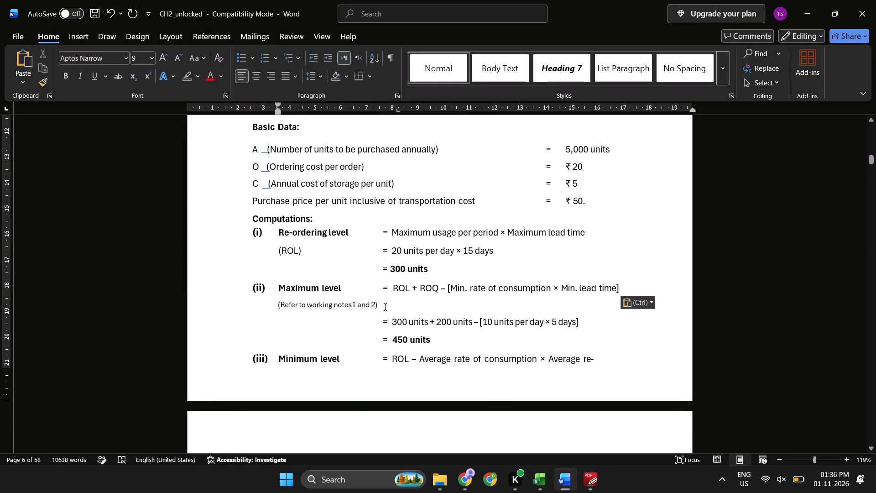
key("Down")
key("shift+End")
key("ctrl+x")
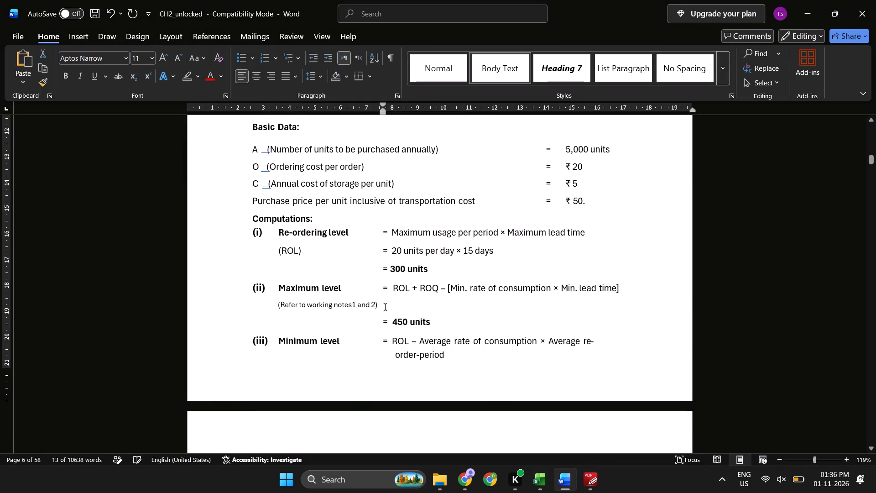
key("Up")
key("space")
key("ctrl+v")
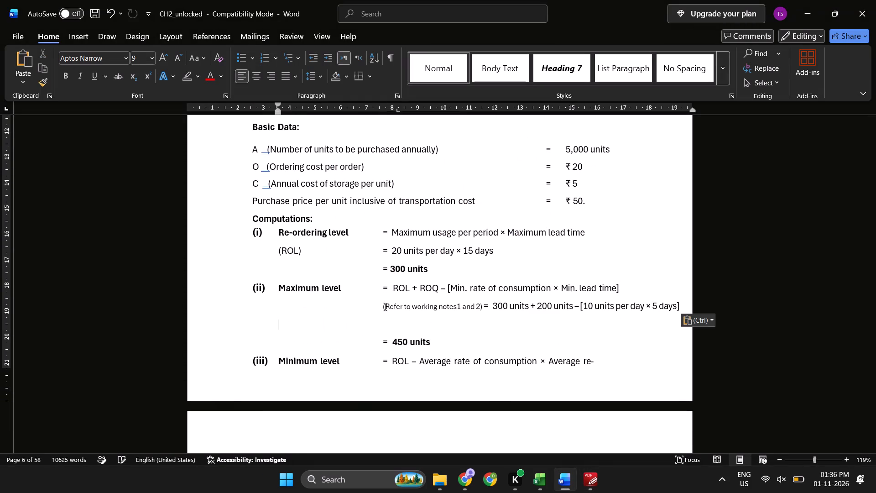
Reset the indent of the "(Refer to working notes1 and 2)" line so its text starts beneath the (ii) numbering.
left_click(385, 307)
key("Up")
key("BackSpace")
key("Tab")
key("Tab")
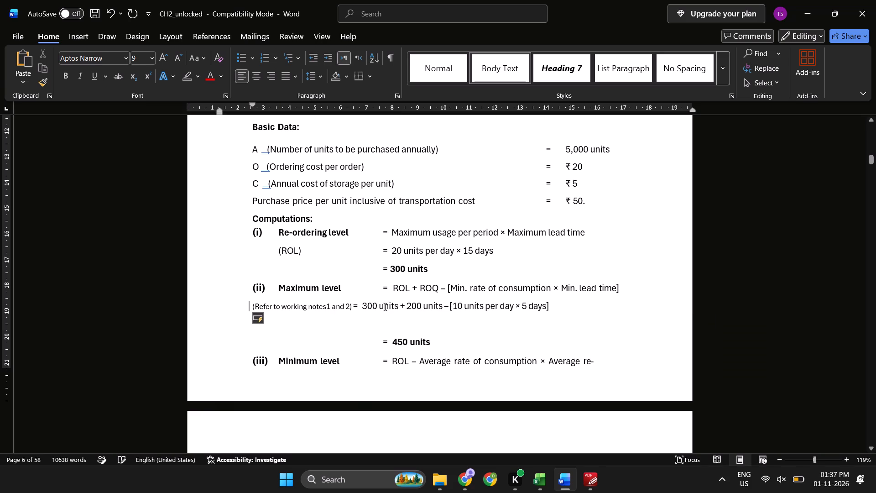
key("alt+Tab")
key("alt+Tab")
Insert a tab before "= 300 units + 200 units" to align its equals sign with the Maximum level formula above.
key("ctrl+Right")
key("ctrl+Right")
key("ctrl+Right")
key("ctrl+Right")
key("ctrl+Right")
key("ctrl+Right")
key("ctrl+Right")
key("Right")
key("Right")
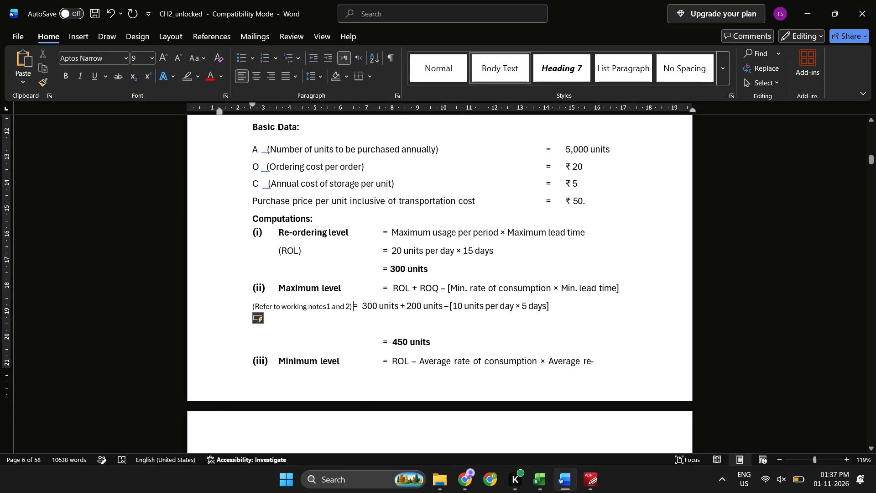
key("Tab")
key("alt+Tab")
key("alt+Tab")
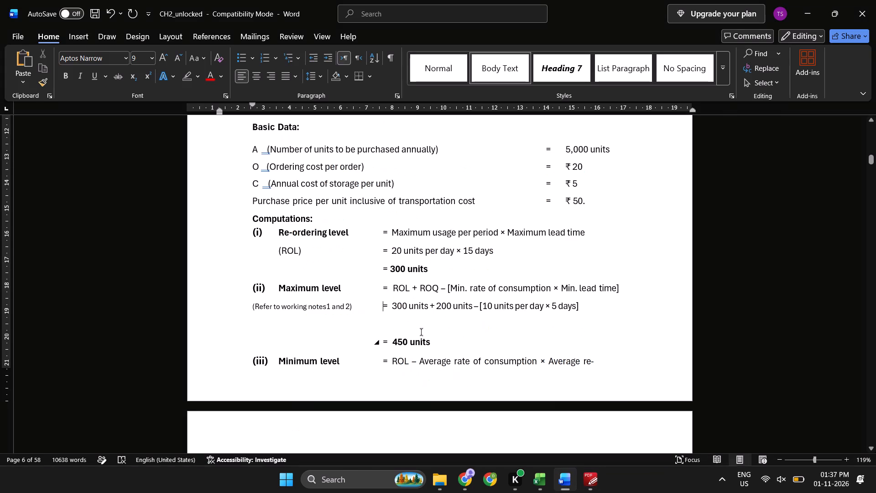
Delete the empty line between the Maximum level calculation and "= 450 units".
left_click(401, 324)
key("BackSpace")
key("BackSpace")
key("BackSpace")
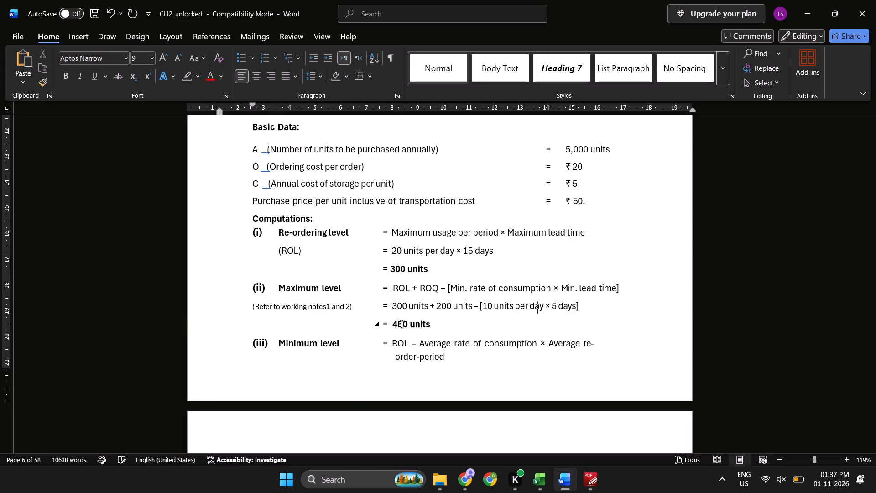
key("Down")
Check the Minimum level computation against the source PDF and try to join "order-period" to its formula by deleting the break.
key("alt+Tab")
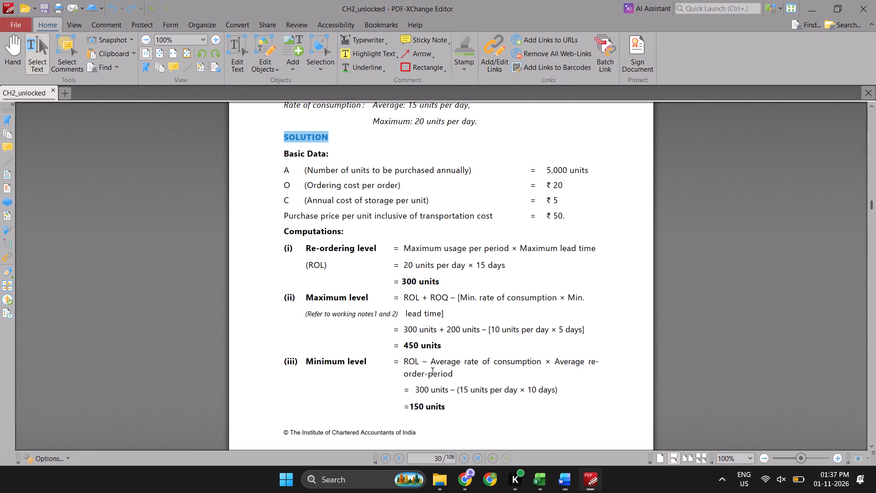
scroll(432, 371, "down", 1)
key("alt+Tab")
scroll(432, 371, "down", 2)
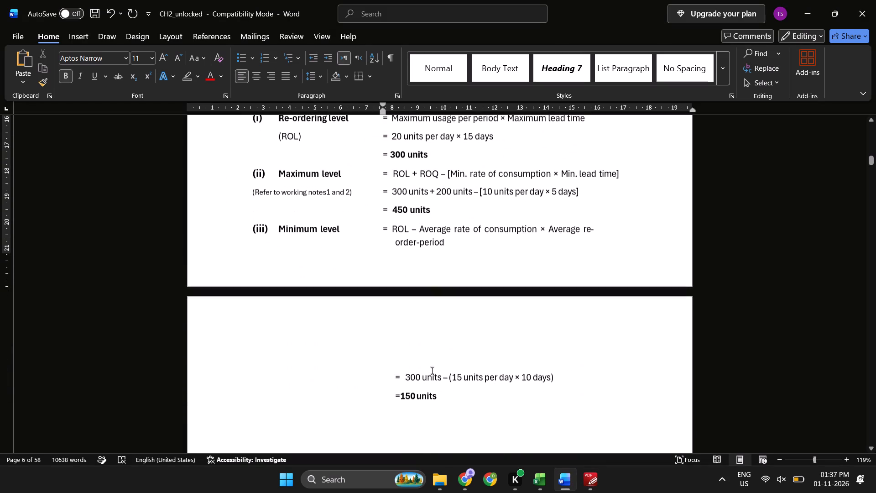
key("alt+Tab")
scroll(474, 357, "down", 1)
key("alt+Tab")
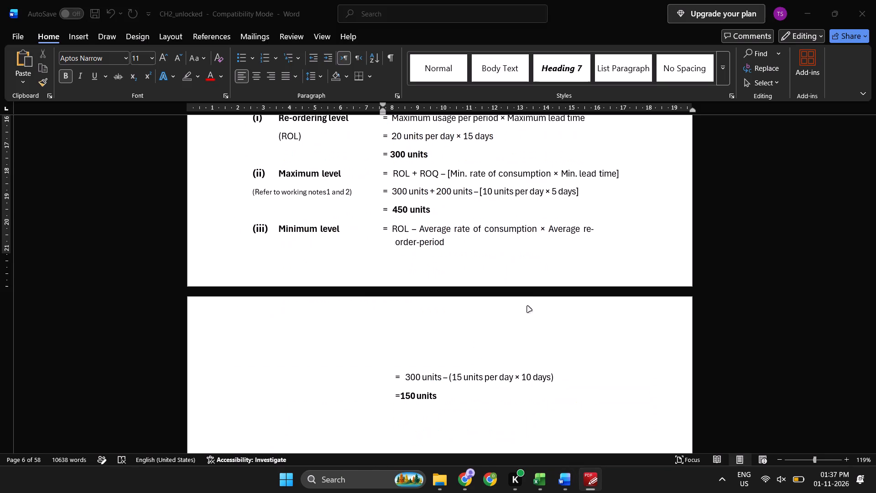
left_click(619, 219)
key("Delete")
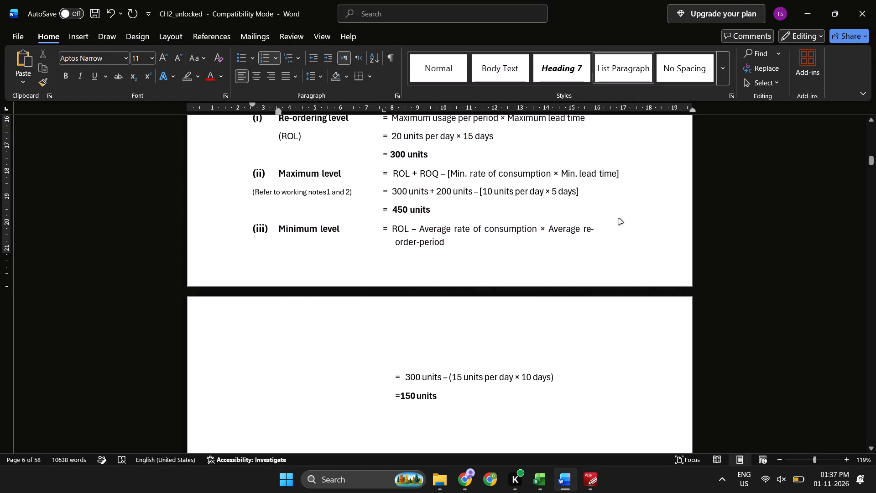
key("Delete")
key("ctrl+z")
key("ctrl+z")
Cut the separate "order-period" line from beneath the Minimum level formula.
key("Up")
key("Down")
key("Down")
key("shift+Home")
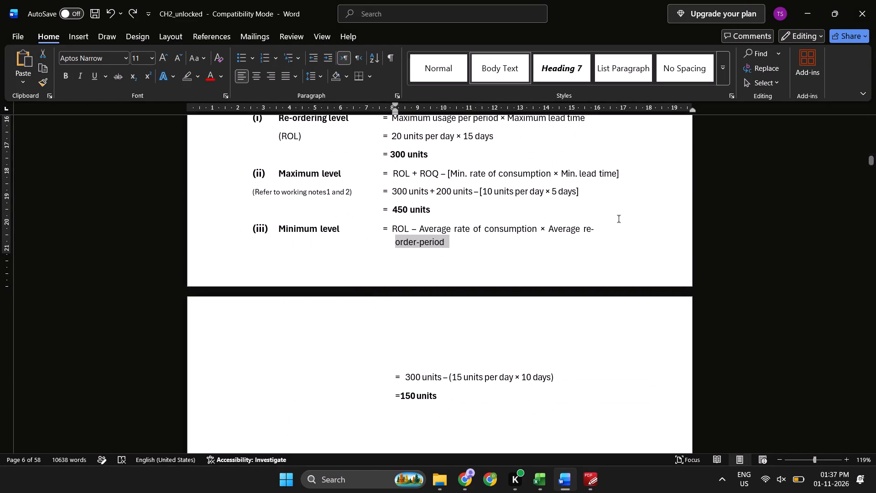
key("ctrl+x")
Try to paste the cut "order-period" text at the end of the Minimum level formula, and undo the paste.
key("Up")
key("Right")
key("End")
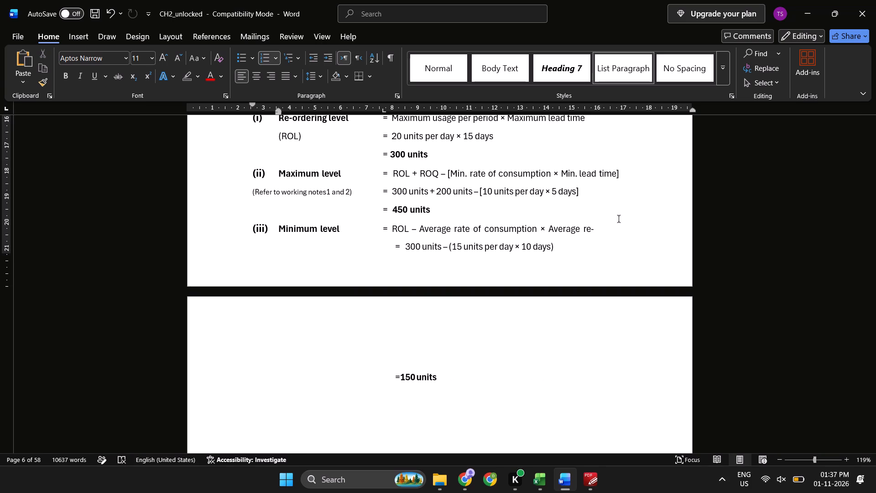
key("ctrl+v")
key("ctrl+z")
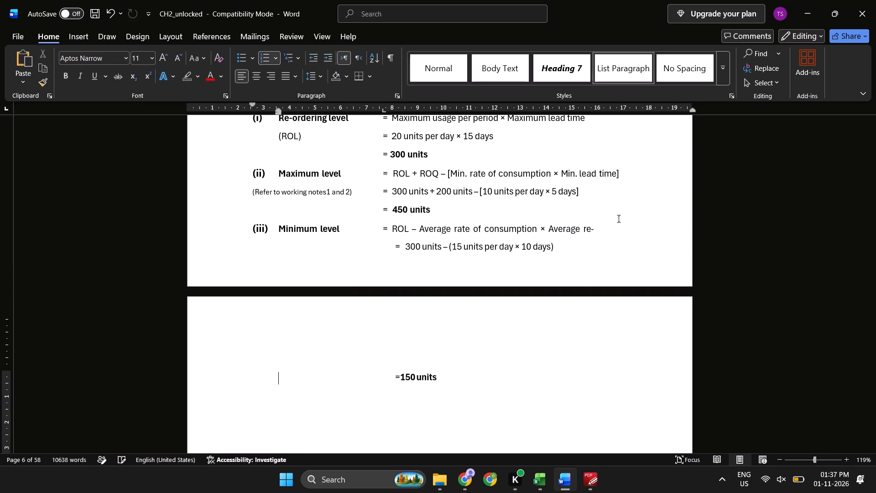
Complete the end of the Minimum level formula with "order period" after "Average re-".
key("Right")
key("Right")
key("Left")
key("Left")
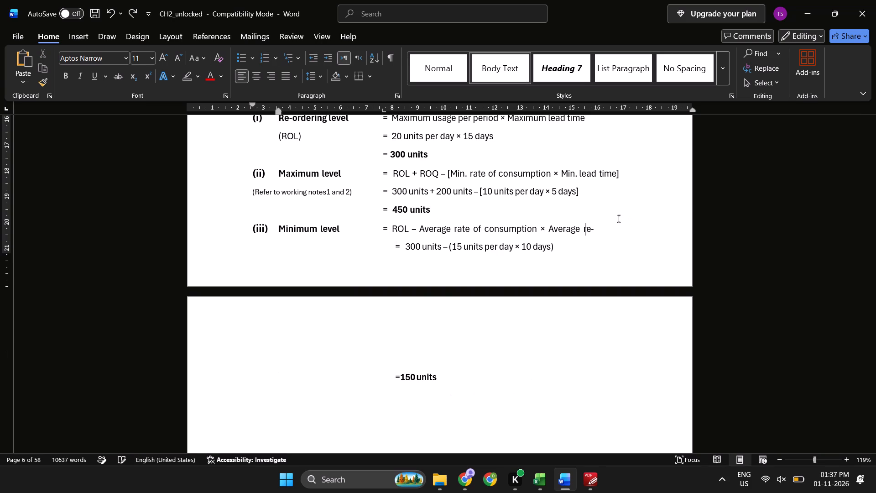
type("order oe")
key("BackSpace")
key("BackSpace")
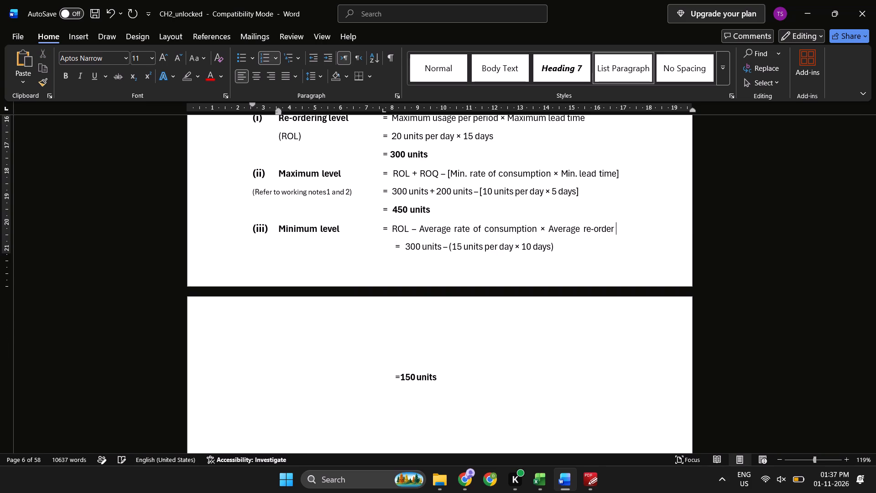
type("period")
Re-indent the "= 300 units – (15 units per day × 10 days)" line so its equals sign aligns under the Minimum level formula.
key("Down")
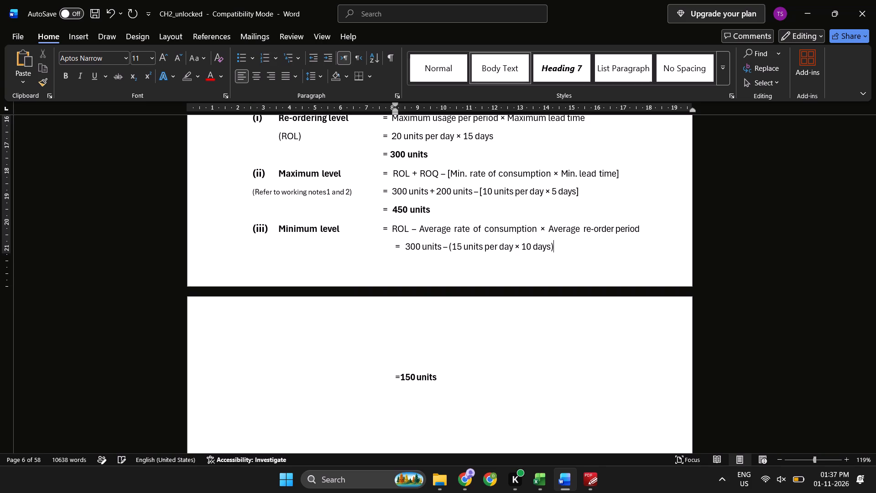
key("Left")
key("Left")
key("Left")
key("Left")
key("Left")
key("Left")
key("Left")
key("ctrl+Left")
key("Left")
key("Home")
key("BackSpace")
key("Tab")
key("Tab")
key("Tab")
key("Tab")
key("Tab")
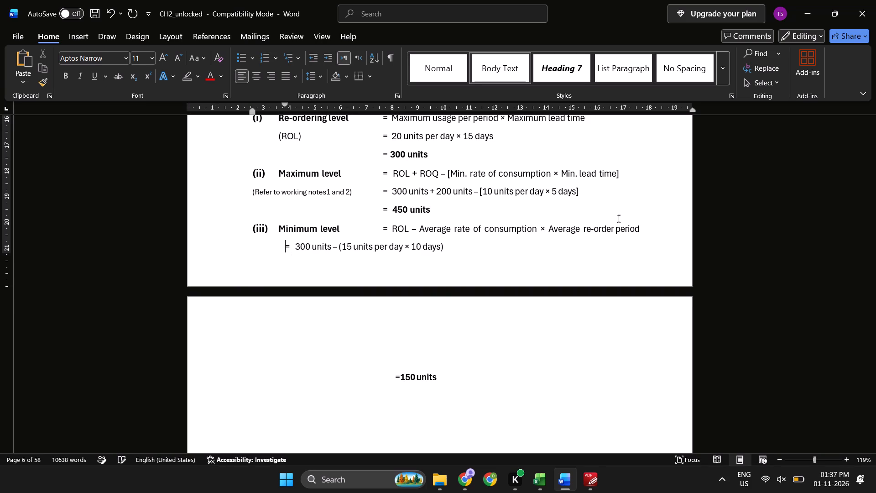
key("Tab")
key("Tab")
key("alt+Tab")
key("alt+Tab")
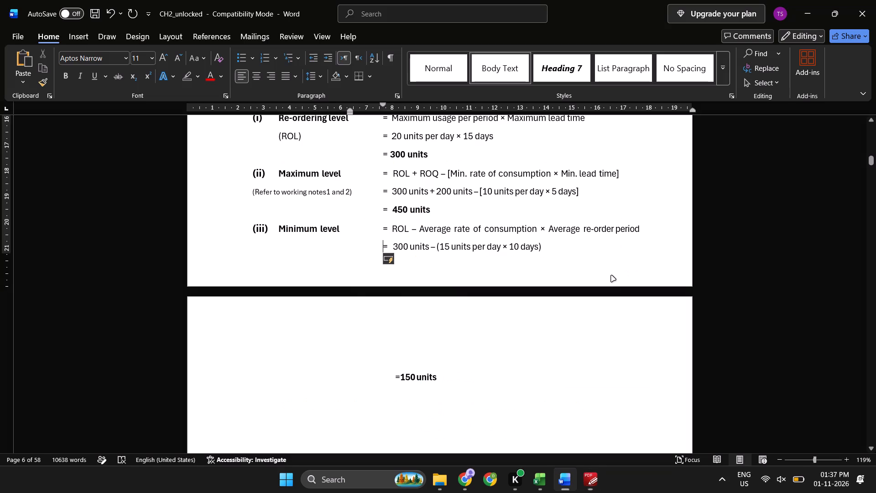
Remove the old indent of "=150 units" and put it on its own line, aligned with the Minimum level computation.
key("Down")
key("BackSpace")
key("BackSpace")
key("BackSpace")
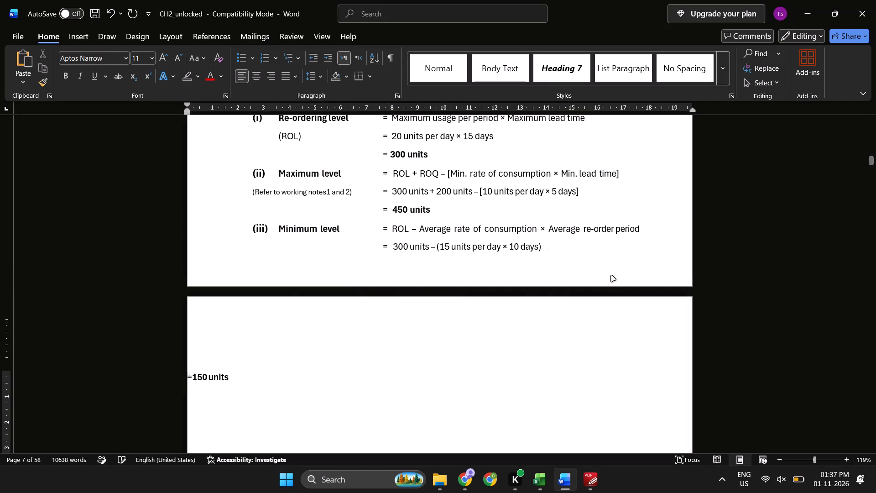
key("Return")
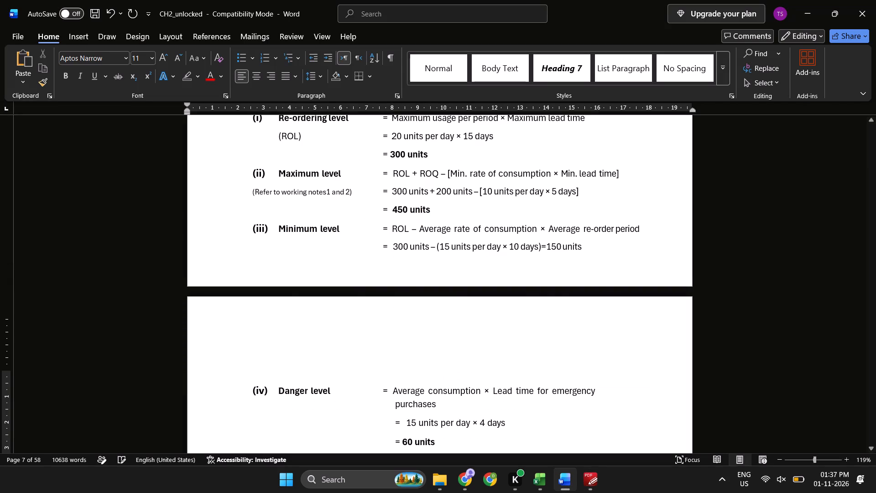
Check the source PDF and delete the break after "=150 units" so that Danger level follows directly below it.
key("alt+Tab")
scroll(619, 325, "down", 1)
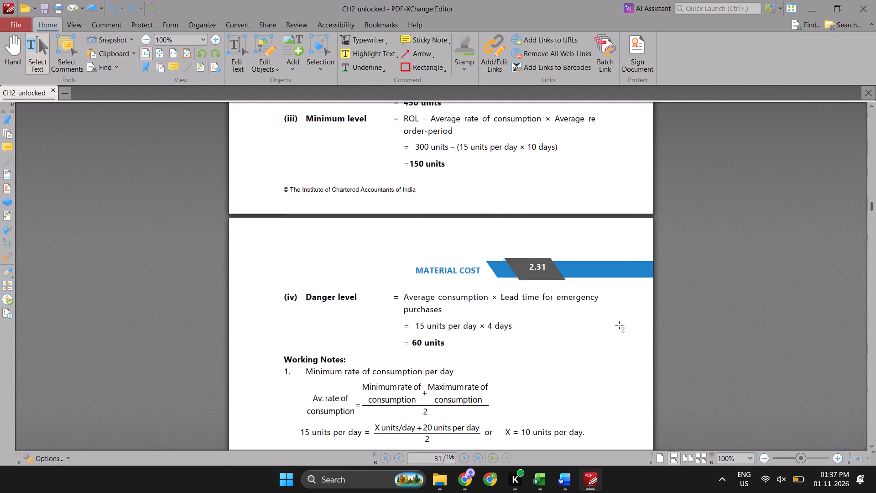
scroll(619, 325, "down", 1)
key("alt+Tab")
scroll(537, 342, "down", 1)
key("Right")
key("End")
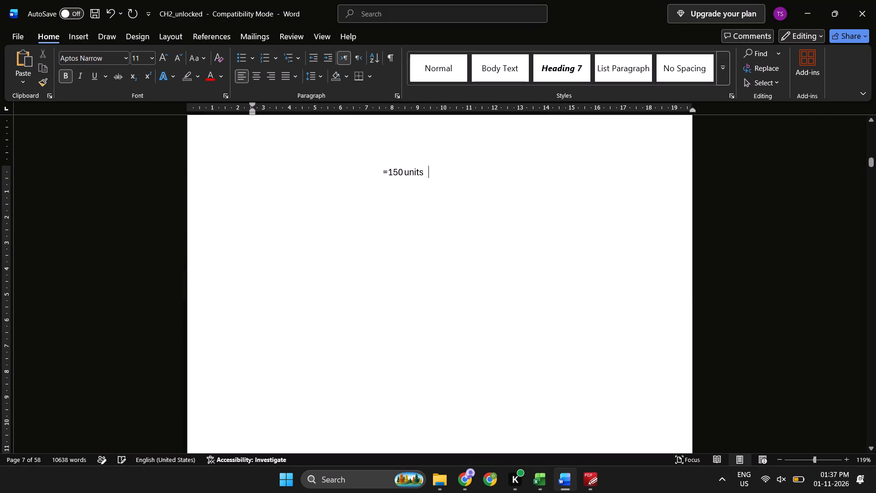
key("Delete")
key("Down")
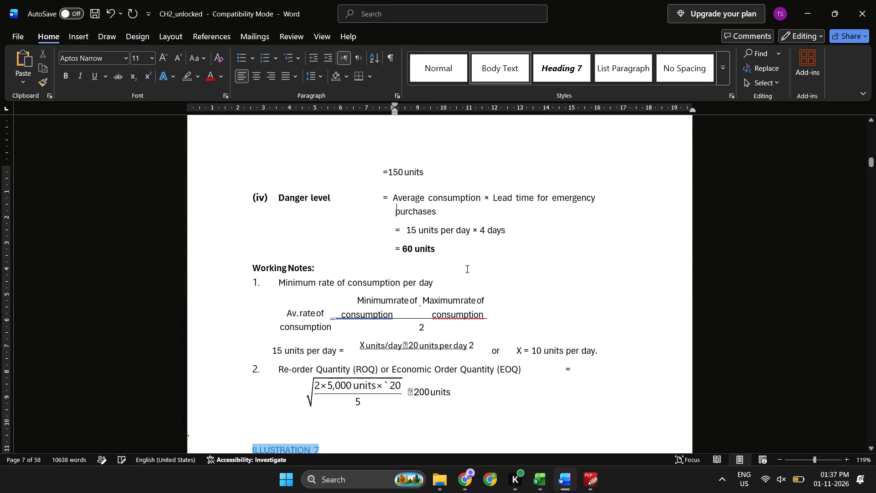
Move "purchases" up to the end of the Danger level formula, after "Lead time for emergency", and check it against the PDF.
left_click(377, 202)
key("Down")
key("alt+Tab")
key("alt+Tab")
key("ctrl+shift+Right")
key("shift+Left")
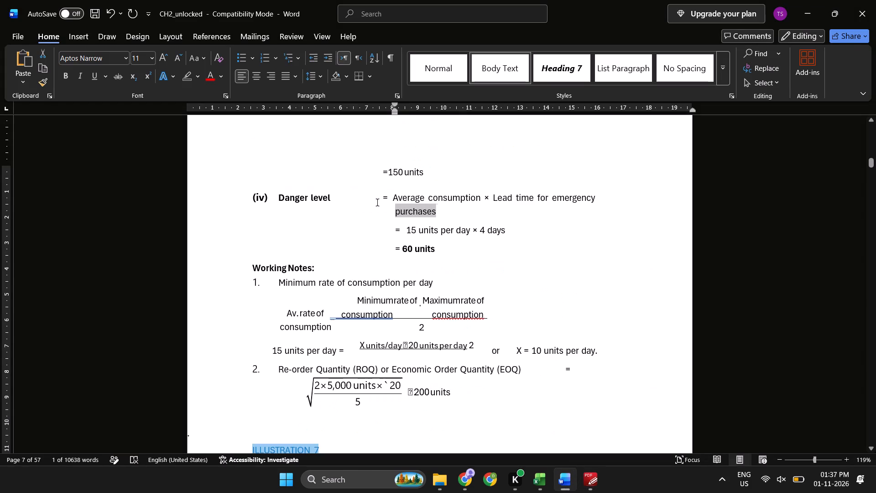
key("ctrl+x")
key("BackSpace")
key("BackSpace")
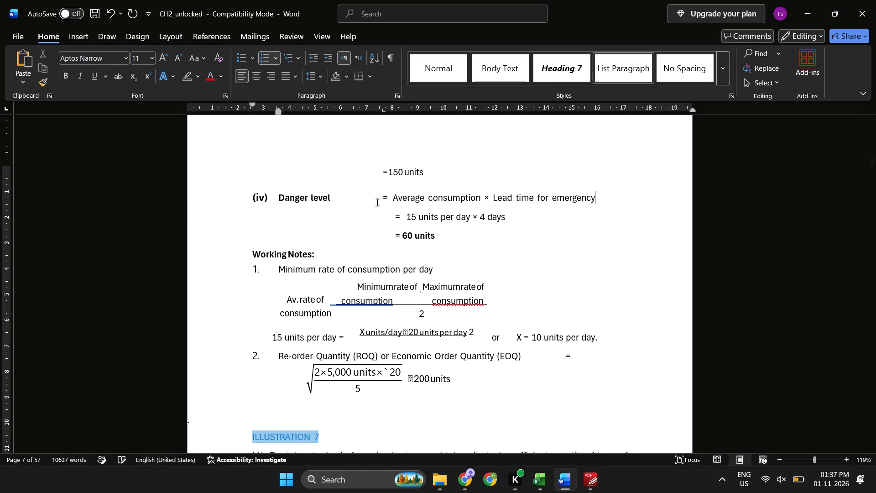
key("ctrl+v")
key("Left")
key("Left")
key("alt+Tab")
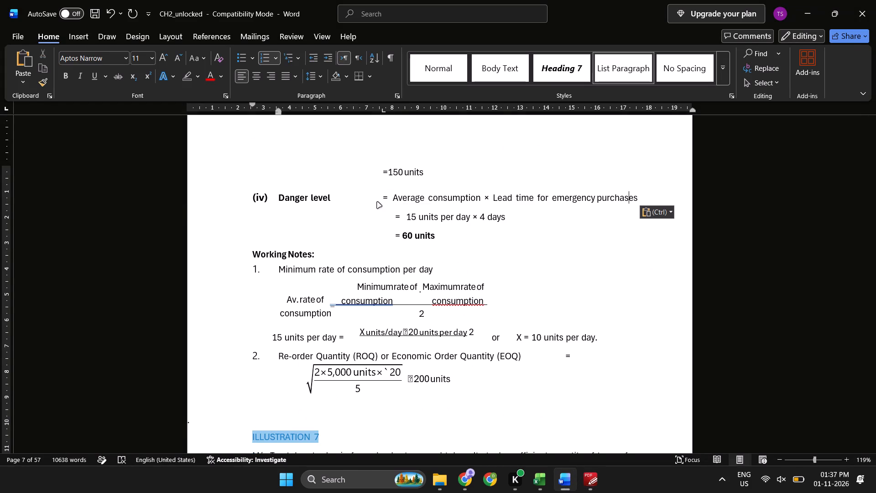
key("alt+Tab")
Re-indent the "= 15 units per day × 4 days" line so its equals sign aligns under the Danger level formula.
key("Down")
key("Left")
key("Home")
key("Home")
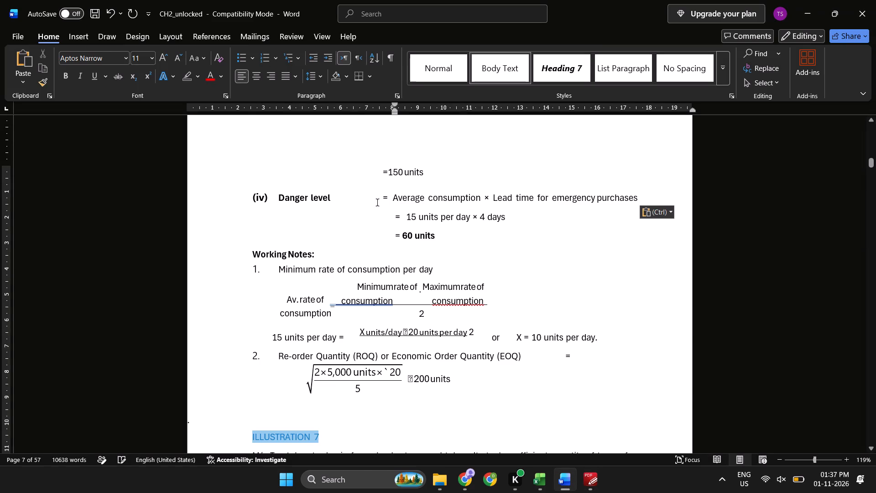
key("BackSpace")
key("Tab")
key("Tab")
key("Tab")
key("Tab")
key("Tab")
key("Tab")
key("Tab")
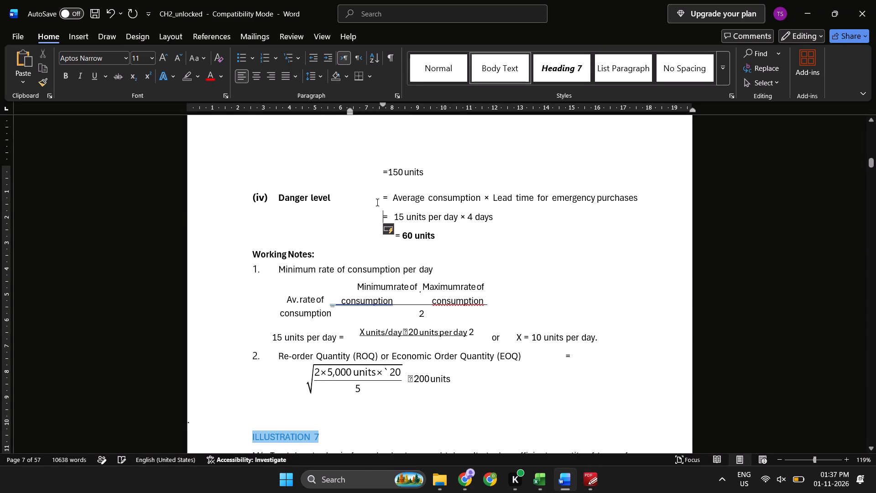
Re-indent the "= 60 units" line so its equals sign aligns with the Danger level lines above.
key("Down")
key("Right")
key("Left")
key("BackSpace")
key("Tab")
key("Tab")
key("Tab")
key("Tab")
key("Tab")
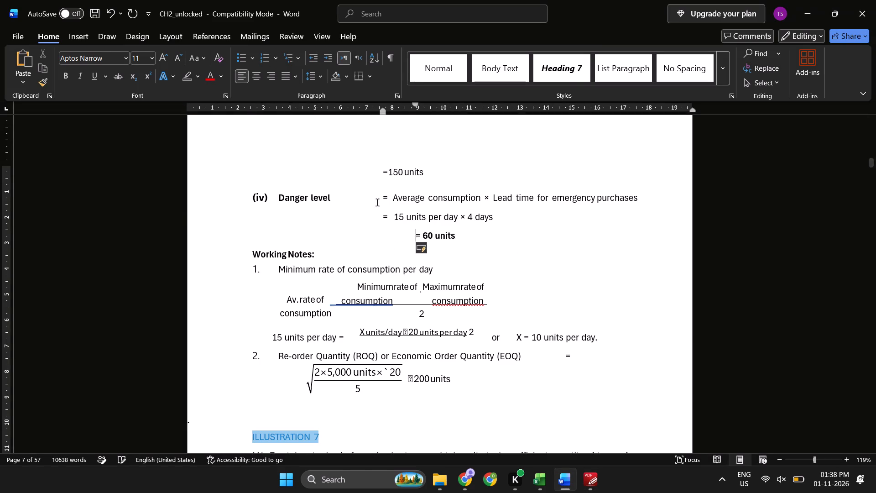
key("BackSpace")
Compare the Working Notes formulas for consumption rate and Re-order Quantity with the source PDF.
key("alt+Tab")
scroll(422, 296, "down", 1)
key("alt+Tab")
scroll(422, 296, "down", 1)
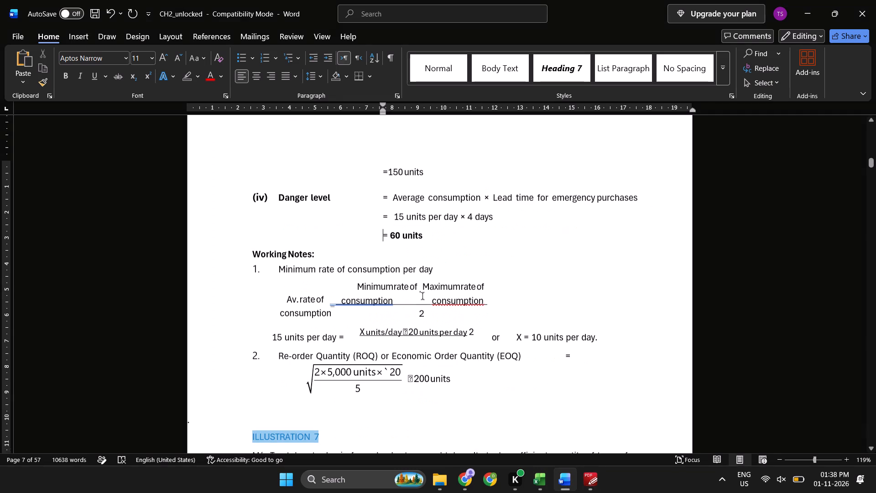
scroll(422, 296, "down", 1)
key("alt+Tab")
key("alt+Tab")
scroll(398, 331, "up", 2, "ctrl")
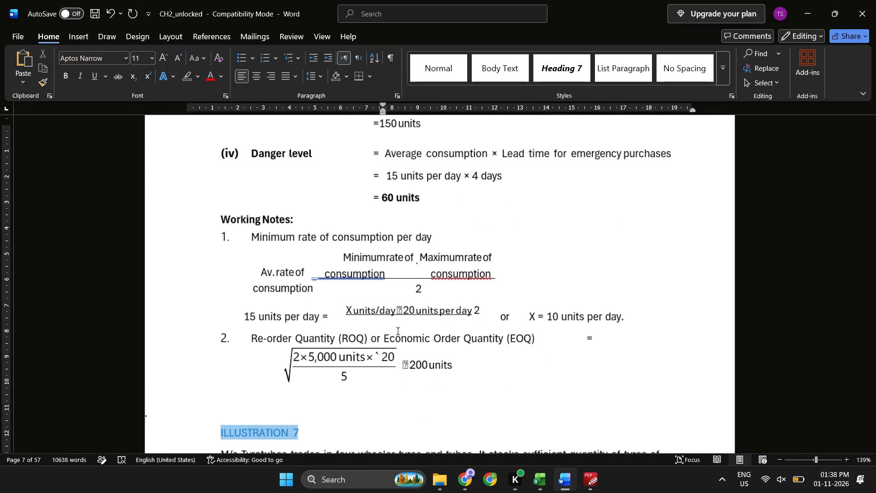
scroll(388, 317, "up", 1, "ctrl")
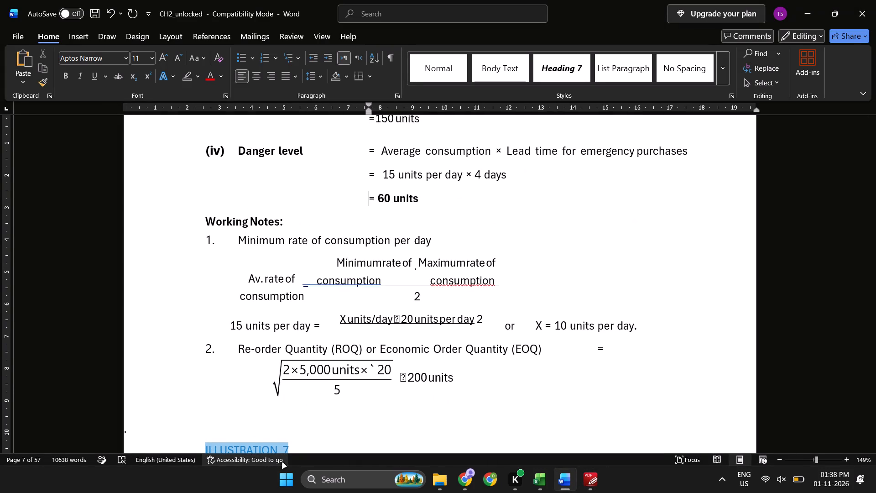
right_click(297, 460)
left_click(169, 369)
key("alt+Tab")
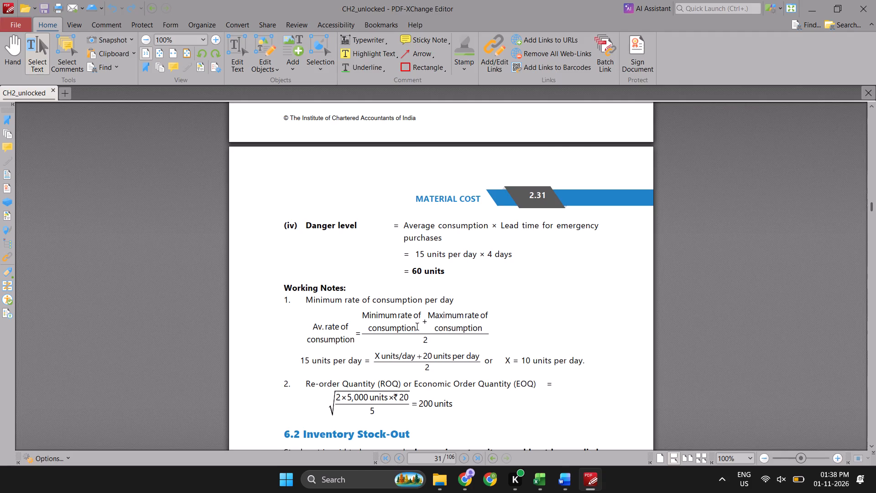
key("alt+Tab")
Replace the centred alignment of the "Minimum rate of" / "Maximum rate of" line in Working Note 1 with a tabbed indent.
left_click(415, 268)
key("Left")
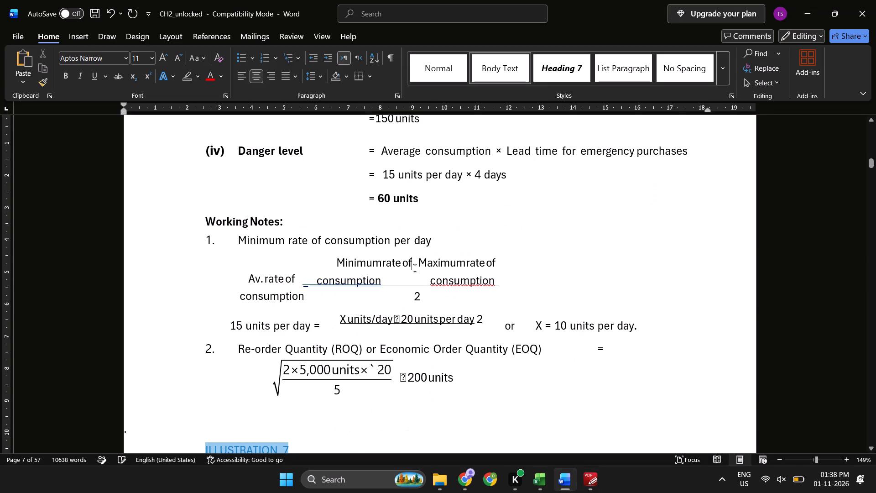
key("Home")
key("BackSpace")
key("Tab")
key("Tab")
key("Tab")
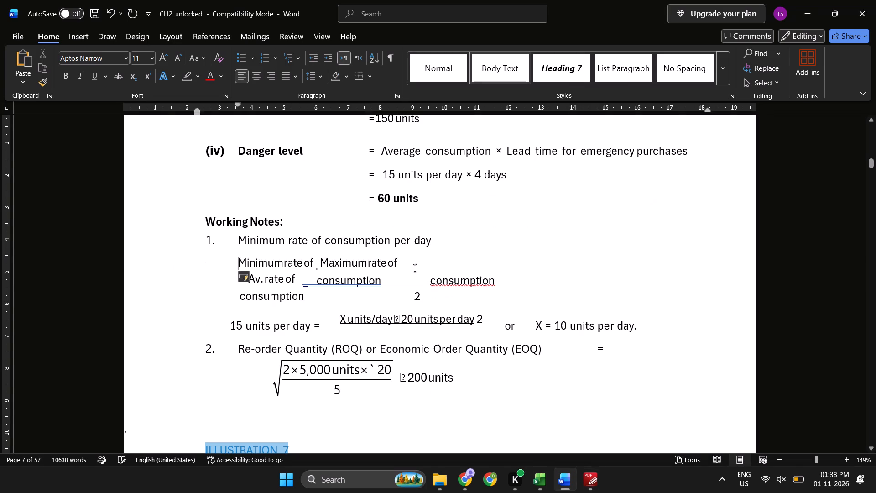
key("Tab")
key("Tab")
key("Tab")
key("Tab")
key("Left")
key("Right")
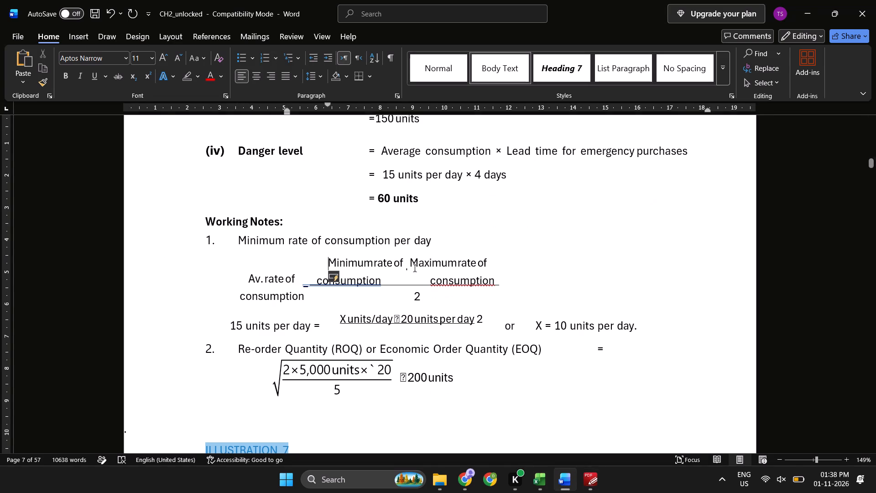
Readjust the numerator line's indent and add spaces so "Minimum rate of" sits above the first "consumption", as in the PDF.
key("BackSpace")
key("Tab")
key("Tab")
key("Tab")
key("Tab")
key("Tab")
key("Tab")
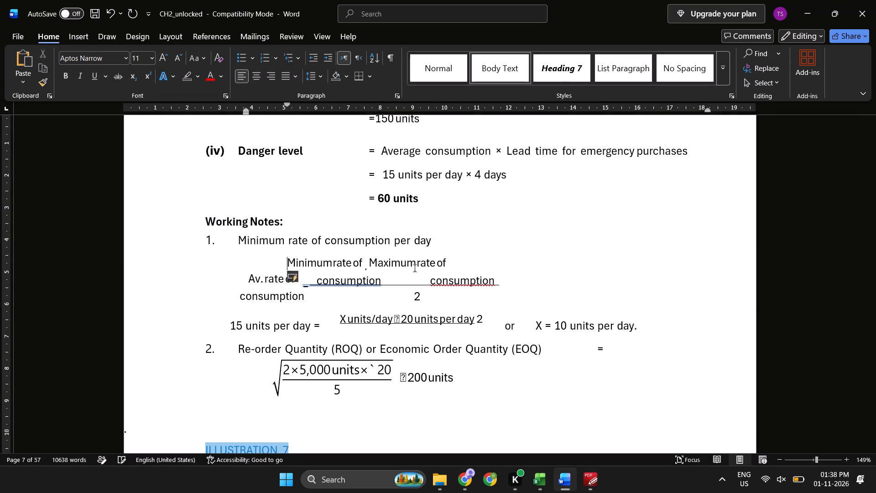
key("Tab")
key("BackSpace")
key("space")
key("space")
key("space")
key("space")
key("space")
key("space")
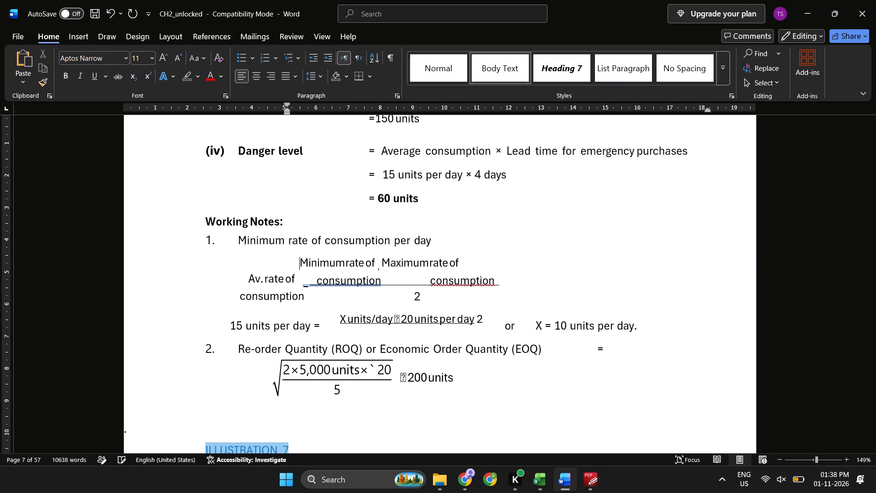
key("space")
key("space")
key("space")
key("space")
key("space")
key("space")
key("alt+Tab")
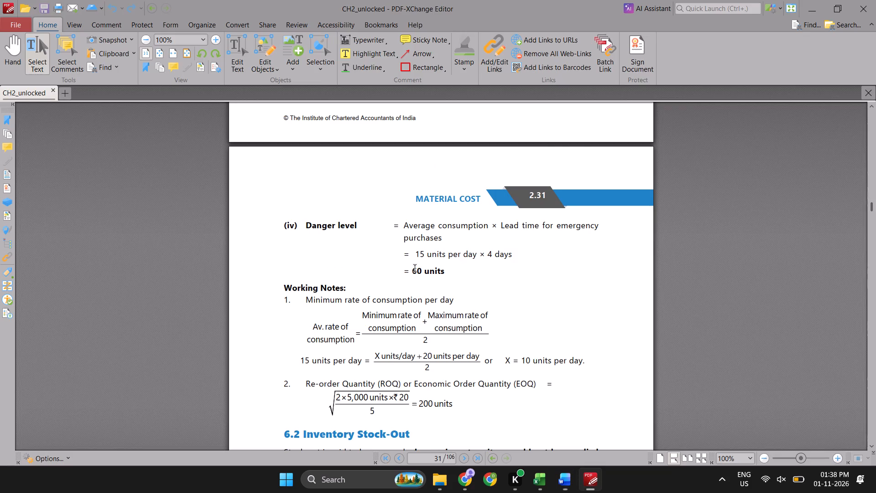
key("alt+Tab")
Widen the gap before "Maximum rate of" so it sits above the second "consumption" in the Working Note 1 fraction.
key("ctrl+Right")
key("ctrl+Right")
key("ctrl+Right")
key("Right")
key("Tab")
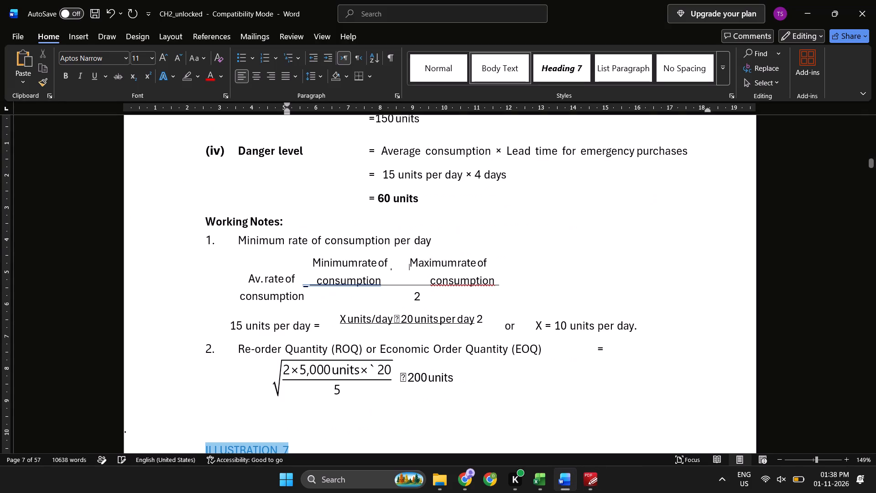
key("Tab")
key("Tab")
key("BackSpace")
key("BackSpace")
key("space")
key("space")
key("space")
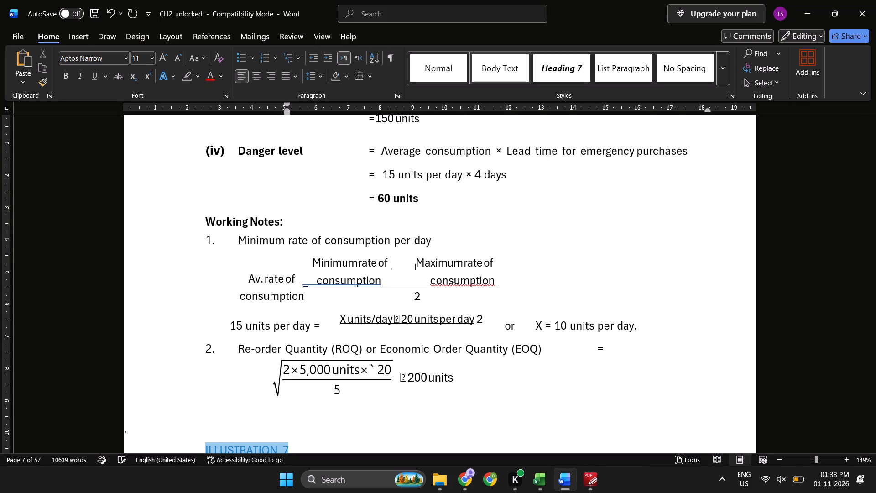
key("space")
key("space")
key("space")
key("alt+Tab")
key("alt+Tab")
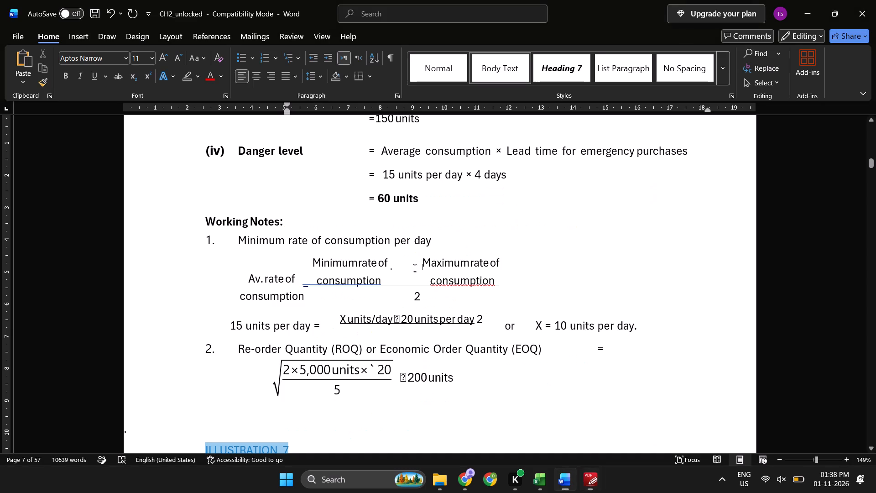
Examine the gap in the Working Note 1 fraction's numerator and compare the formula with the source PDF.
key("Down")
key("Left")
key("Up")
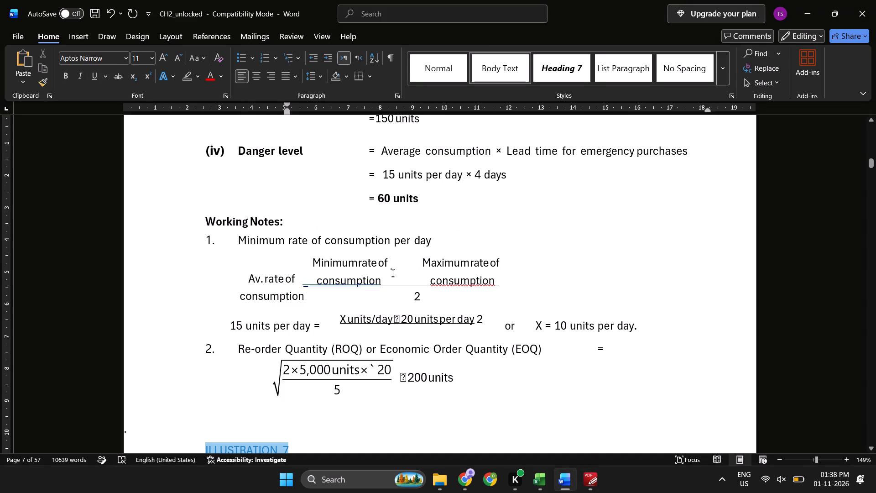
left_click(393, 273)
key("Down")
key("Right")
key("Left")
key("Up")
key("Right")
key("Down")
key("Left")
key("alt+Tab")
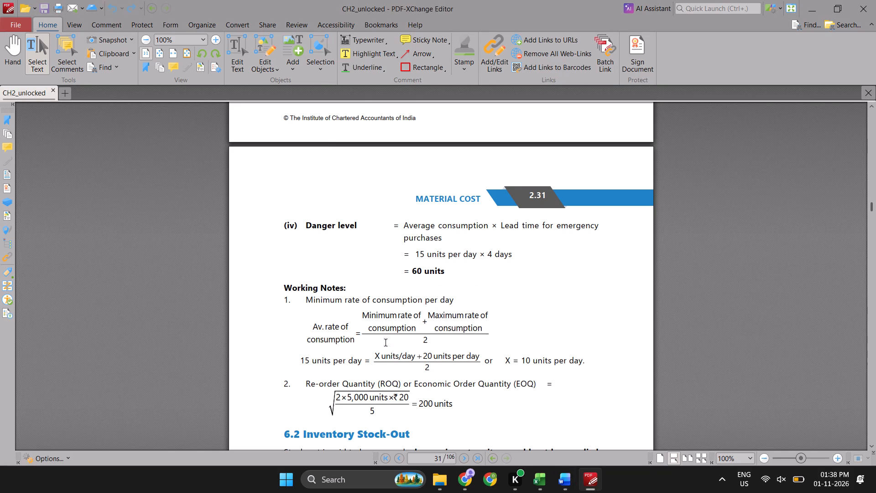
key("alt+Tab")
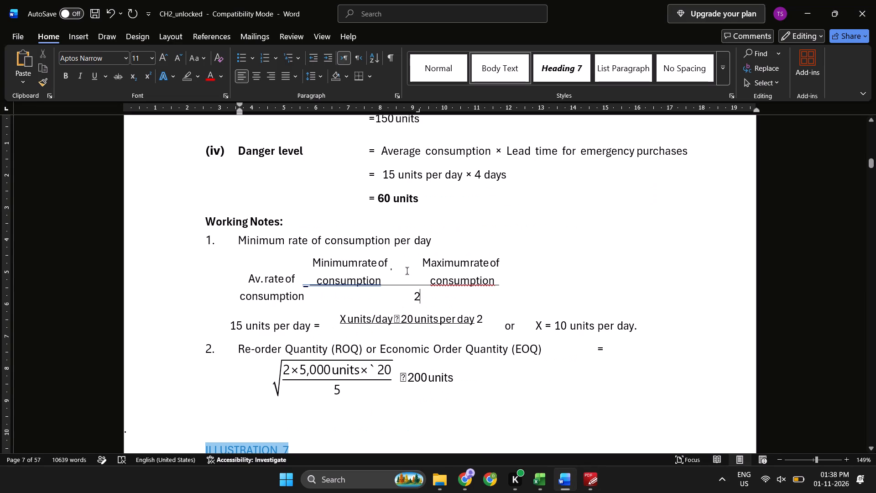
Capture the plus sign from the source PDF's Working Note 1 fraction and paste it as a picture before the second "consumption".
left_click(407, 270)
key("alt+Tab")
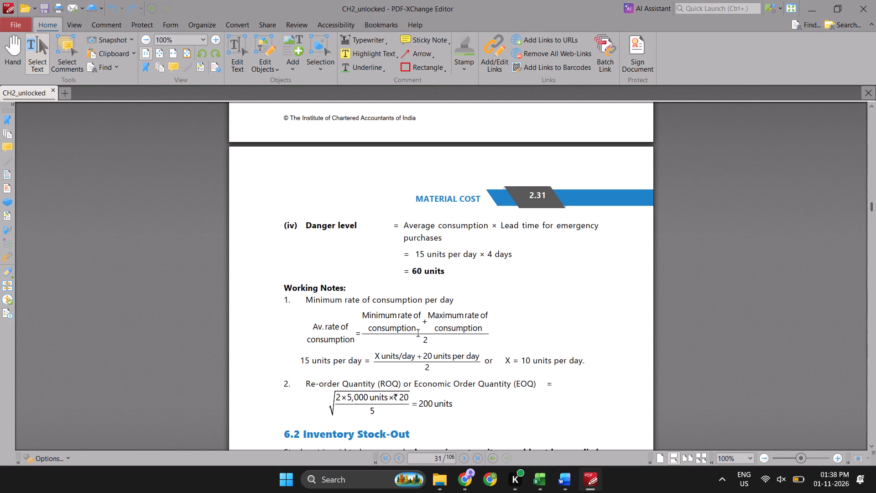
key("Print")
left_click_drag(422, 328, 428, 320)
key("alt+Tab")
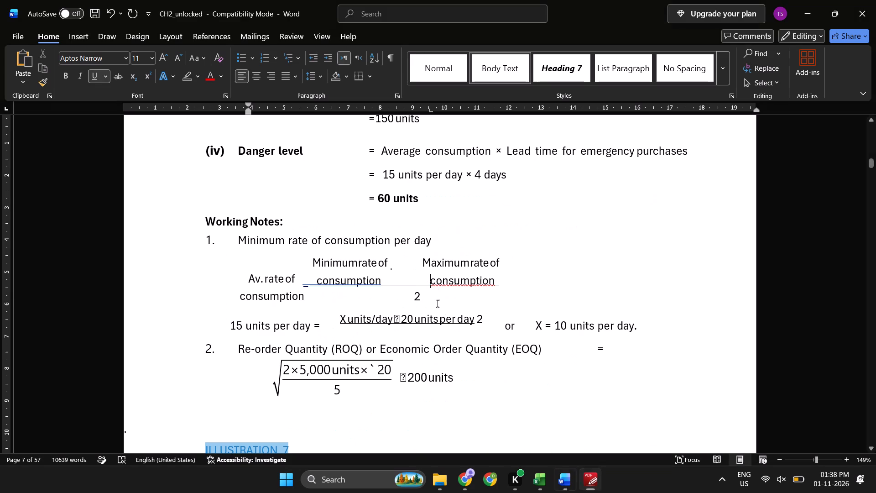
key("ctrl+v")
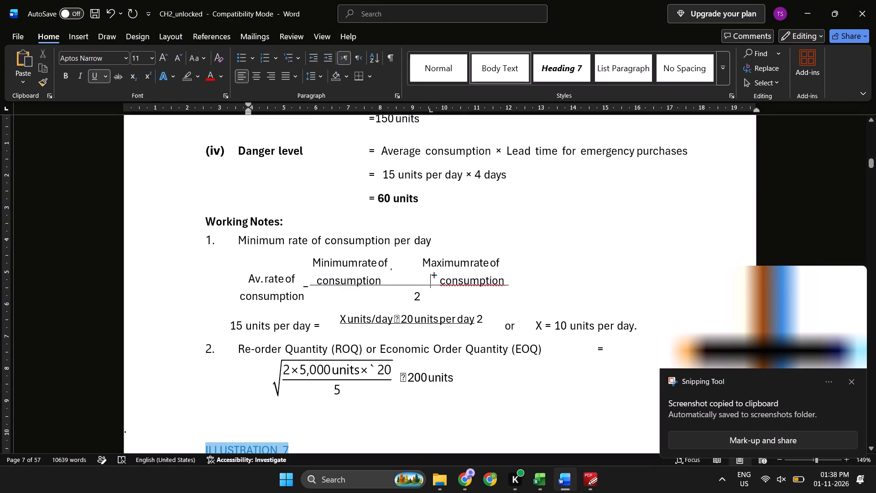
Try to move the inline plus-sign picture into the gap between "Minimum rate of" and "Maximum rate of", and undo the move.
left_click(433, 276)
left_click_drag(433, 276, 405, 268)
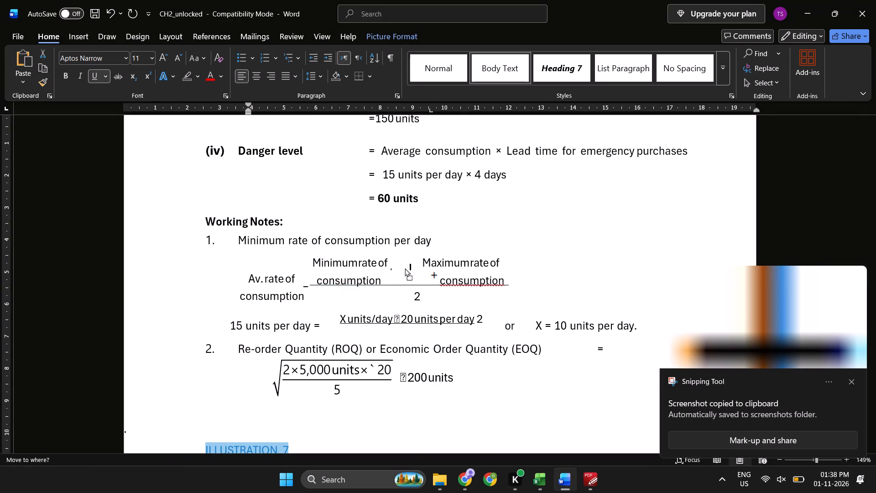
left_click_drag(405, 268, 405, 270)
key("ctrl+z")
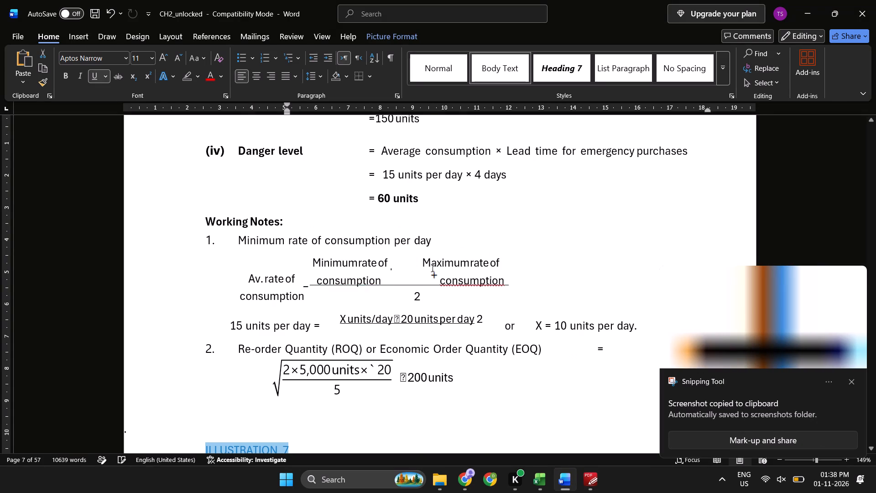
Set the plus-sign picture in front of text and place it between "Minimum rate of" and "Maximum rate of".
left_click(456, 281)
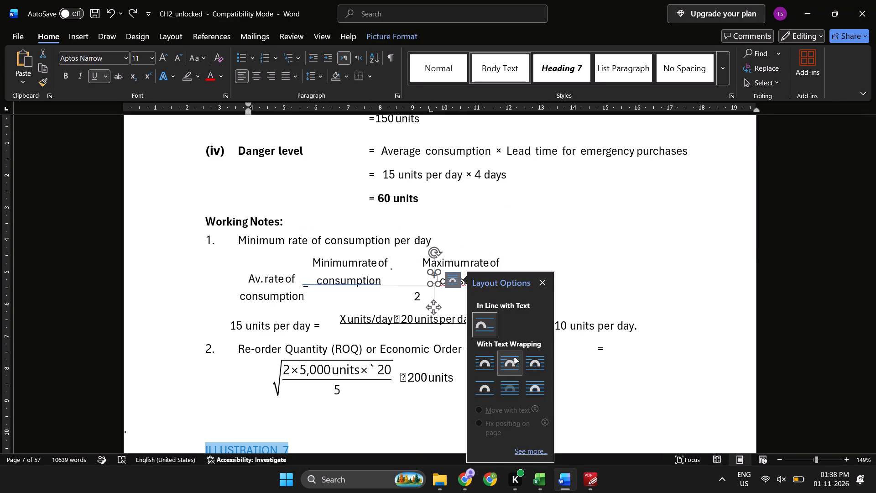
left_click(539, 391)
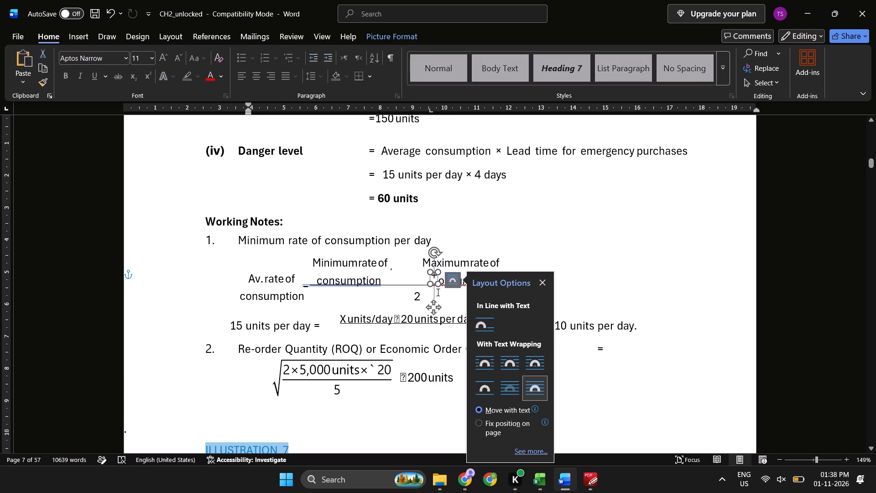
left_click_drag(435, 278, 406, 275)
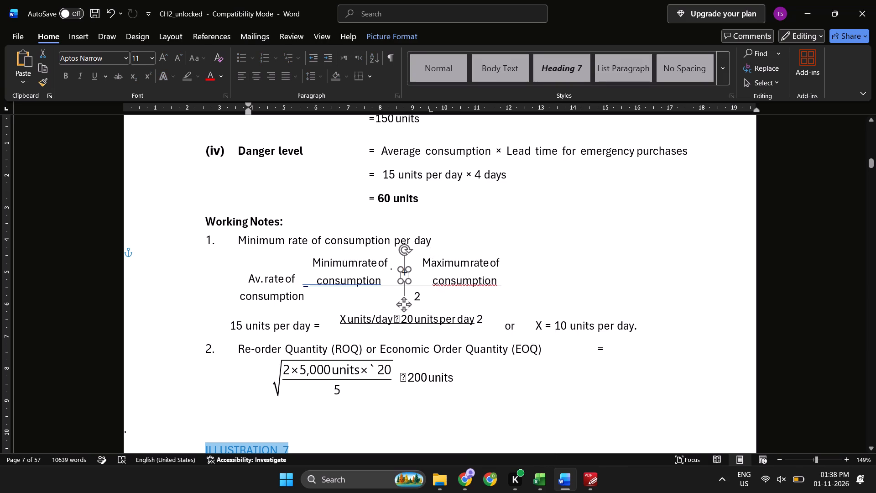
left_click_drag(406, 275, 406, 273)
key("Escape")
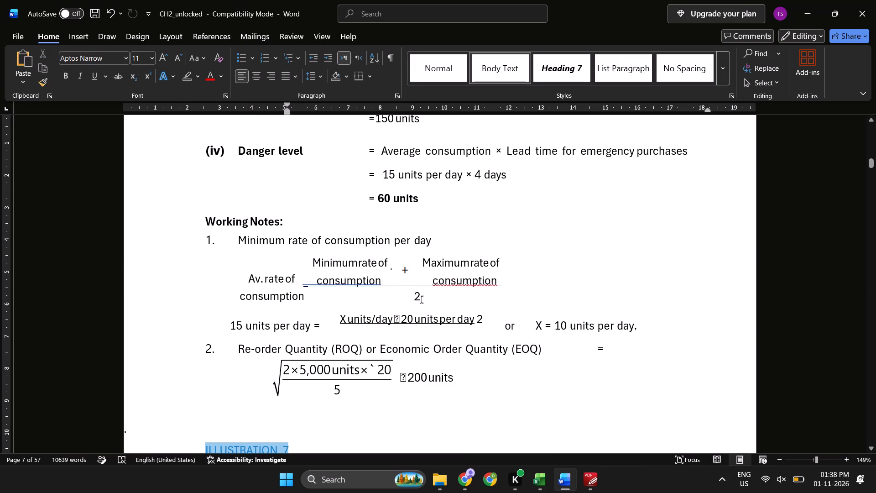
Compare the garbled symbol between "X units/day" and "20 units per day" with the operator in the source PDF.
key("alt+Tab")
key("alt+Tab")
key("alt+Tab")
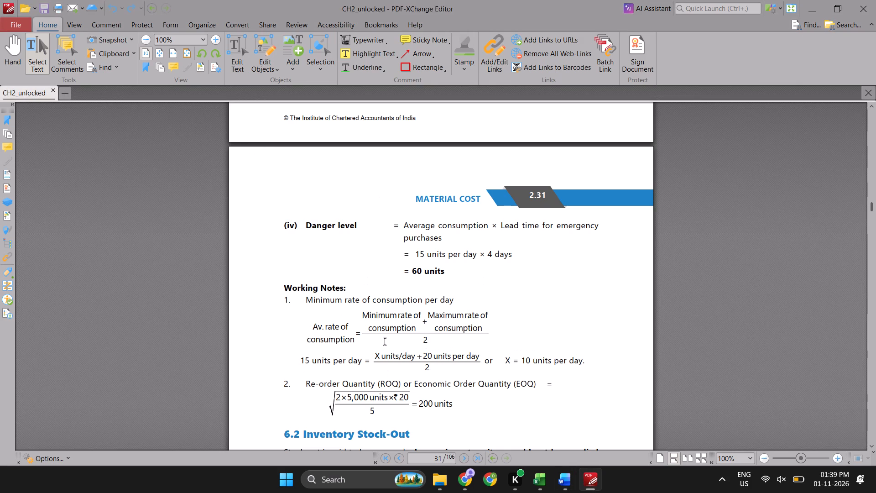
key("alt+Tab")
left_click(402, 320)
key("Left")
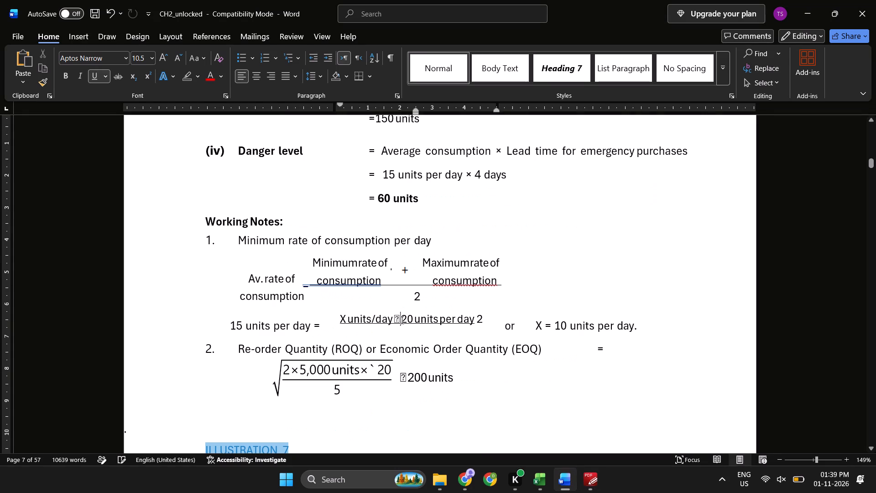
key("alt+Tab")
key("alt+Tab")
key("alt+Tab")
key("alt+Tab")
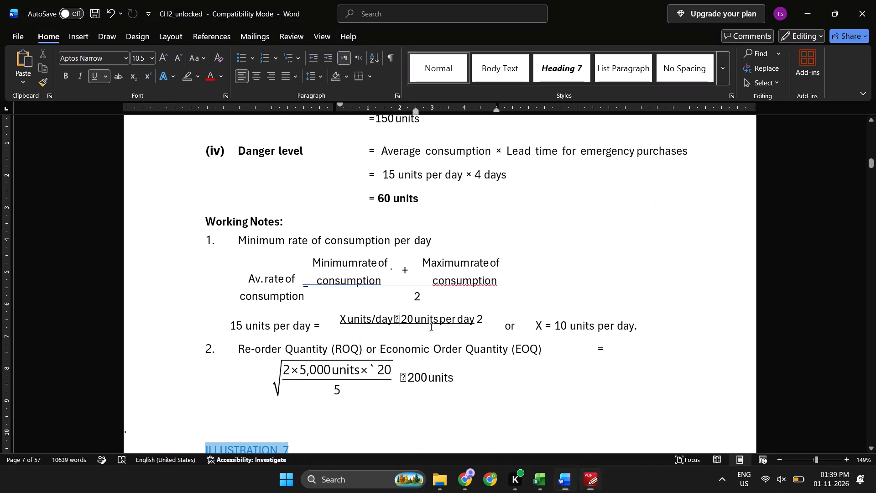
key("shift+Left")
key("alt+Tab")
double_click(424, 323)
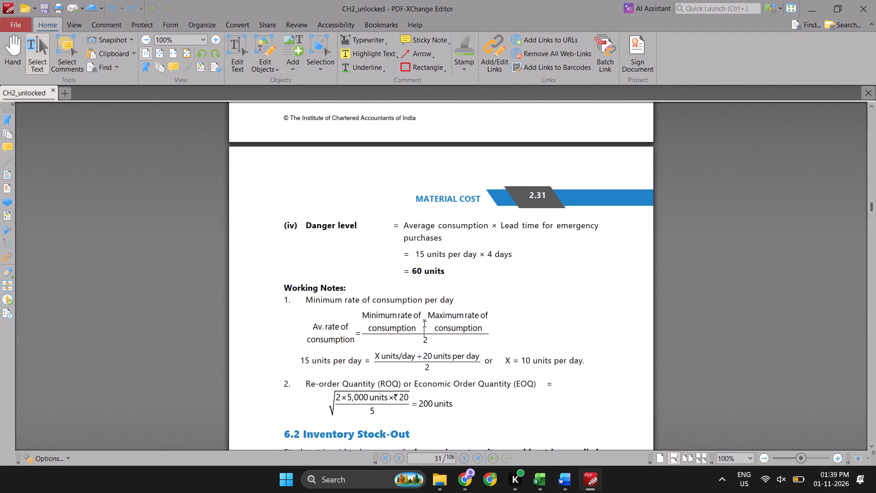
double_click(425, 321)
key("alt+Tab")
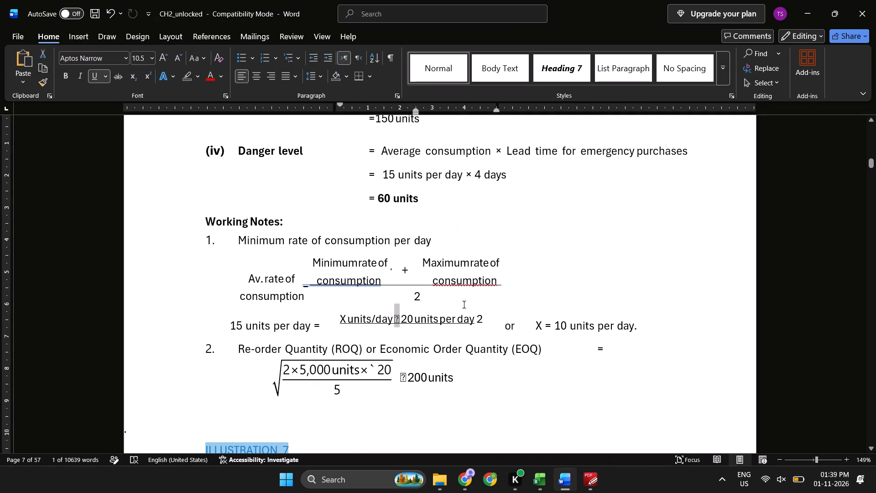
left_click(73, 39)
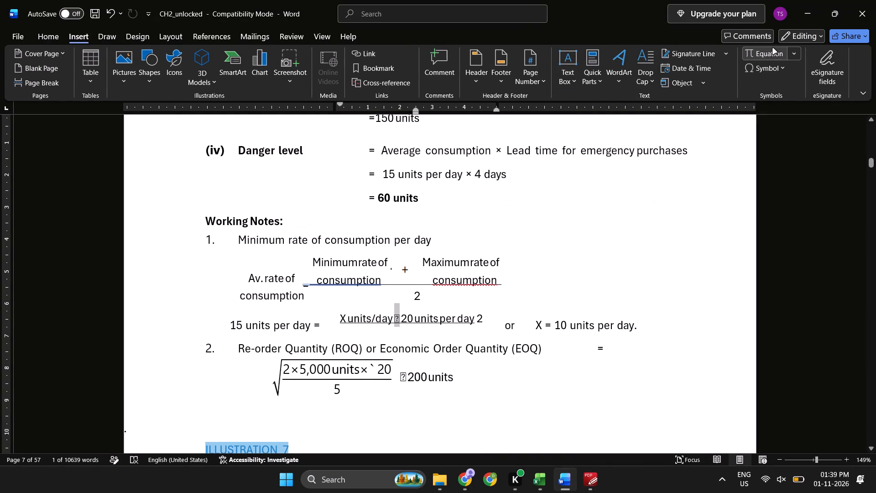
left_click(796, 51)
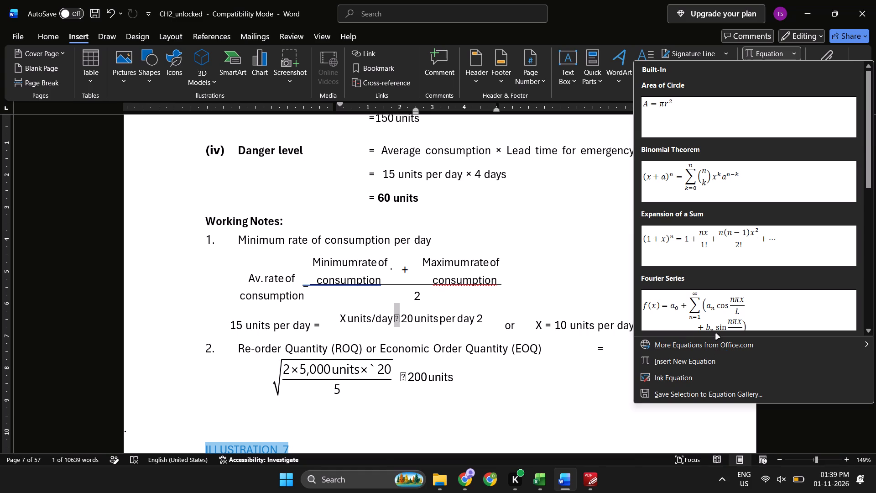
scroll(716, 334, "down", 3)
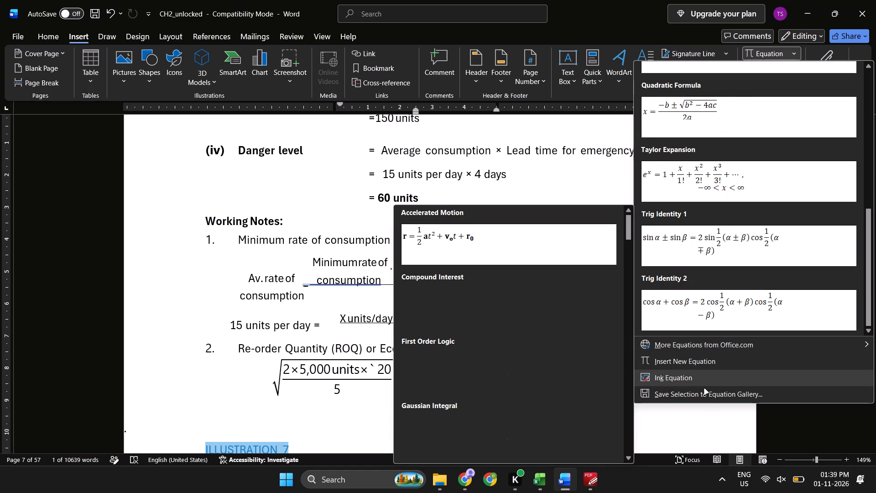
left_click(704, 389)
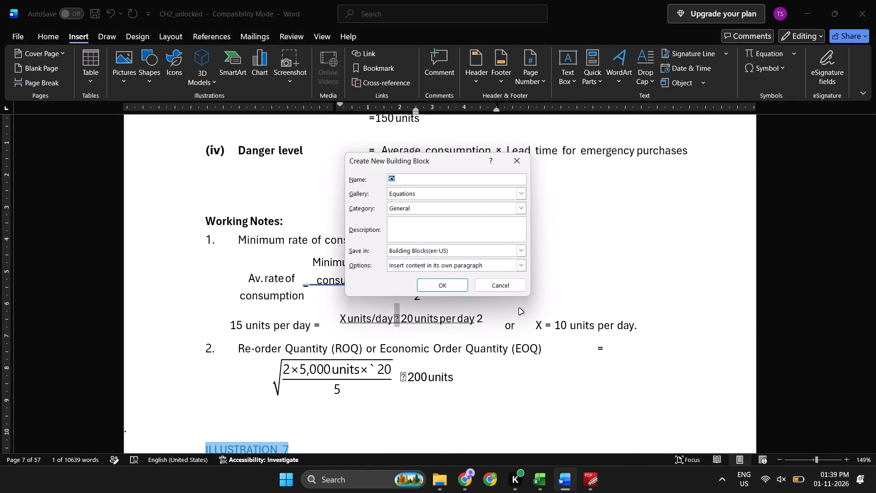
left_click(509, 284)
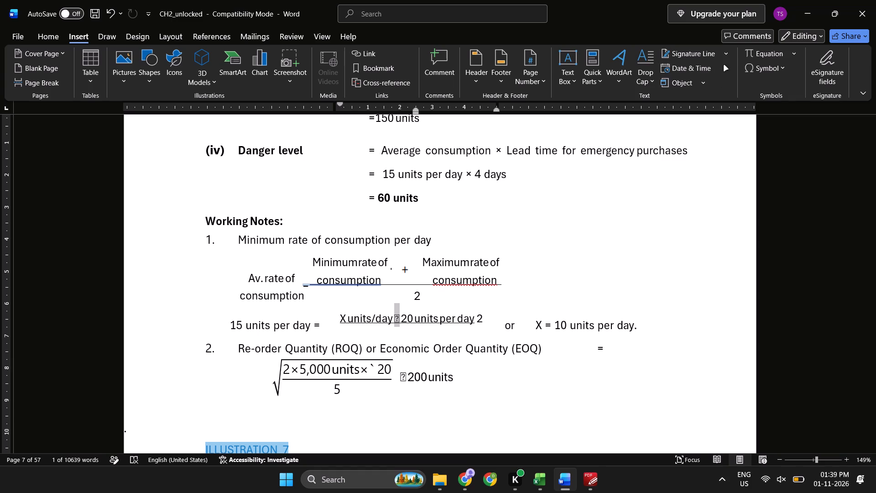
Replace the garbled symbol between "X units/day" and "20 units per day" with the Plus Sign symbol (002B).
left_click(782, 64)
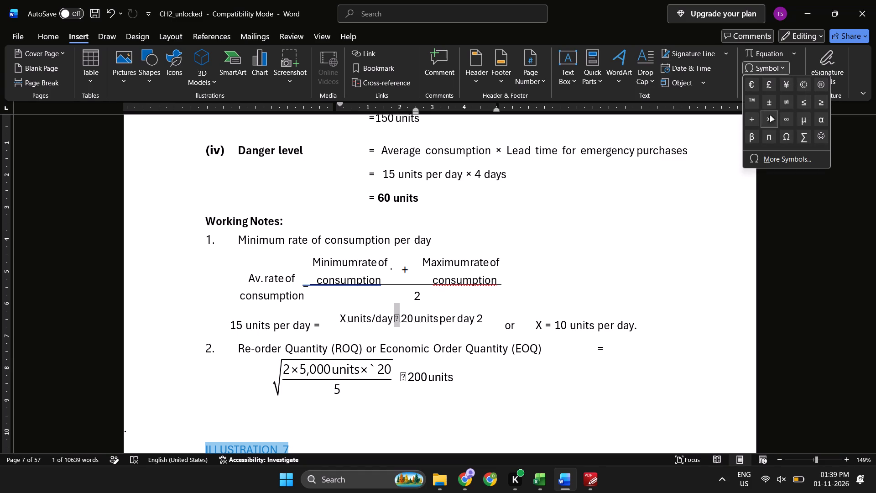
left_click(792, 155)
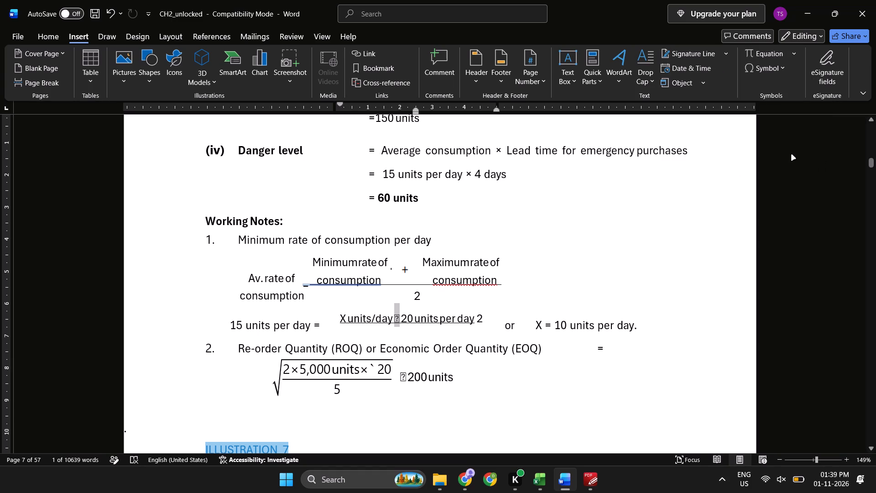
left_click(495, 172)
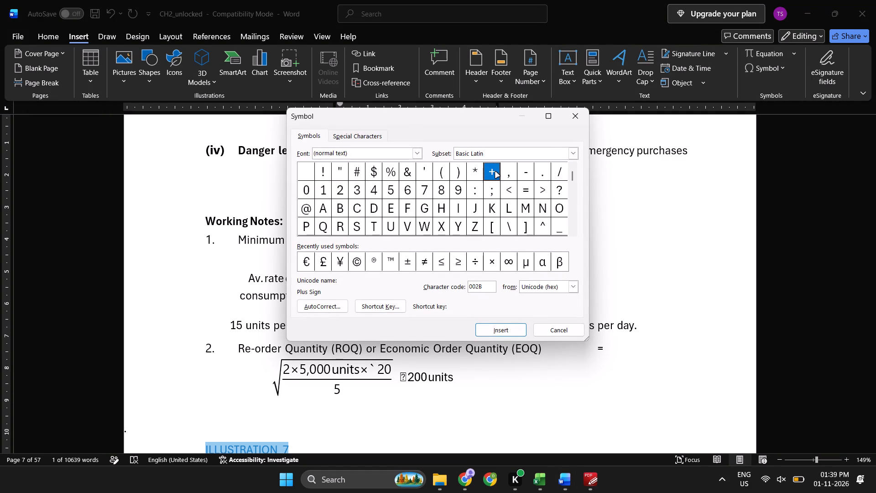
left_click(506, 328)
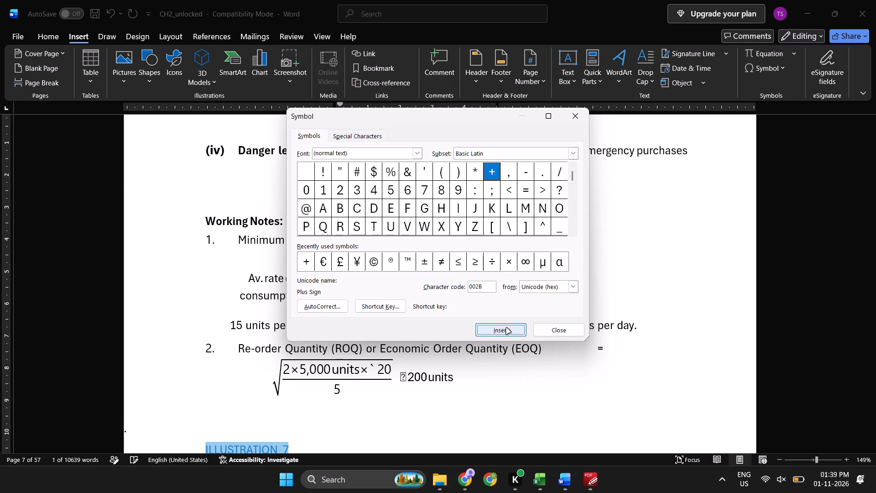
left_click(545, 329)
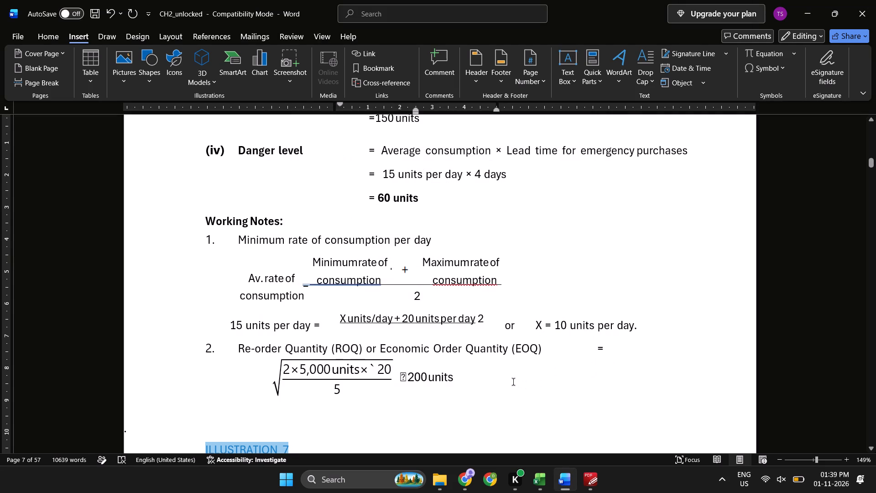
Replace the plus-sign picture between "Minimum rate of" and "Maximum rate of" with a copy of the text plus sign from the fraction below.
key("shift+Left")
key("ctrl+c")
left_click(407, 260)
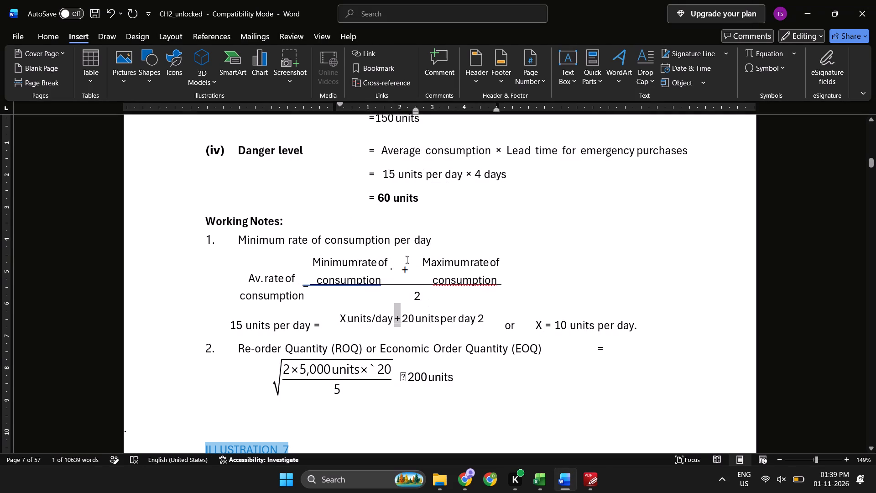
key("ctrl+v")
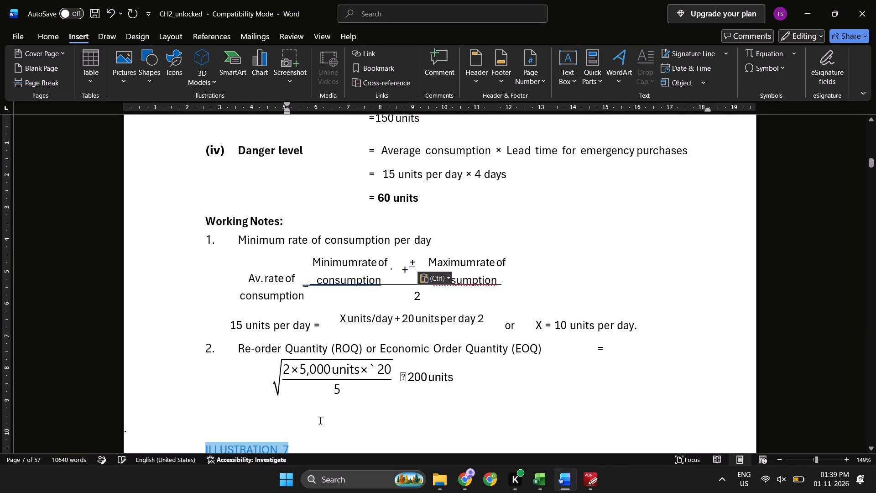
key("Down")
key("Left")
key("Up")
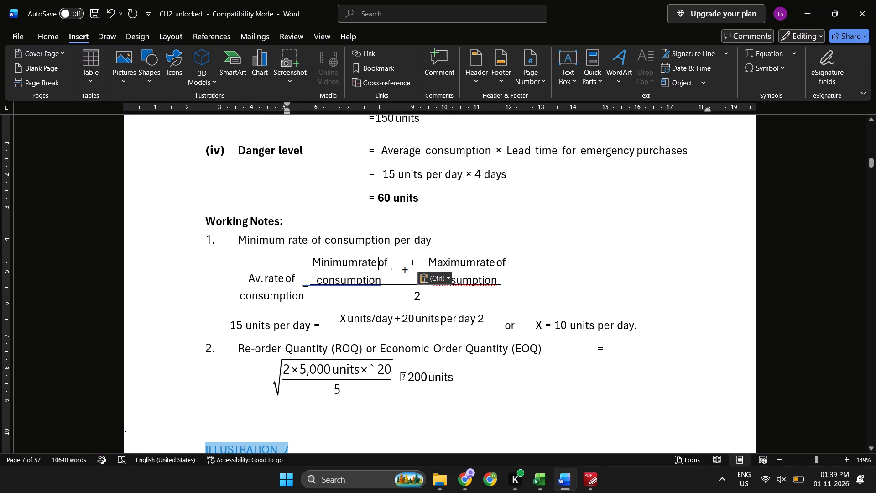
left_click(405, 271)
key("Delete")
key("Escape")
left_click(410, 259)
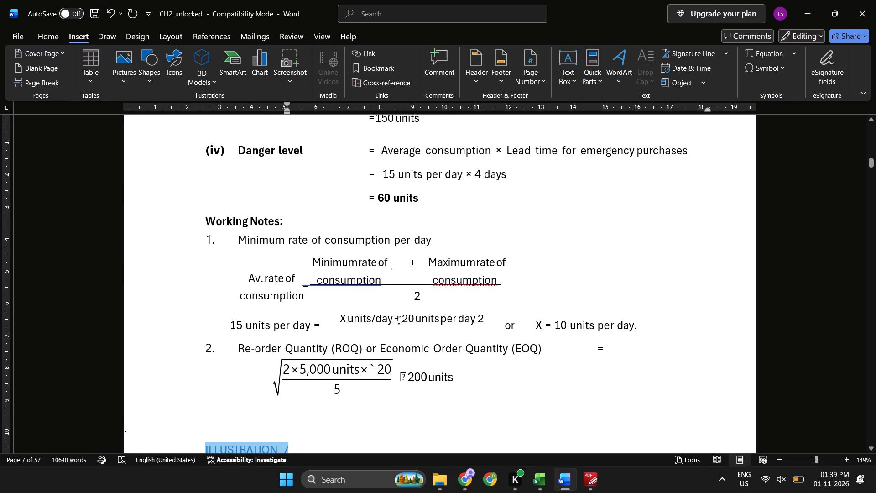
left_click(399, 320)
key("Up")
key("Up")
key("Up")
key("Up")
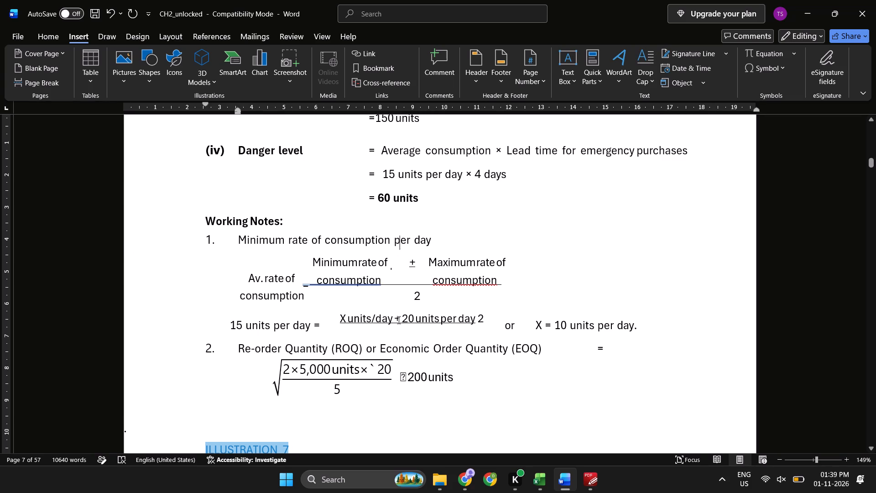
Remove the underline from the plus sign between "Minimum rate of" and "Maximum rate of".
key("Right")
key("Down")
key("shift+Right")
key("ctrl+u")
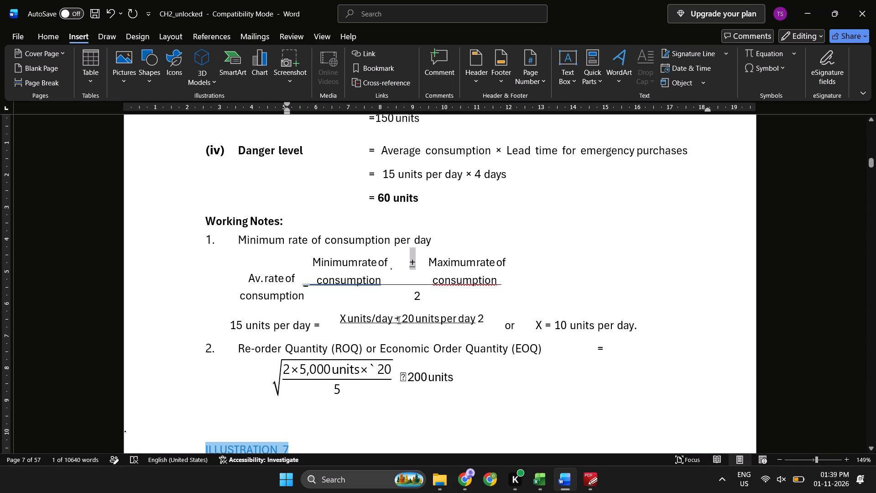
Check the plus sign between "X units/day" and "20 units per day" against the same fraction in the source PDF.
left_click(399, 320)
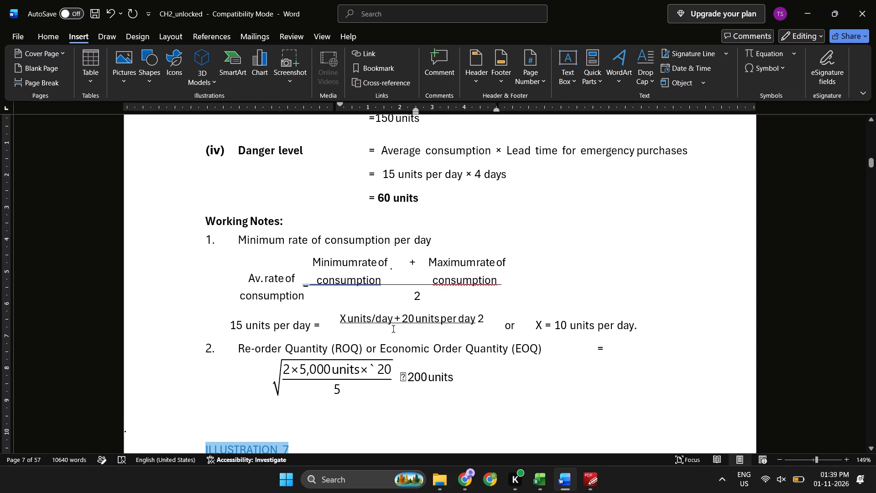
key("Right")
key("Right")
key("Left")
key("Left")
key("alt+Tab")
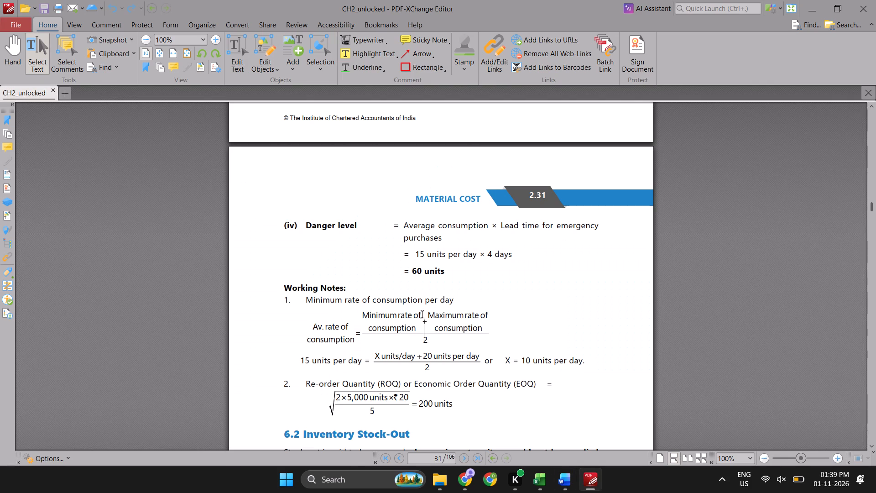
key("alt+Tab")
key("Left")
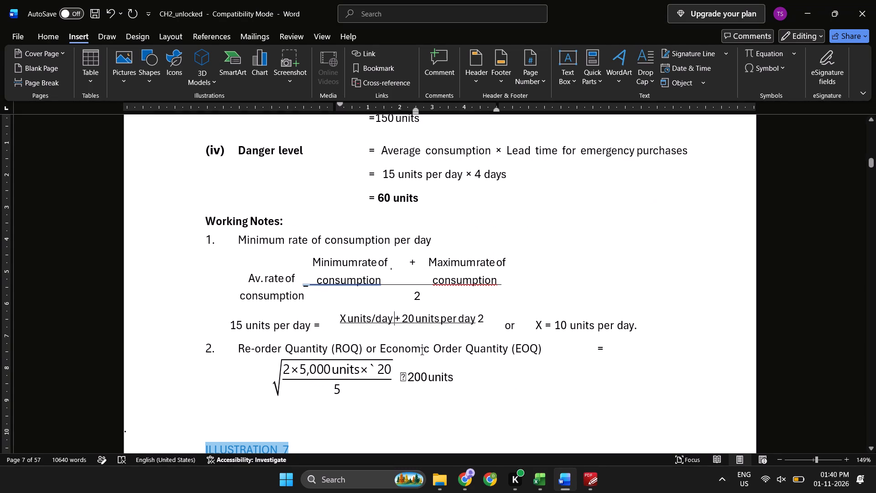
key("Right")
key("alt+Tab")
key("alt+Tab")
Replace the stray backtick before 20 in the Re-order Quantity square root with a ₹ symbol copied from the Total variable cost amount.
left_click(371, 367)
key("shift+Right")
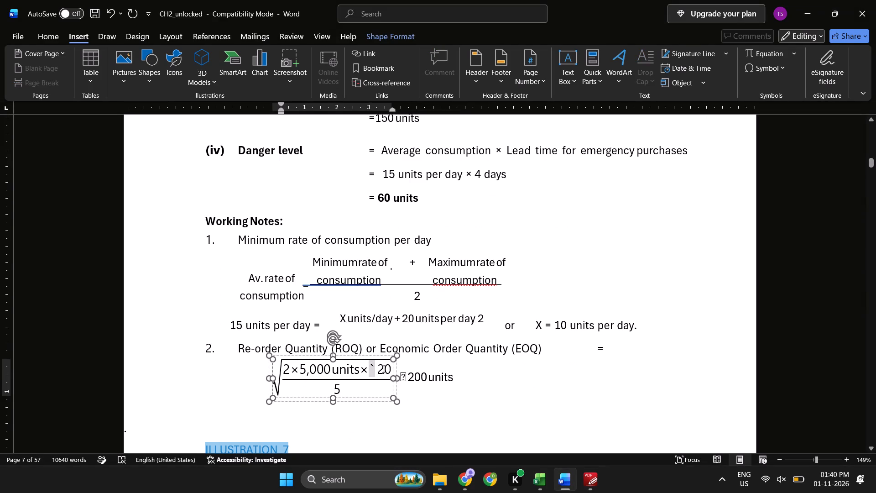
key("alt+Tab")
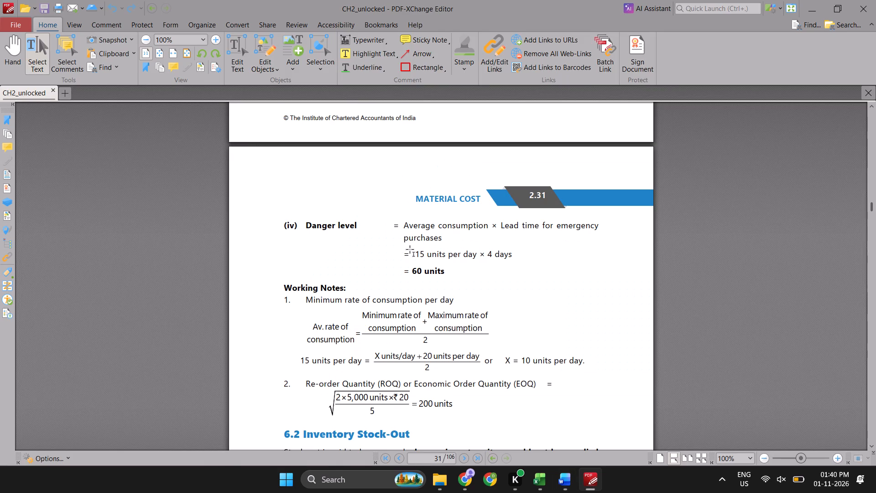
key("alt+Tab")
scroll(430, 257, "up", 5)
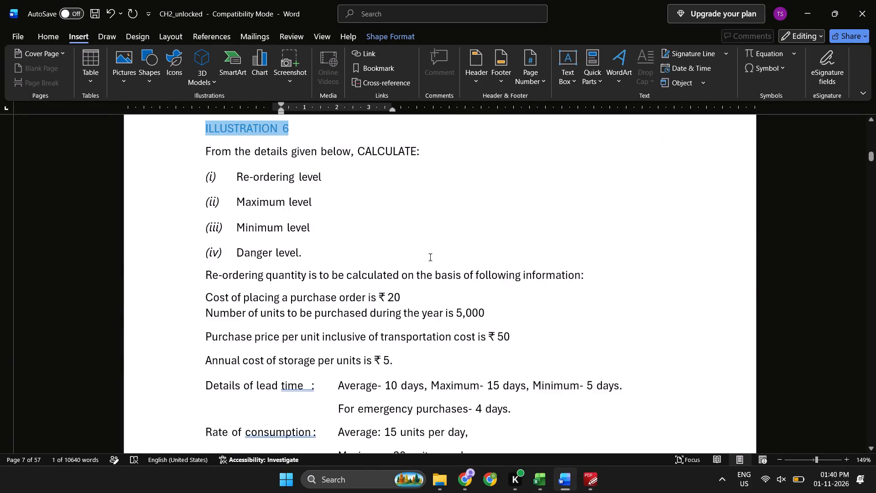
scroll(430, 257, "up", 2)
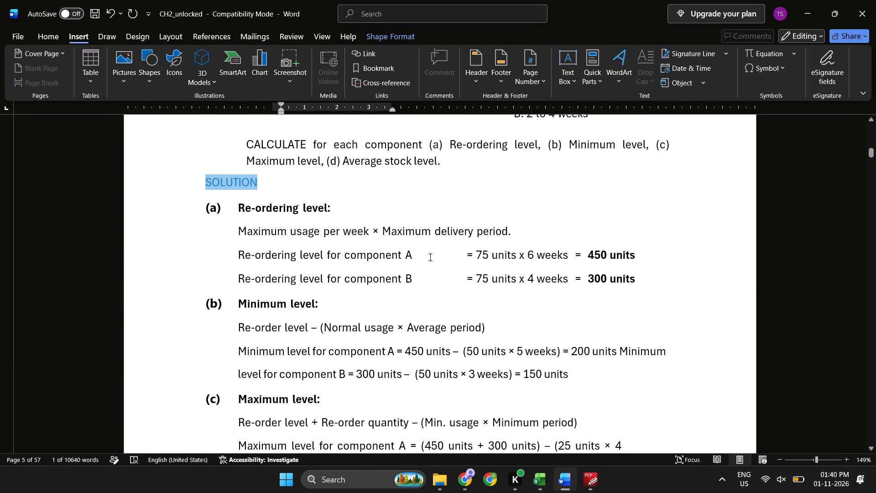
scroll(541, 274, "up", 5)
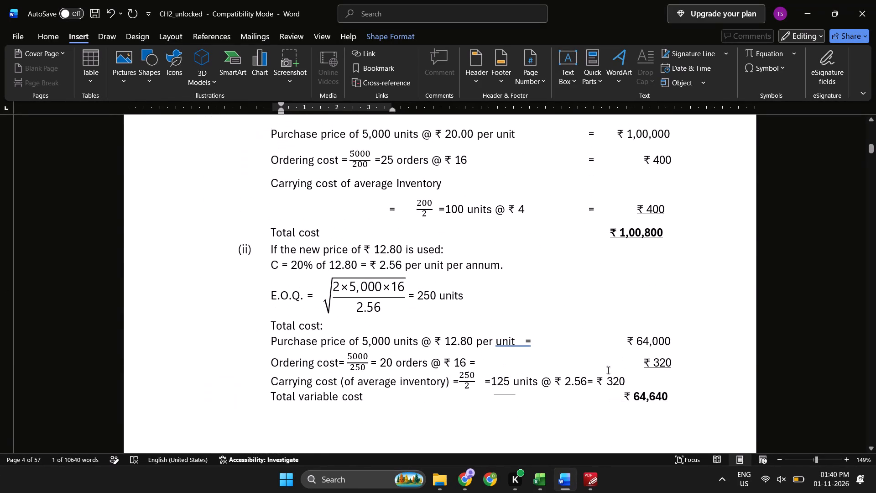
left_click(625, 394)
key("shift+Right")
key("ctrl+c")
scroll(625, 394, "down", 3)
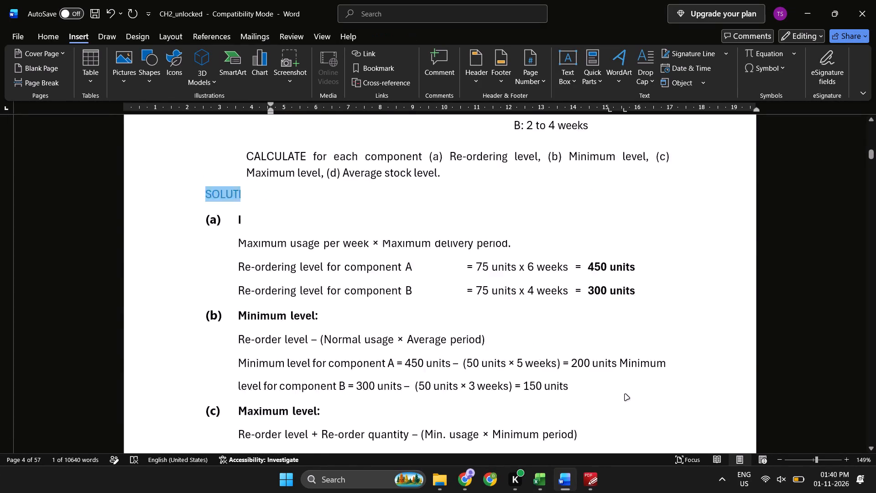
scroll(625, 394, "down", 5)
scroll(625, 394, "up", 1)
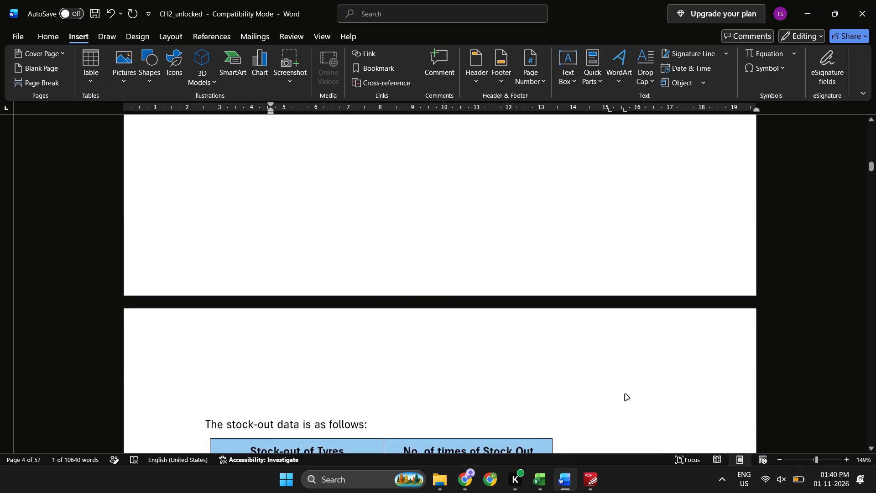
scroll(625, 394, "up", 2)
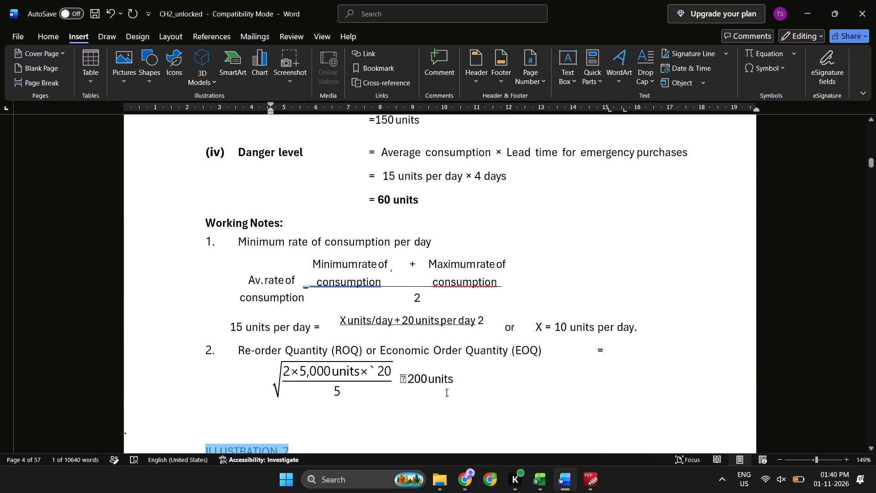
left_click(380, 363)
key("Left")
key("shift+Left")
key("ctrl+v")
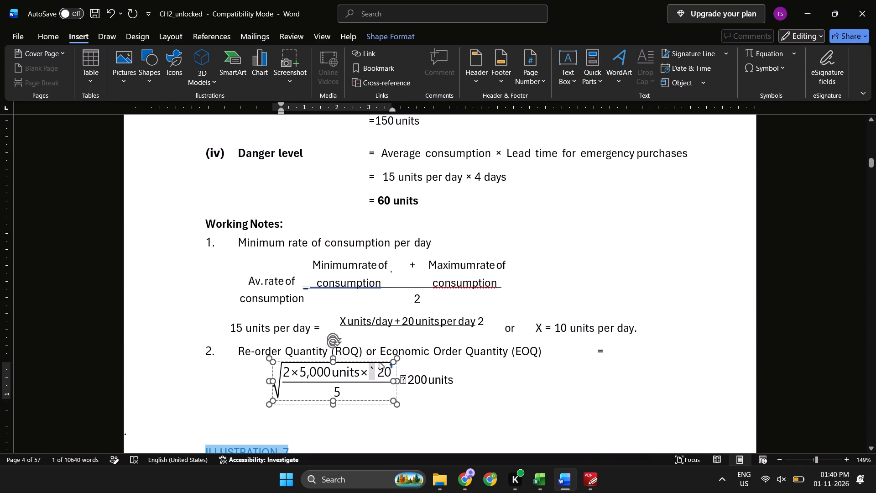
key("Left")
key("Right")
key("Left")
key("Left")
key("Left")
left_click(475, 357)
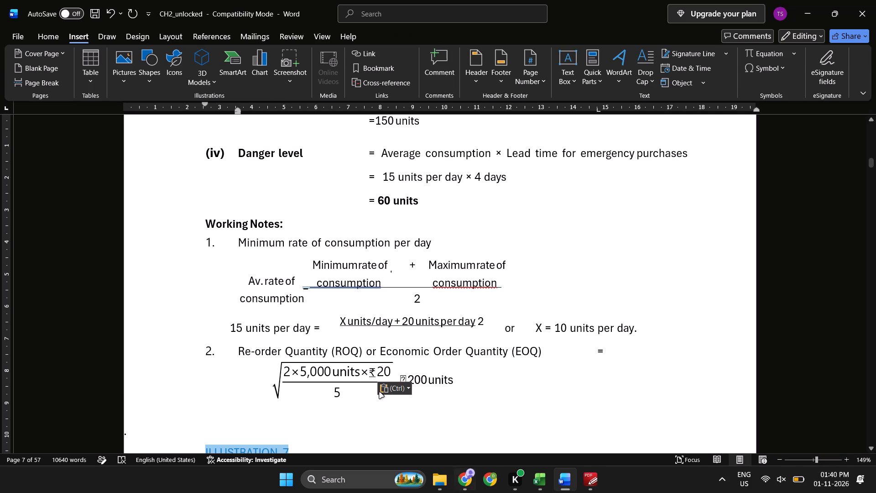
Go back to the beginning of the document at Illustration 1.
scroll(368, 289, "up", 20)
scroll(368, 289, "up", 20)
scroll(368, 289, "up", 20)
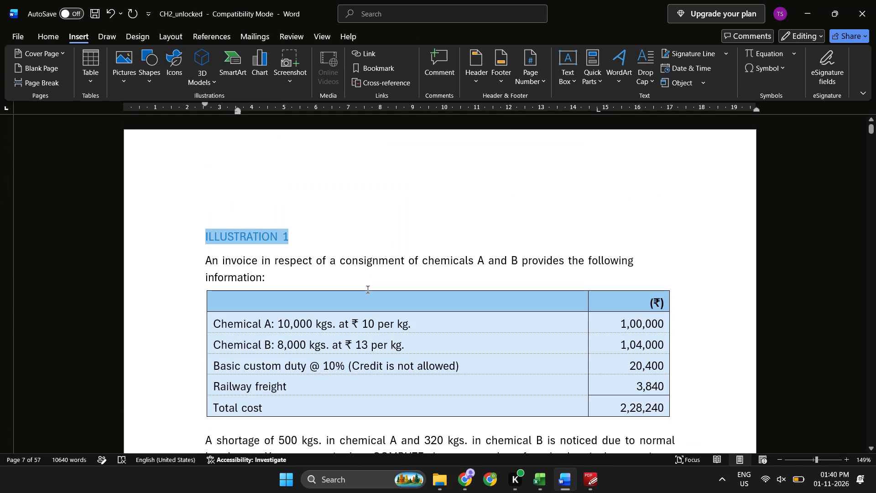